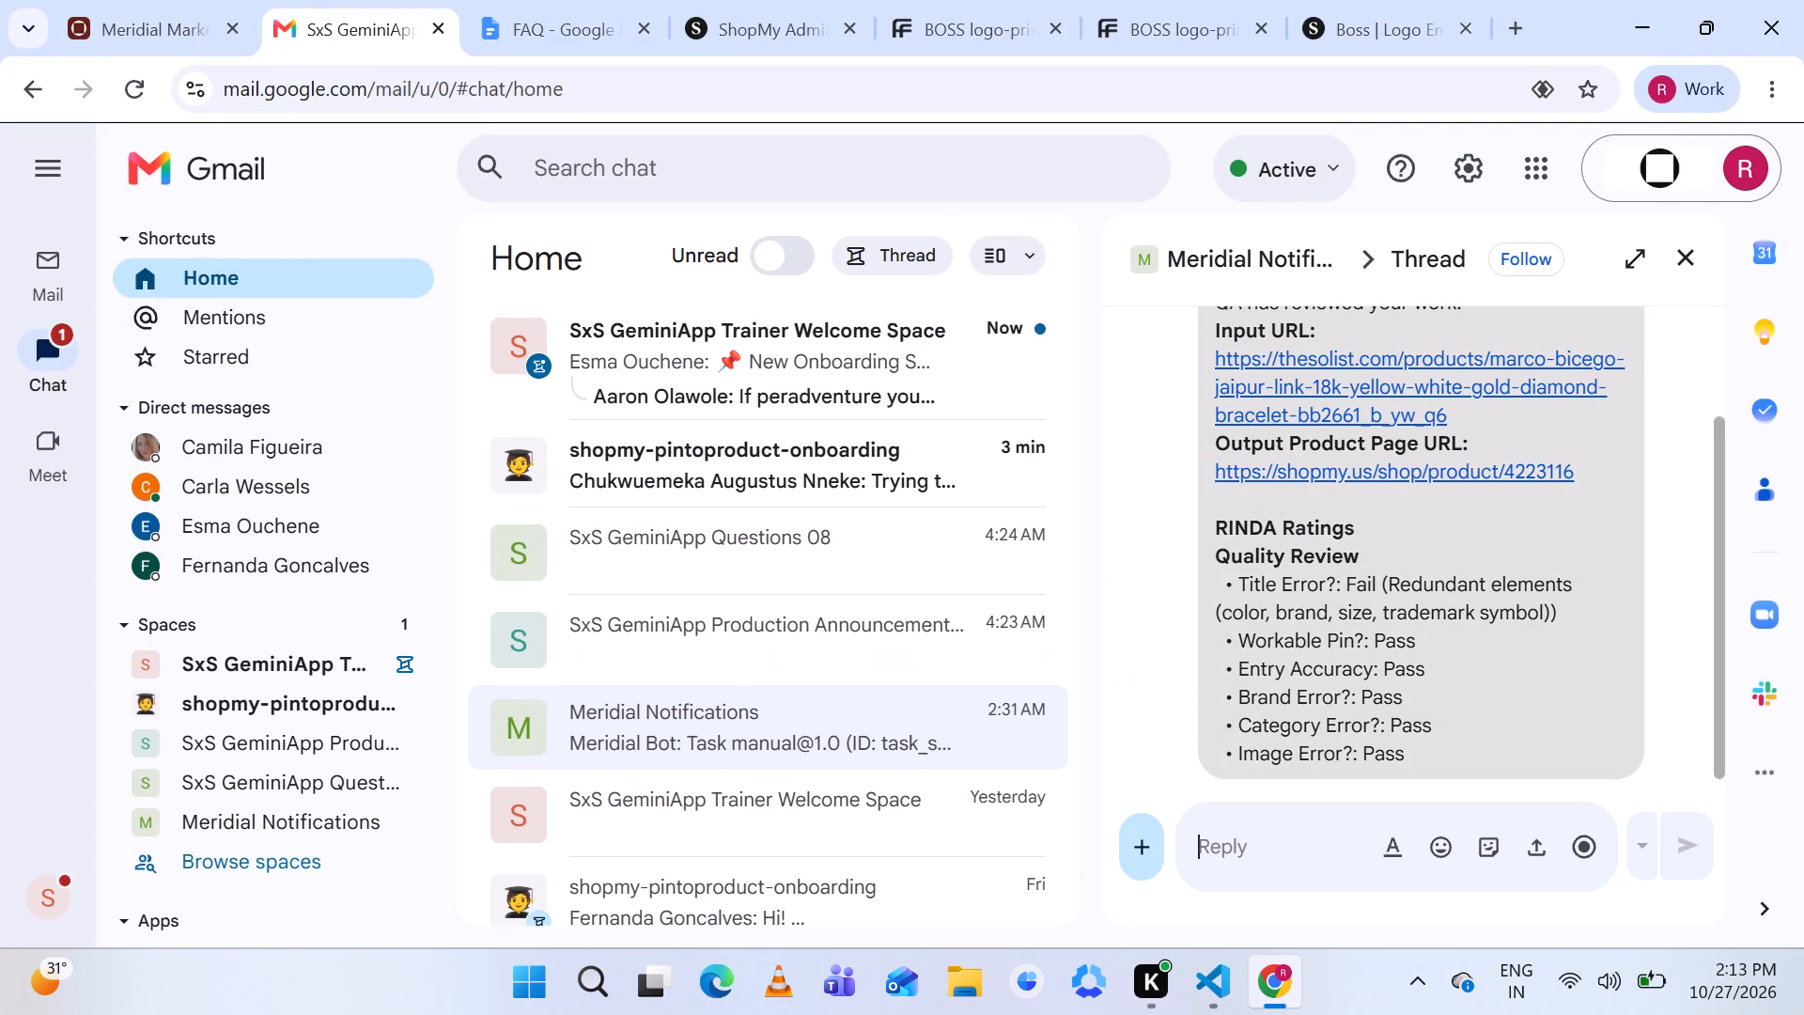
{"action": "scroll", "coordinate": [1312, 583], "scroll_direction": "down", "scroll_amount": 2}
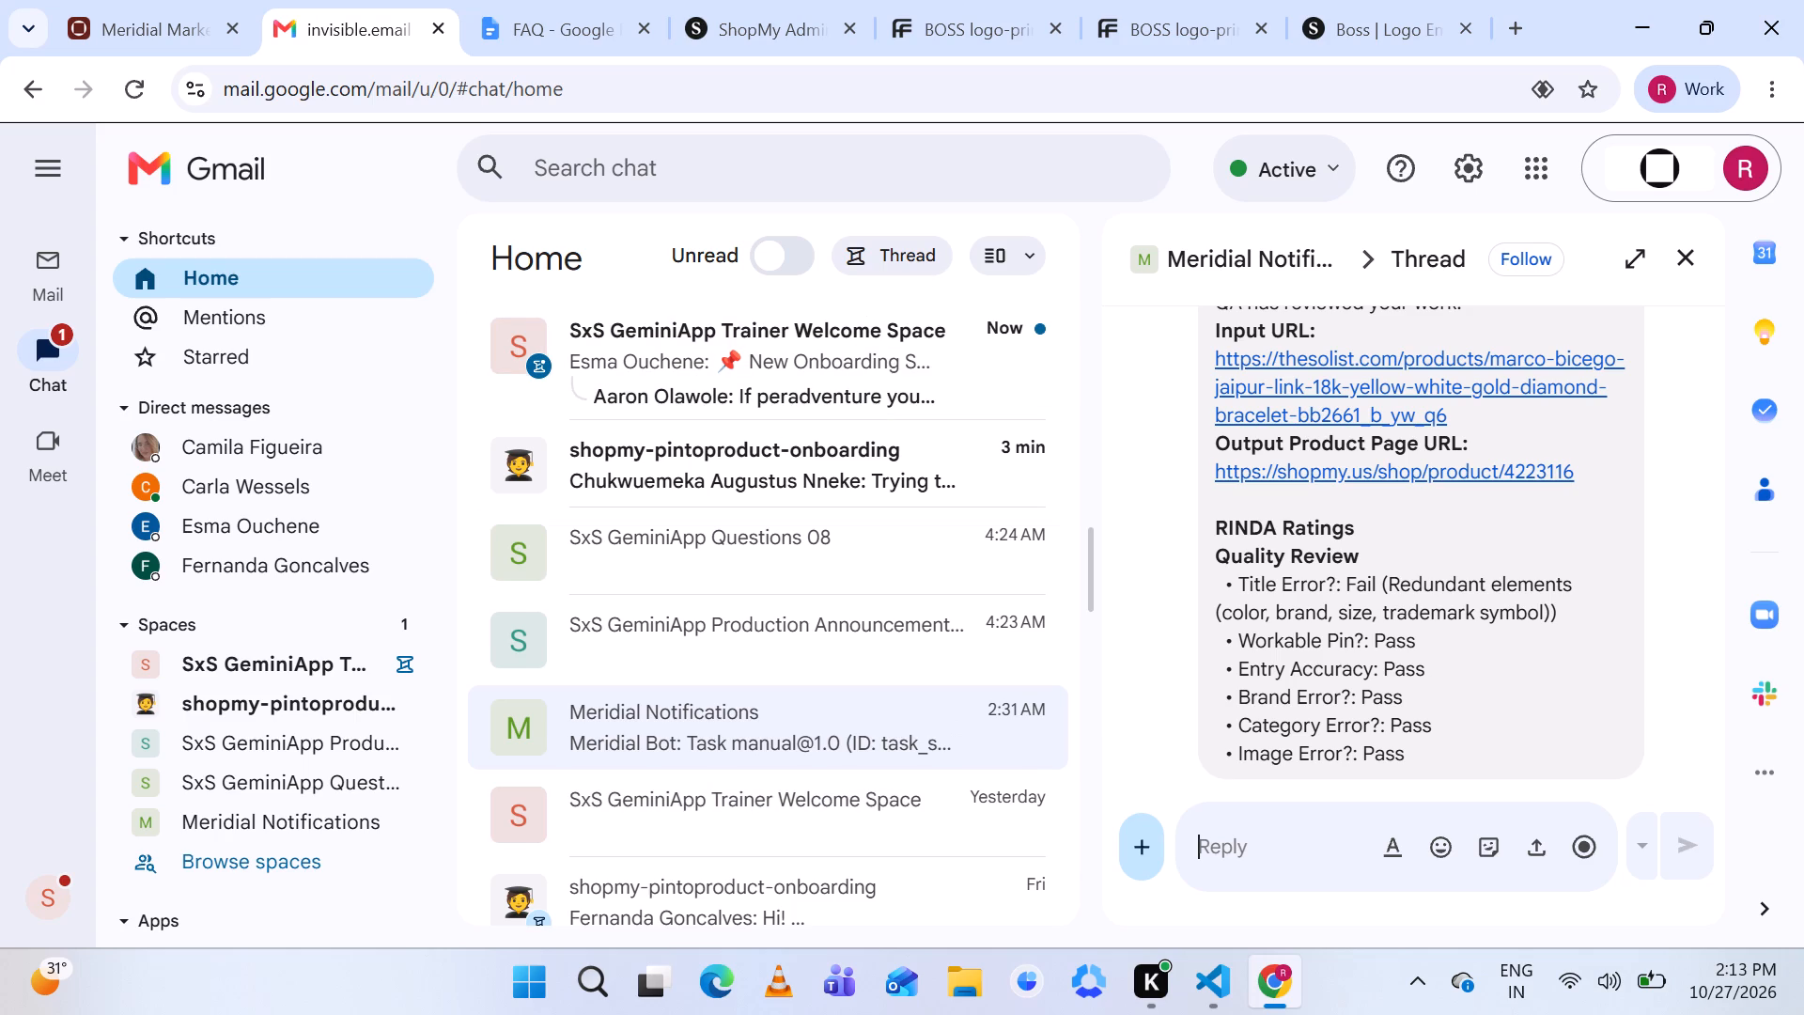
Switch to the Hubstaff client, check the tracked time for the GDM SxS GeminiApp certification project, and quit Hubstaff.
{"action": "left_click", "coordinate": [1077, 958]}
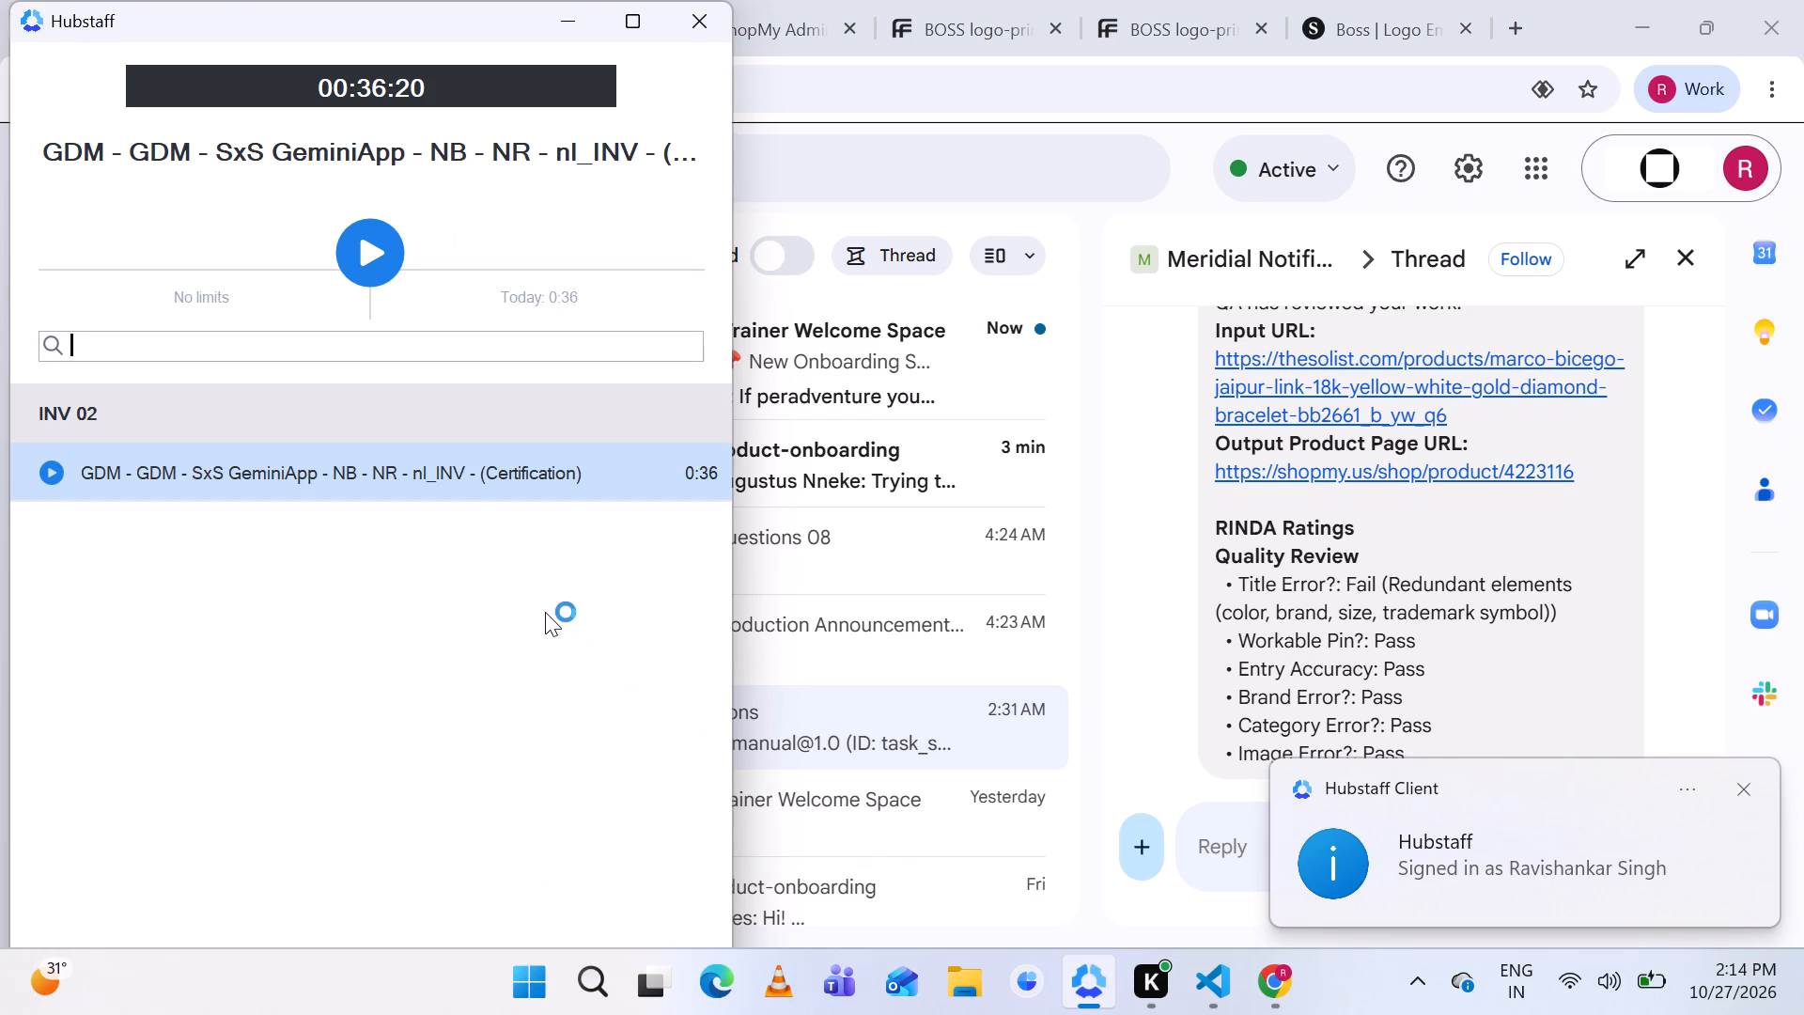
{"action": "scroll", "coordinate": [545, 612], "scroll_direction": "up", "scroll_amount": 1}
{"action": "scroll", "coordinate": [545, 612], "scroll_direction": "down", "scroll_amount": 1}
{"action": "left_click", "coordinate": [462, 342]}
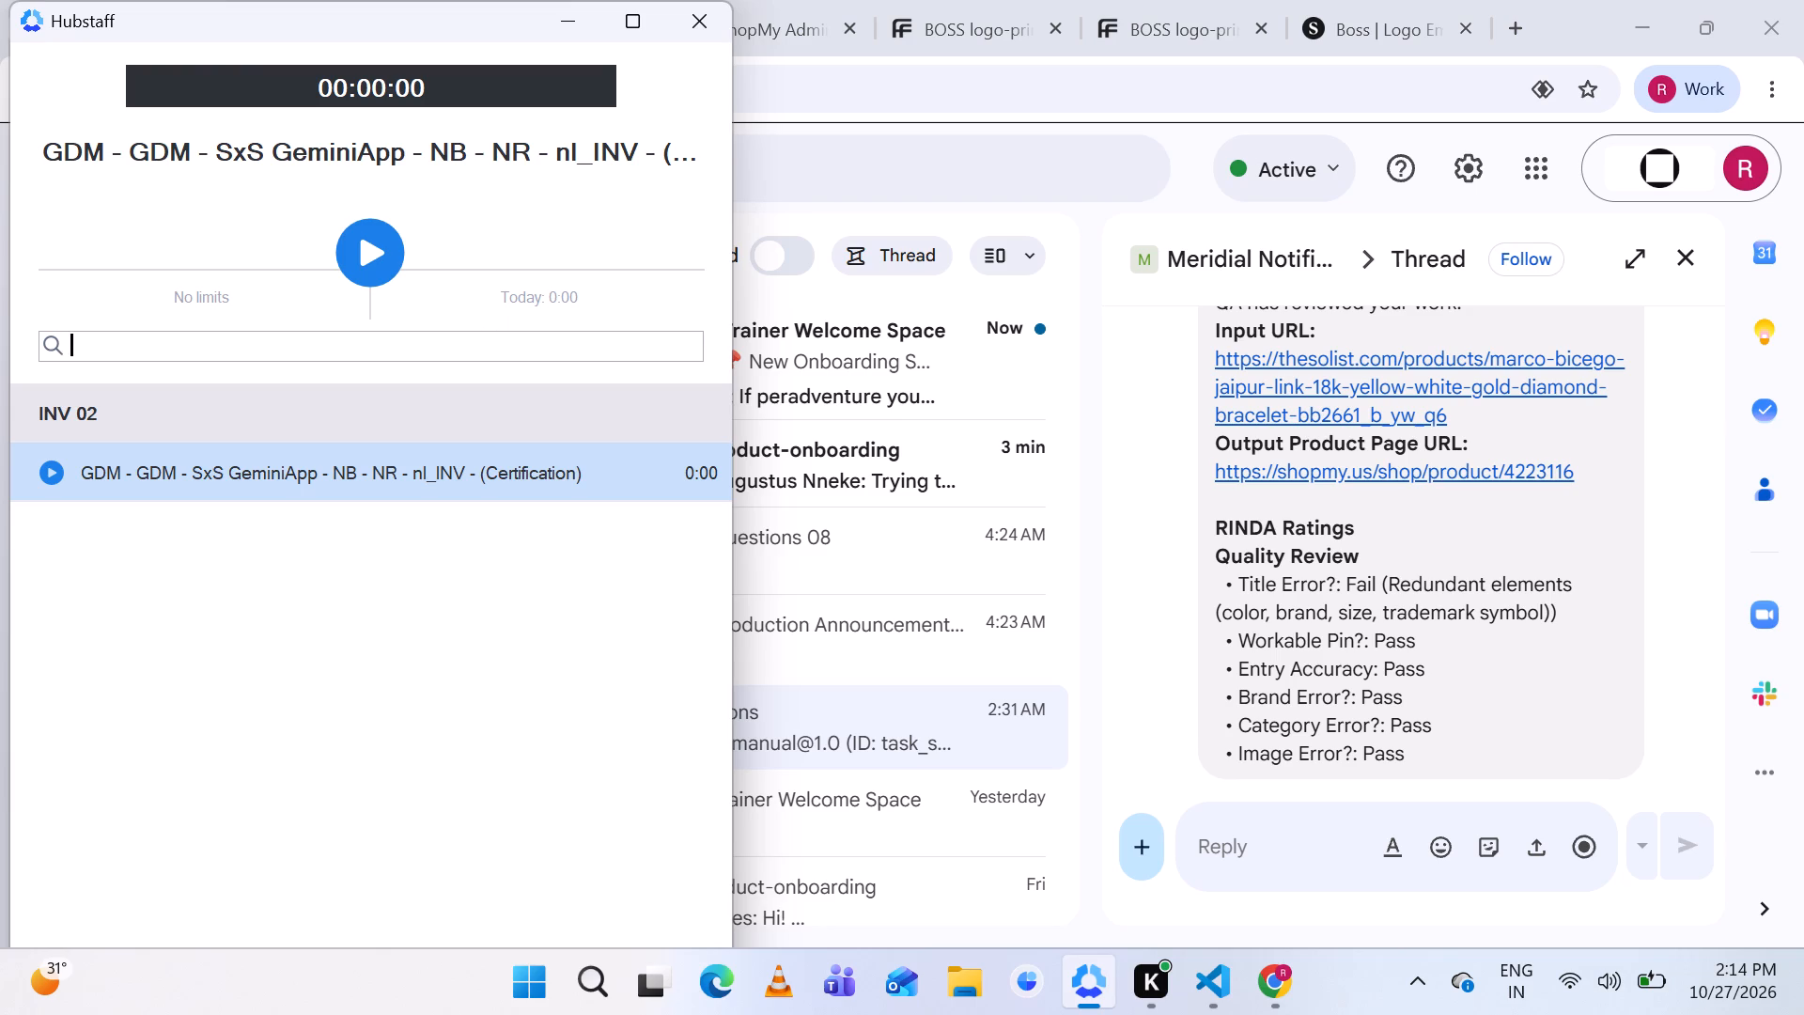
{"action": "left_click", "coordinate": [695, 19]}
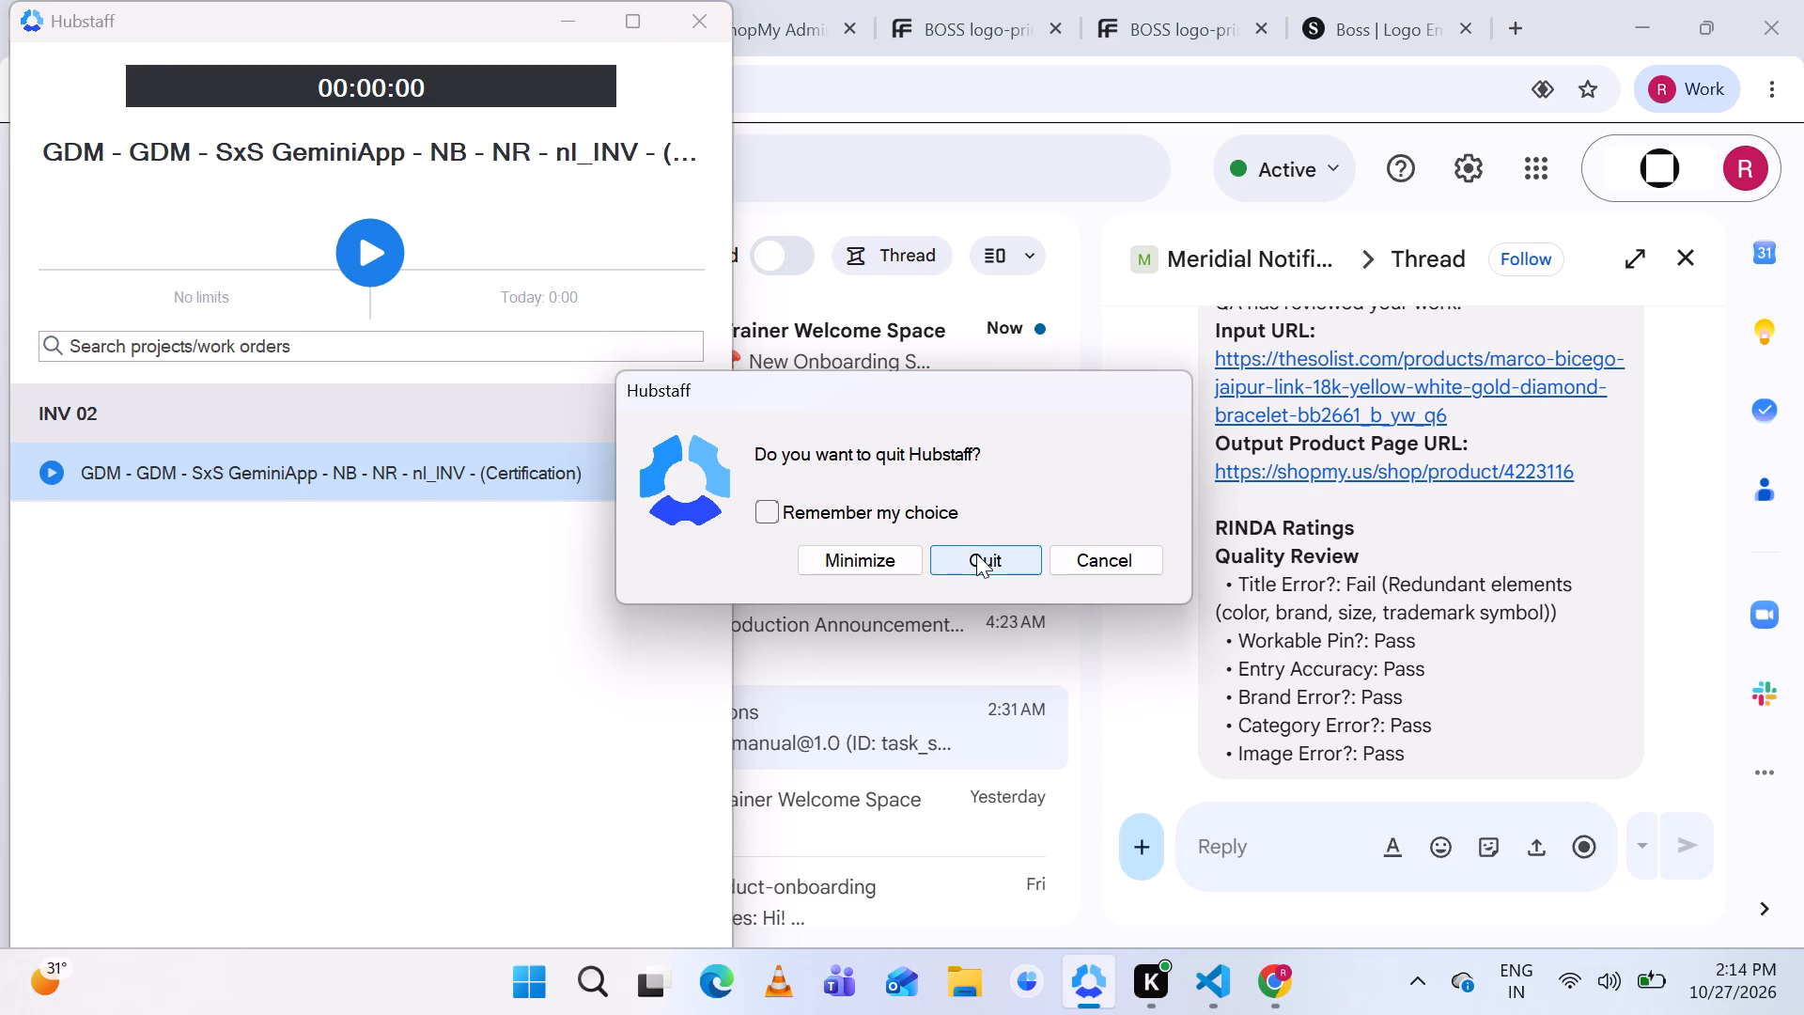
{"action": "left_click", "coordinate": [976, 554]}
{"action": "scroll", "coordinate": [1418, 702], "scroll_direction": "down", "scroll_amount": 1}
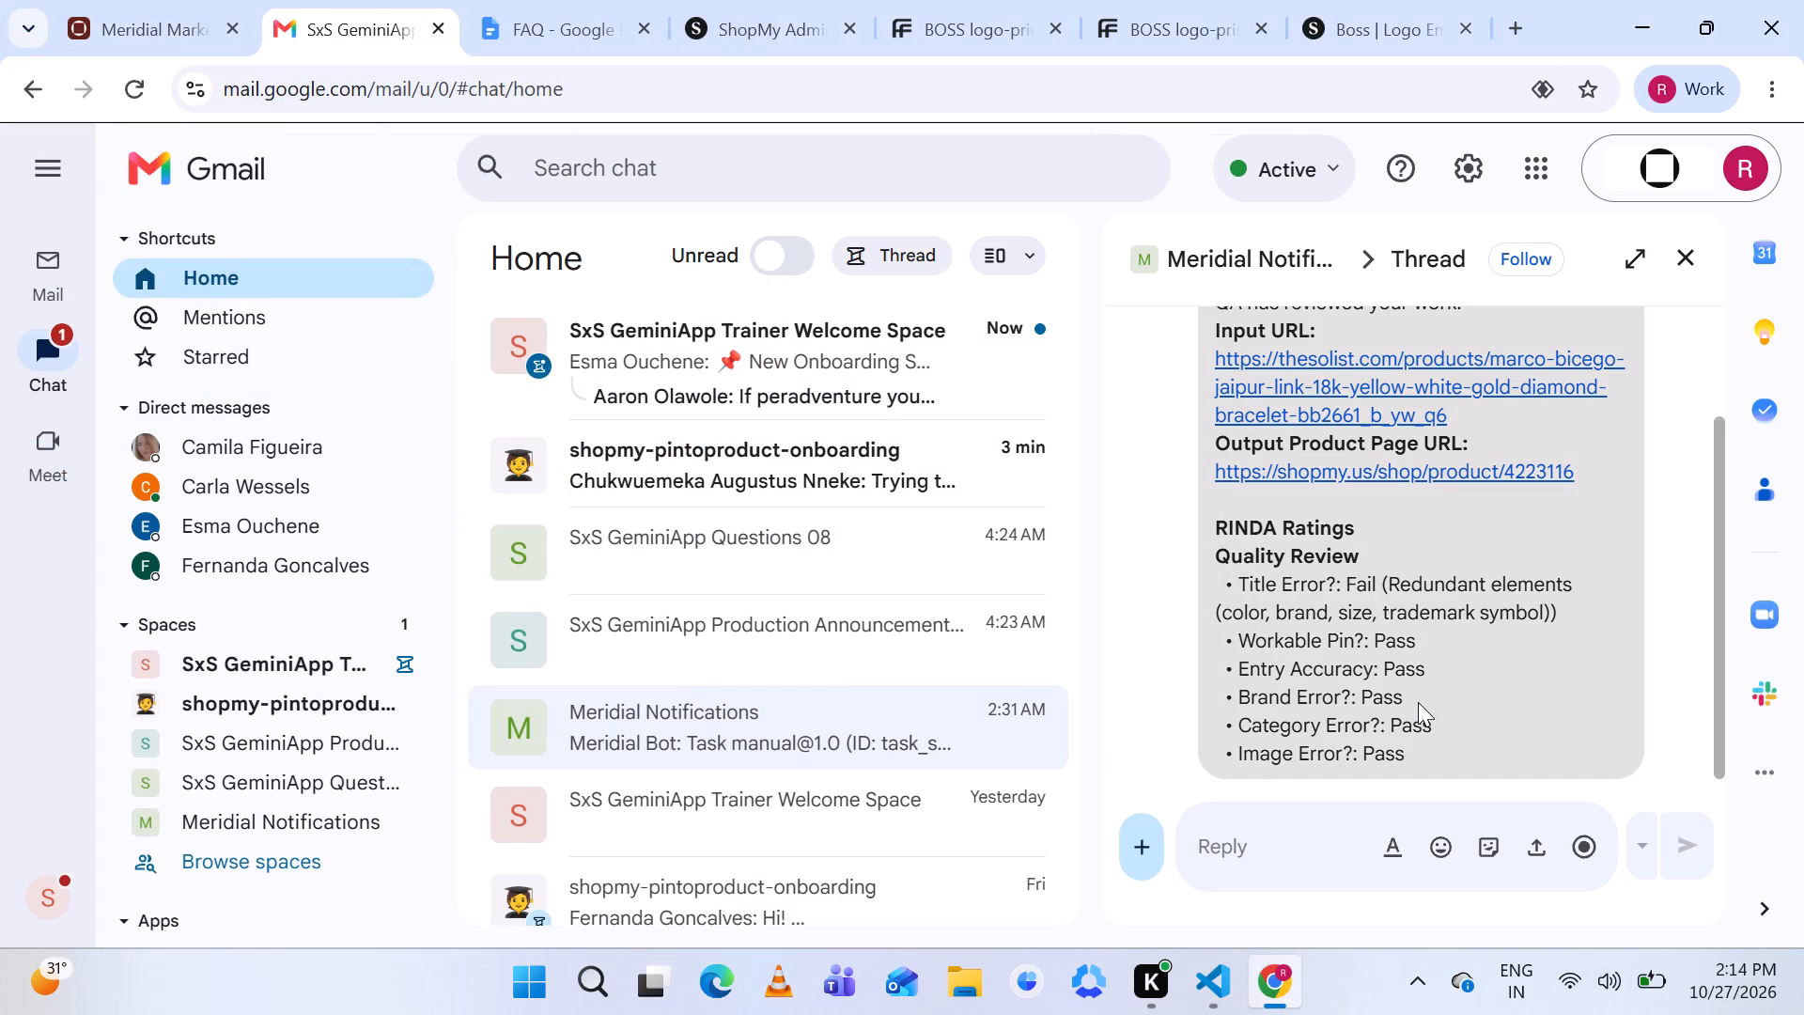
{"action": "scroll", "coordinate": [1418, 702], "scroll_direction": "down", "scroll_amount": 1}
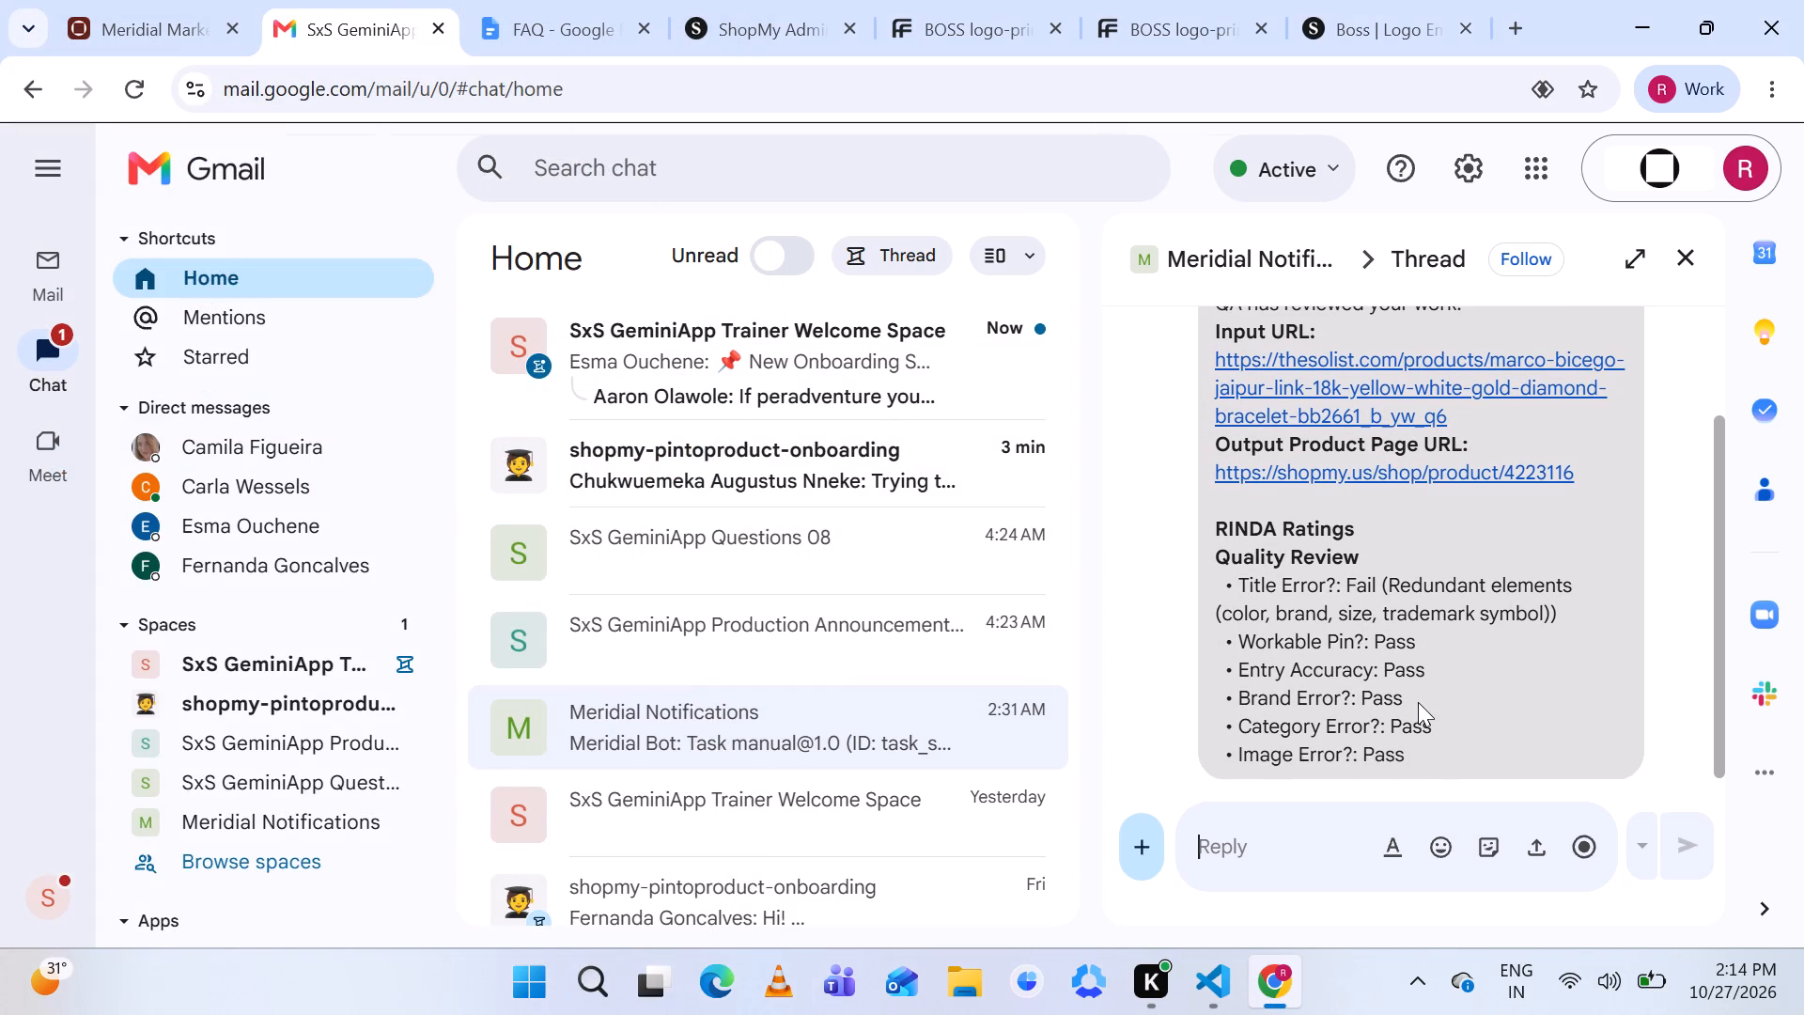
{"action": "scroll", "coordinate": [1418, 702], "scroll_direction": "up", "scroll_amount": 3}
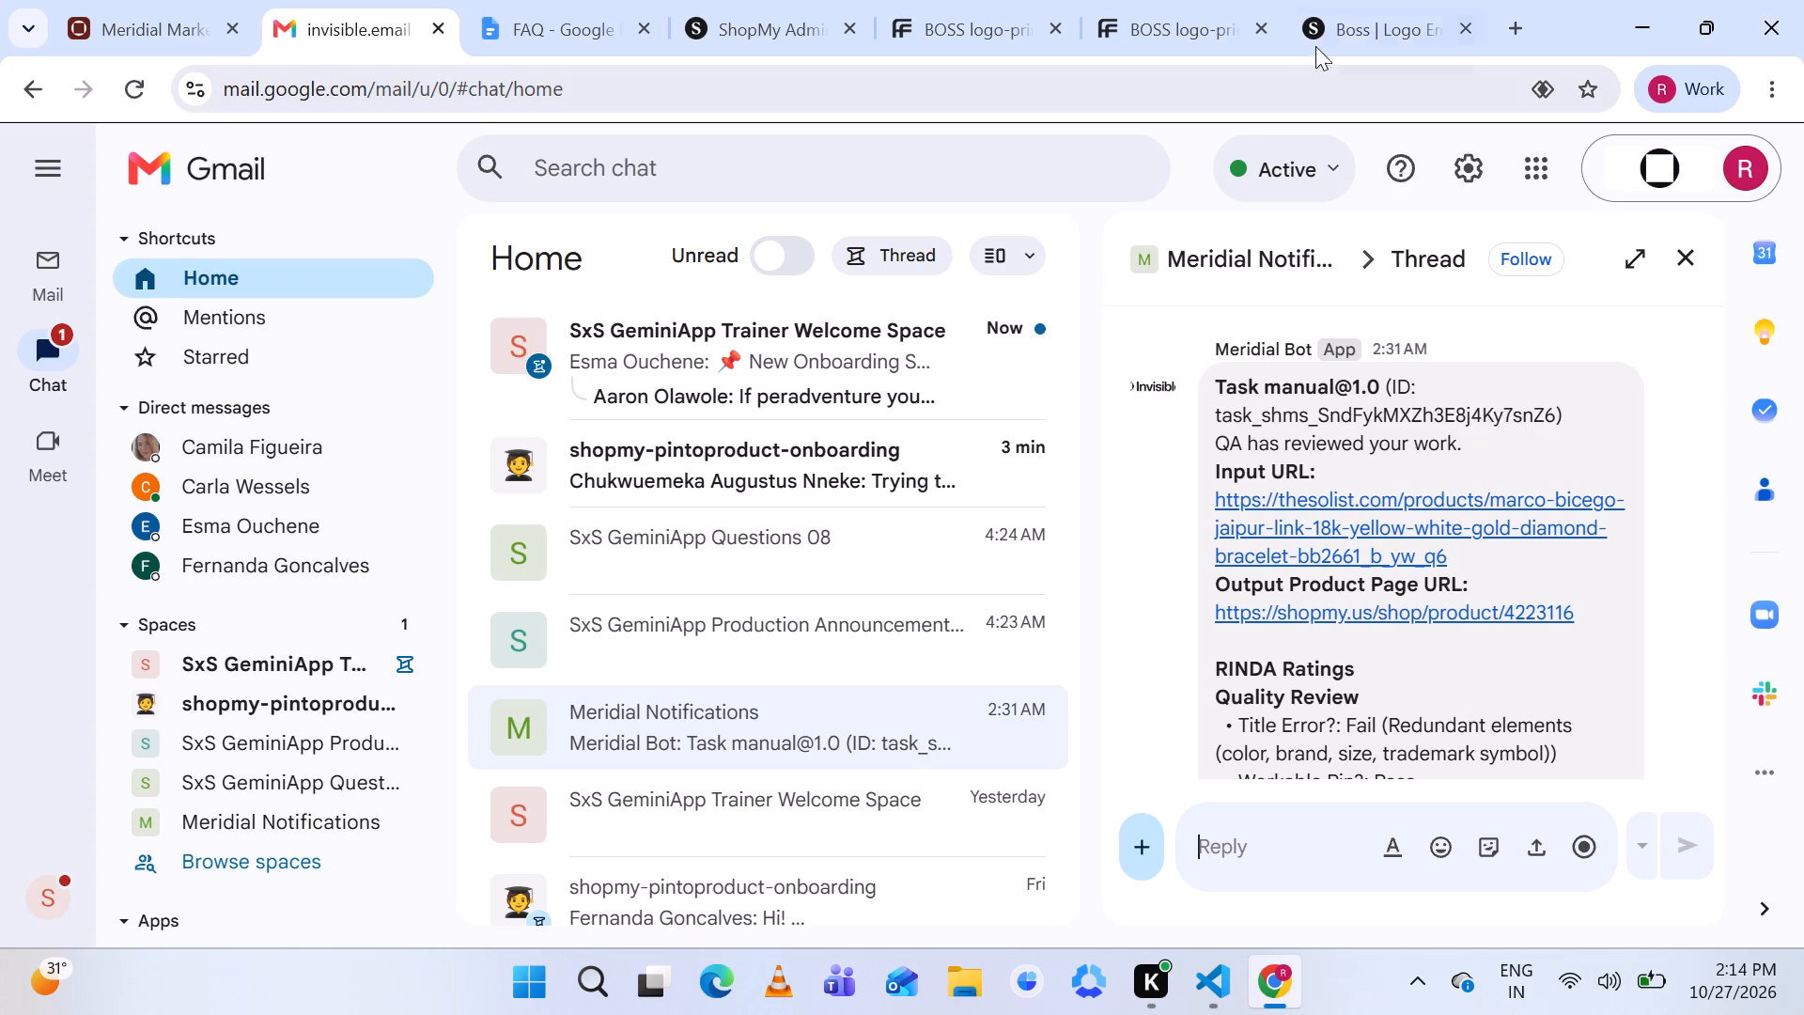
Close the two FARFETCH BOSS logo-print sneakers pages and the ShopMy Boss Logo Embossed Sneakers page.
{"action": "left_click", "coordinate": [1345, 40]}
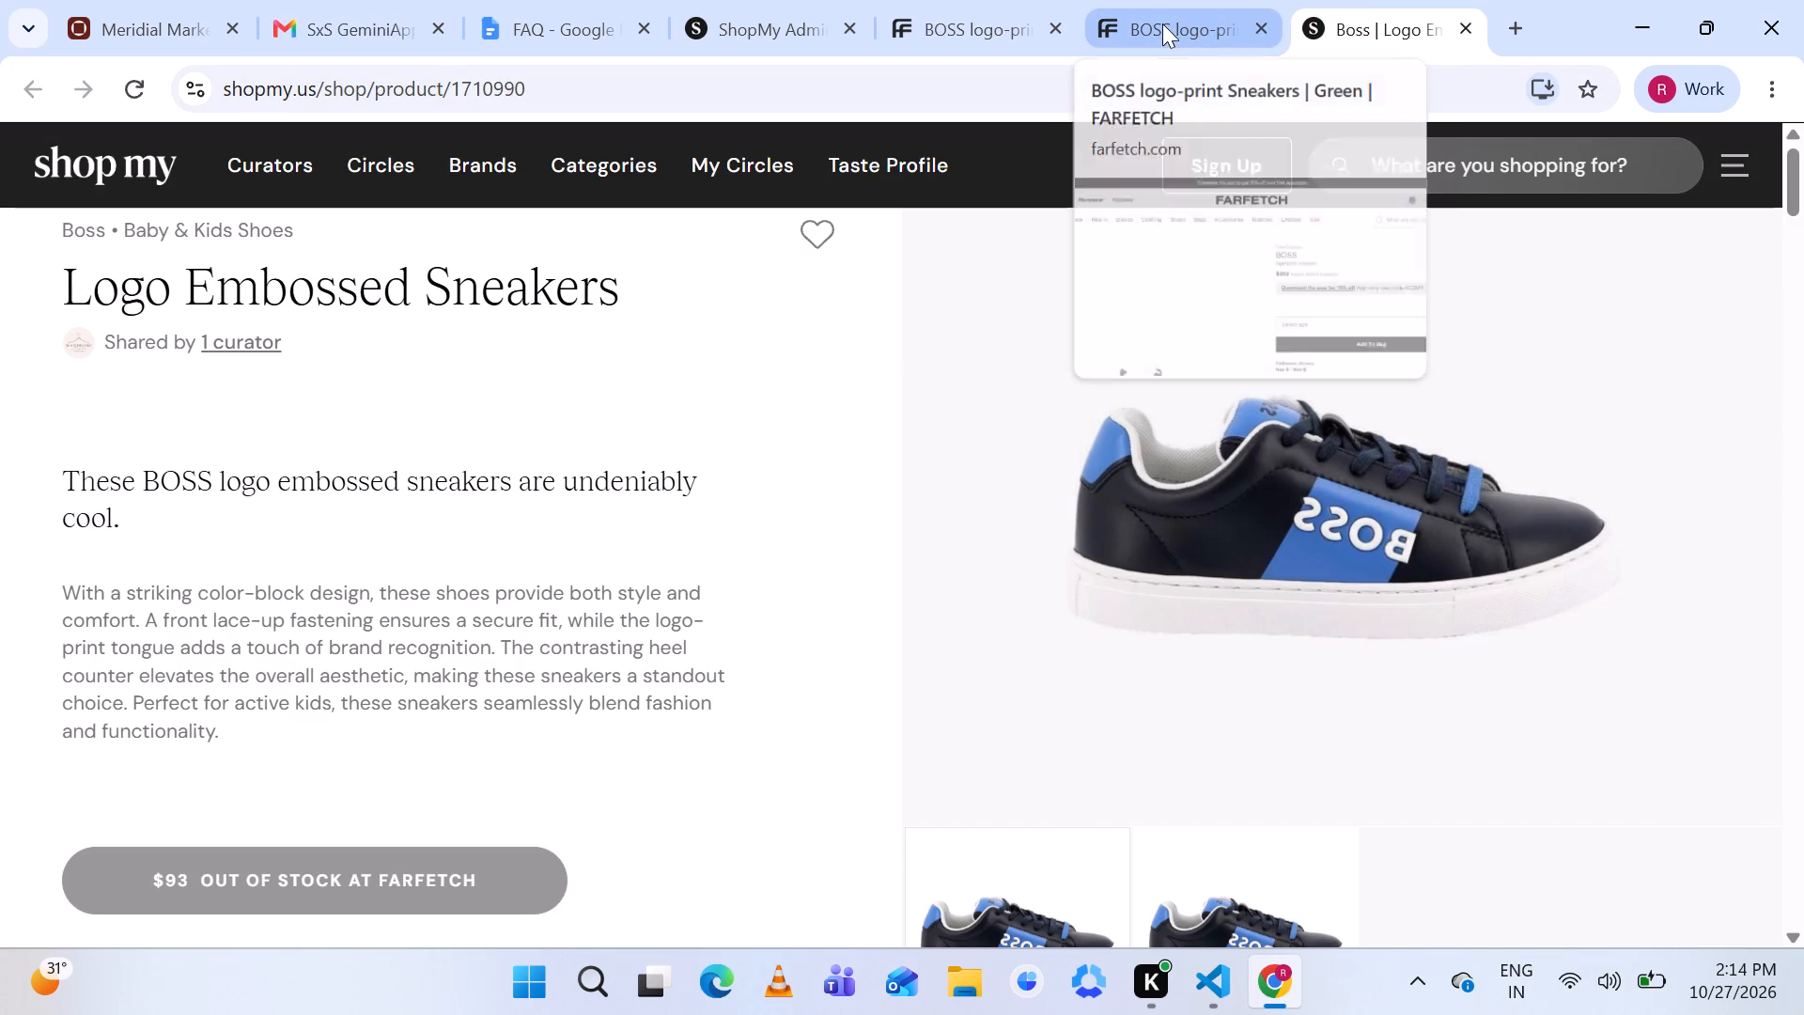
{"action": "left_click", "coordinate": [1053, 21]}
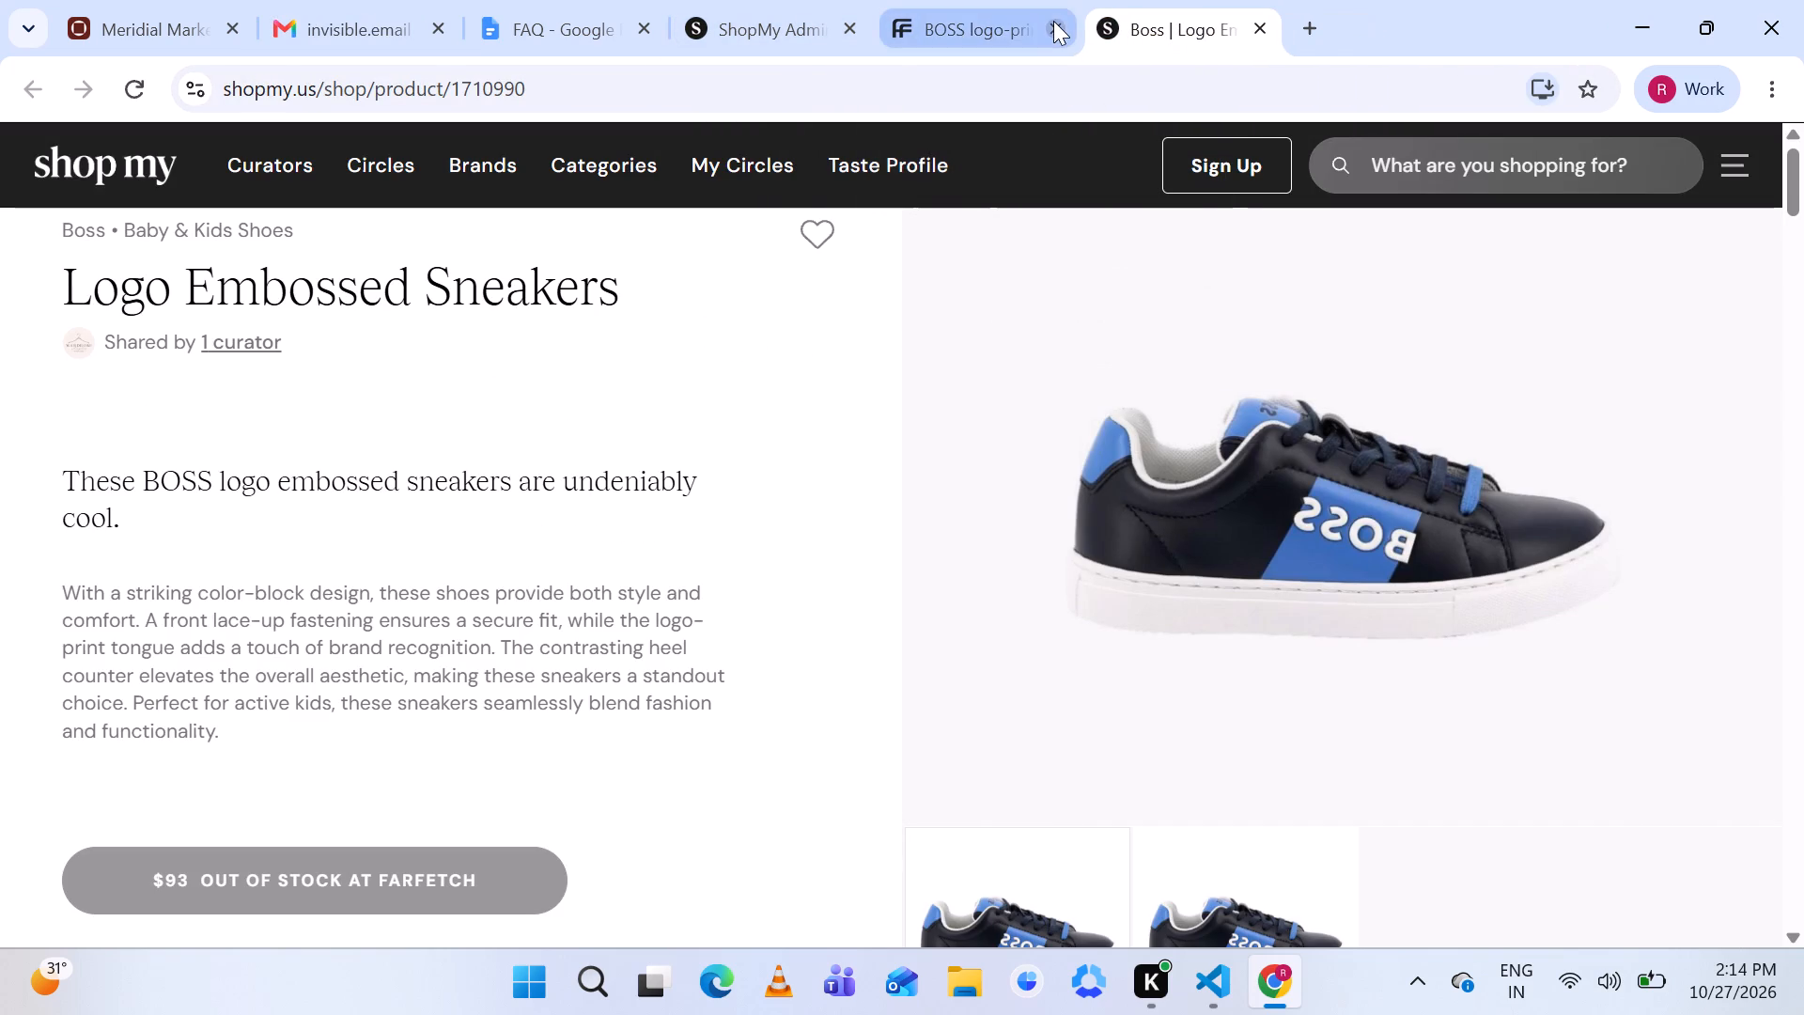
{"action": "left_click", "coordinate": [1053, 21]}
{"action": "left_click", "coordinate": [1053, 21]}
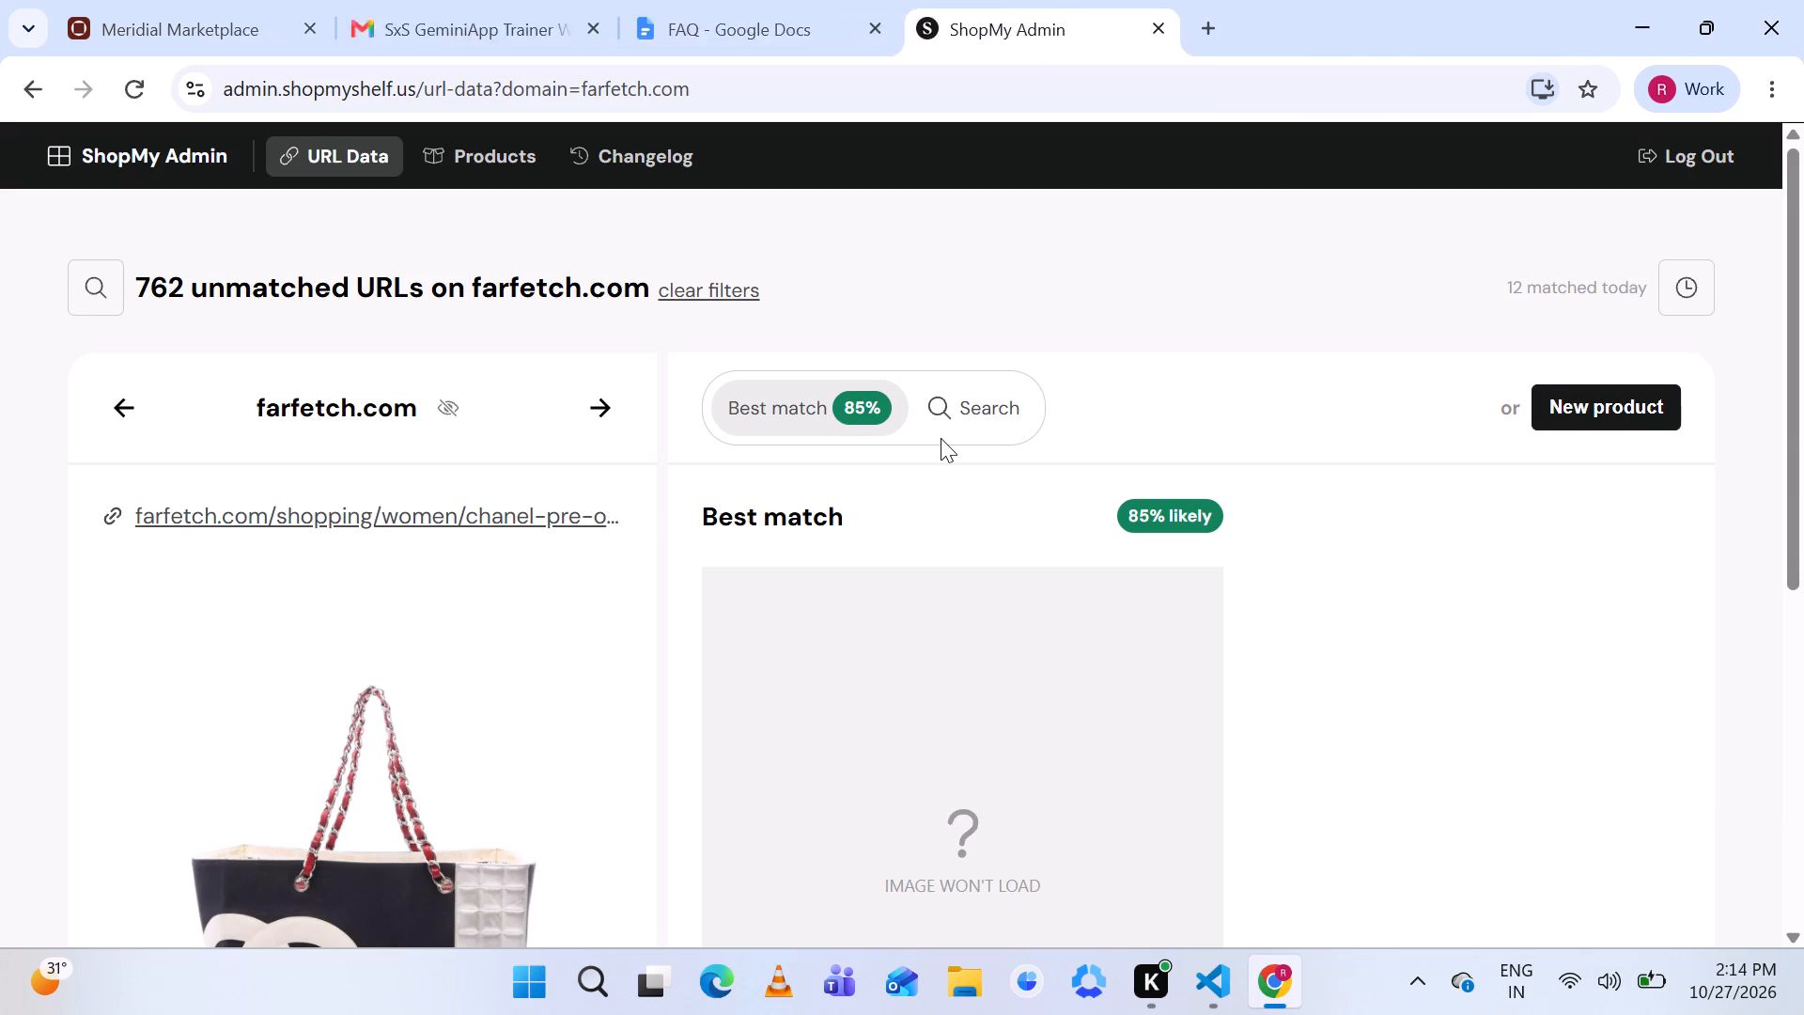
Open the ShopMy product page of the suggested best match, Chanel 2002 2003 Canvas No 5 Choco Bar Tote Handbag.
{"action": "scroll", "coordinate": [941, 438], "scroll_direction": "down", "scroll_amount": 4}
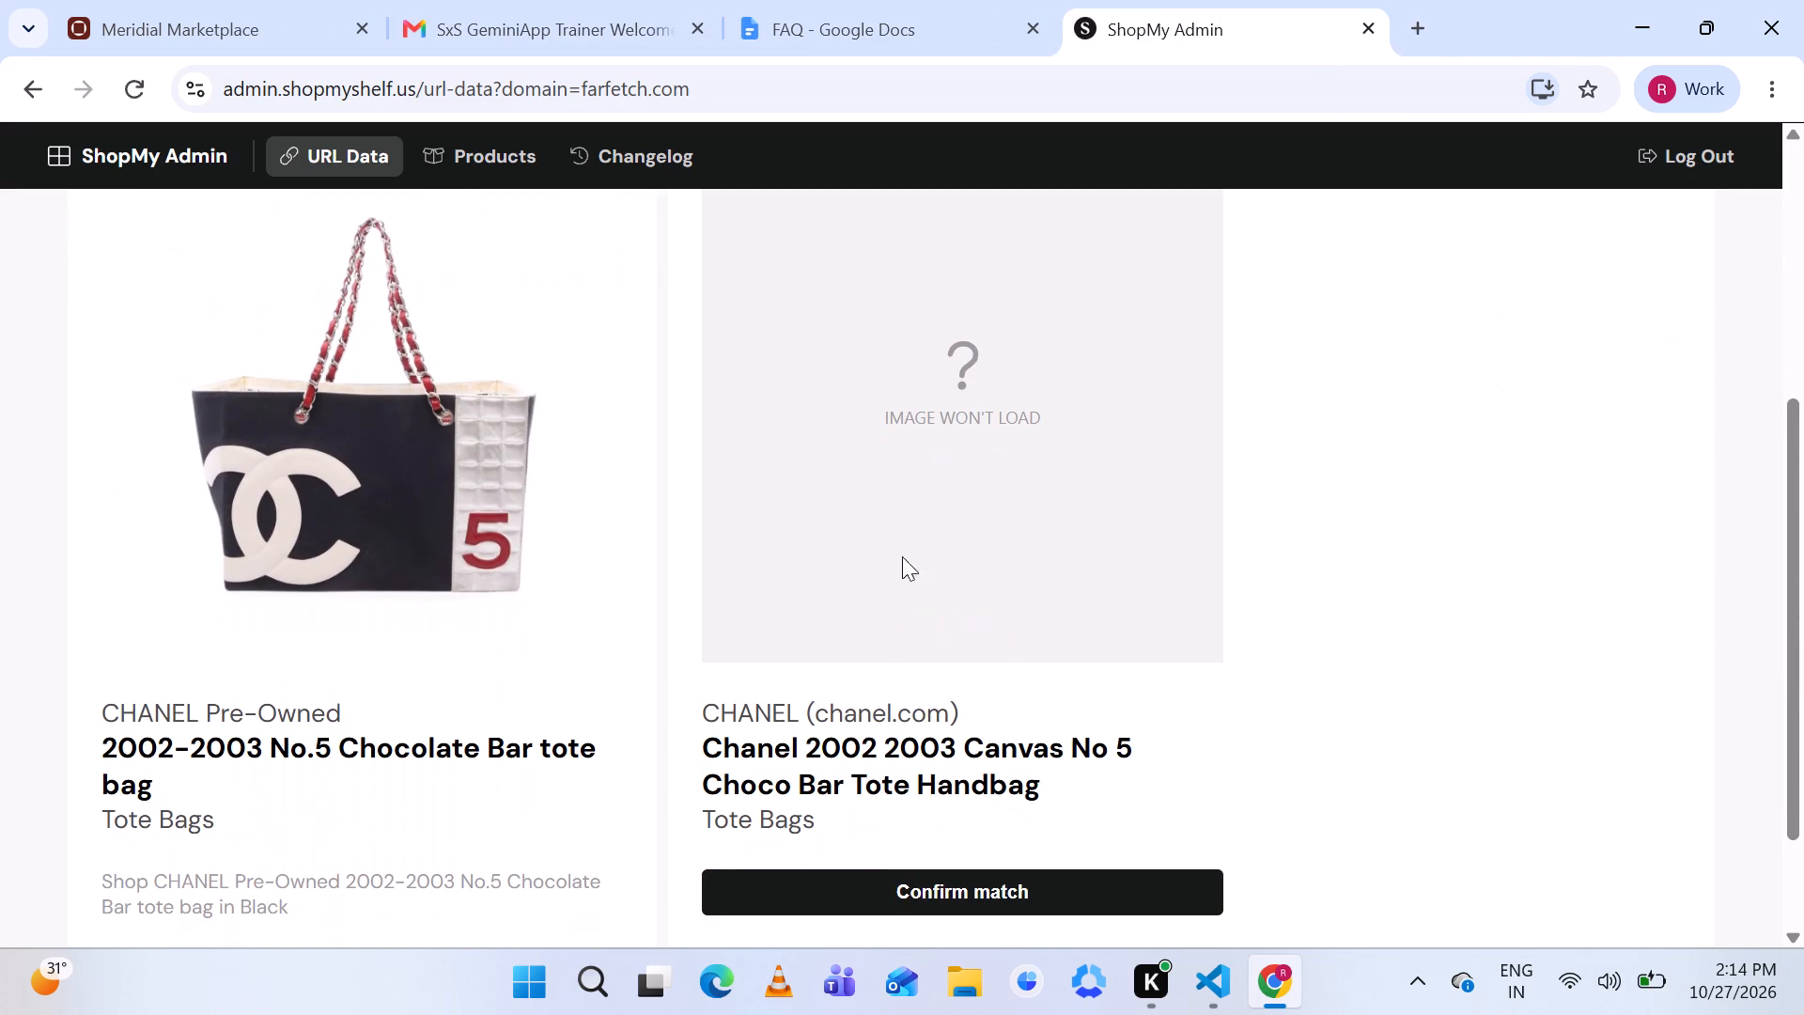
{"action": "left_click", "coordinate": [848, 774]}
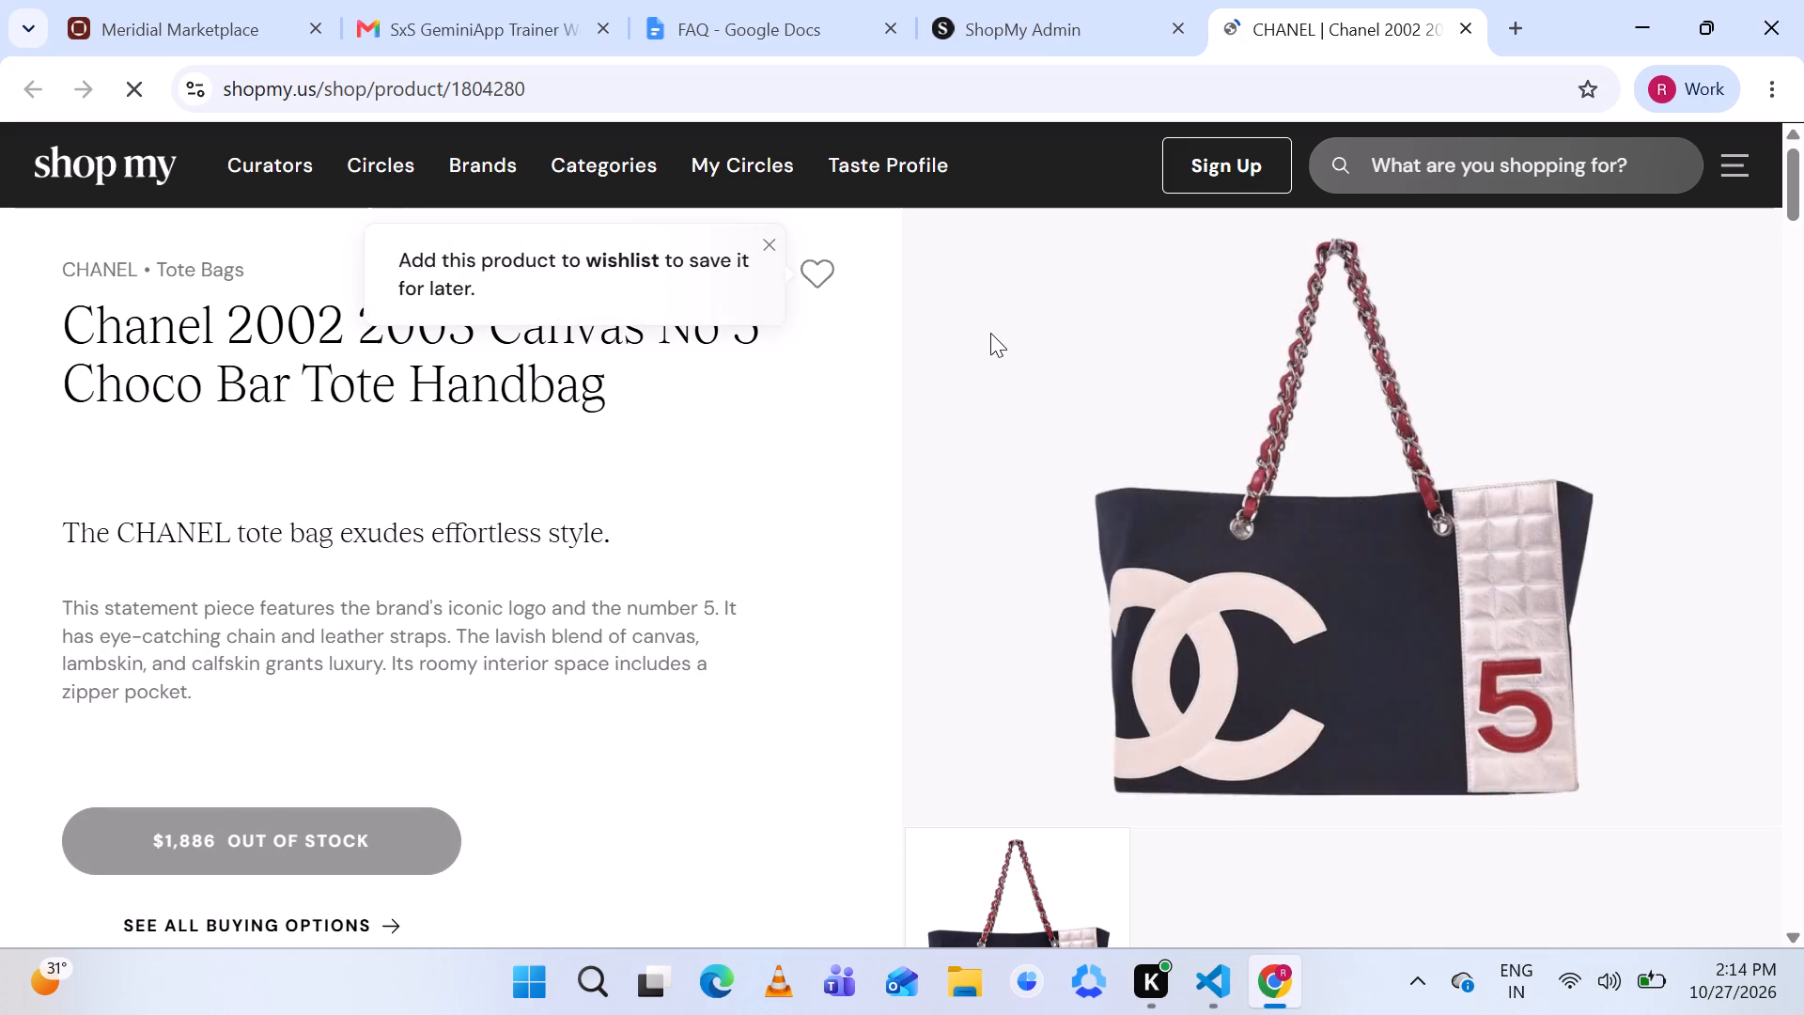
Compare the ShopMy product page for the Chanel Choco Bar tote with the Farfetch listing in ShopMy Admin.
{"action": "left_click", "coordinate": [1038, 20]}
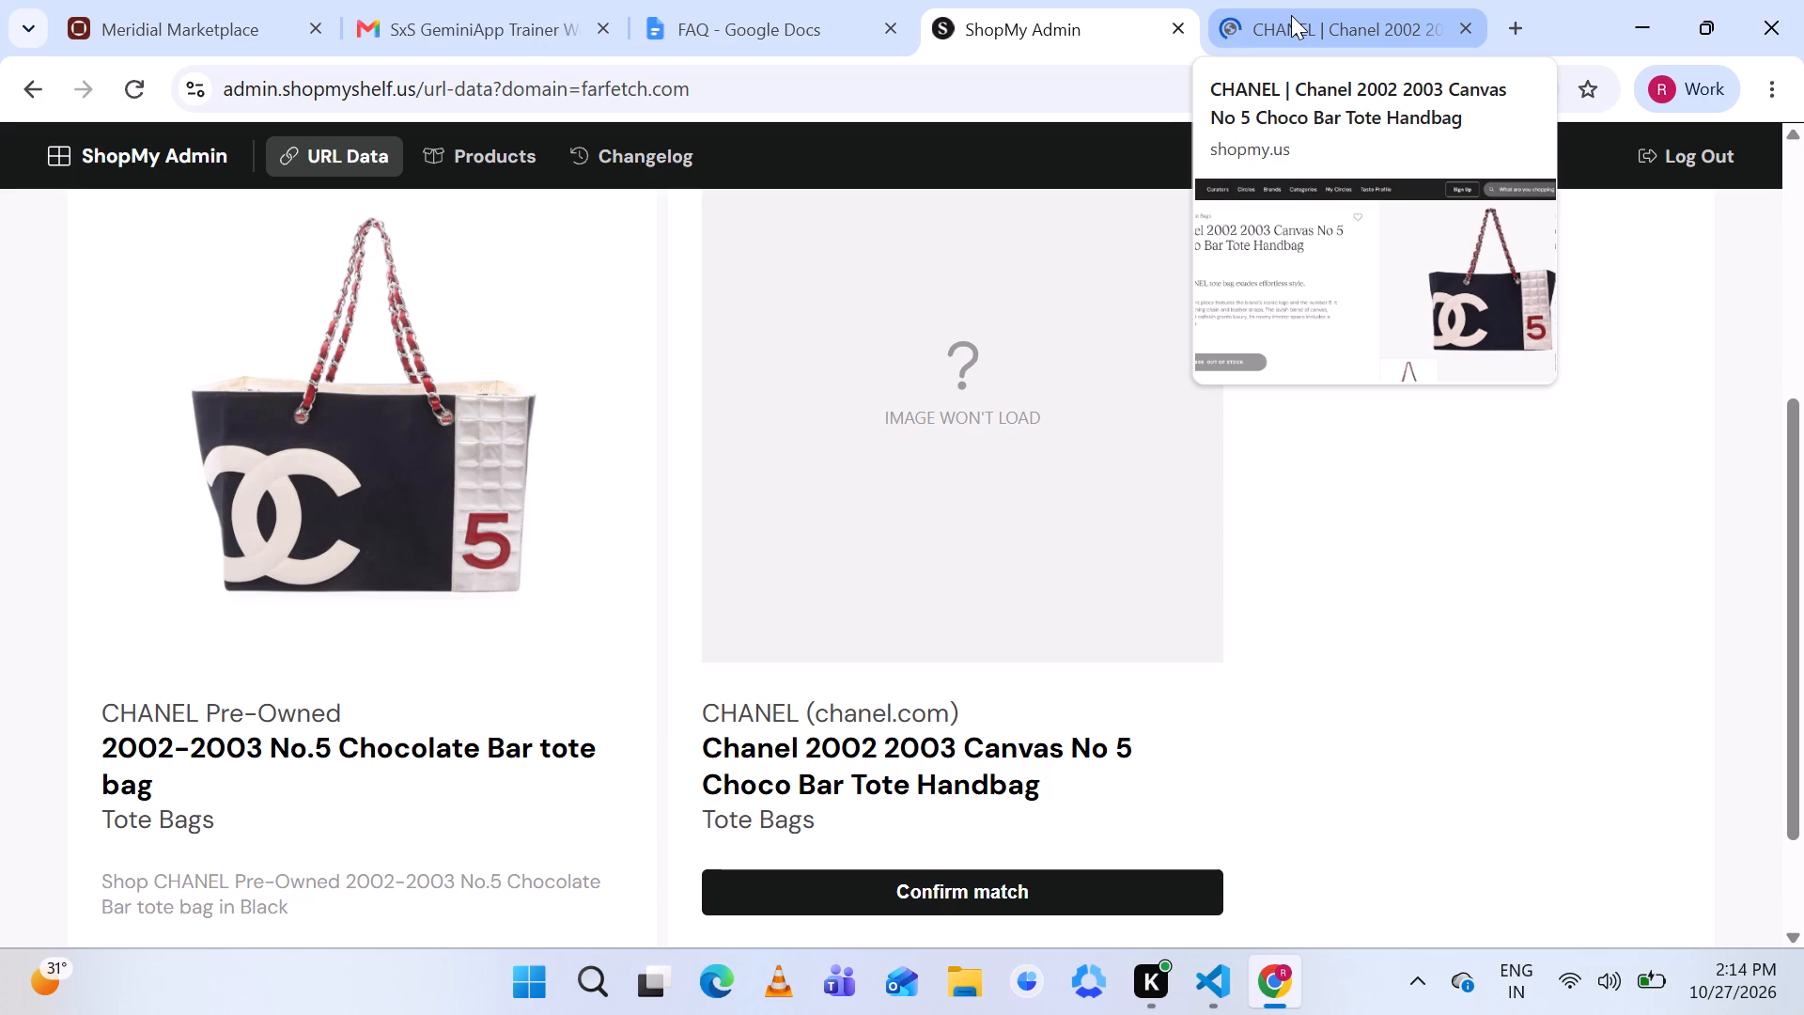
{"action": "left_click", "coordinate": [1291, 15]}
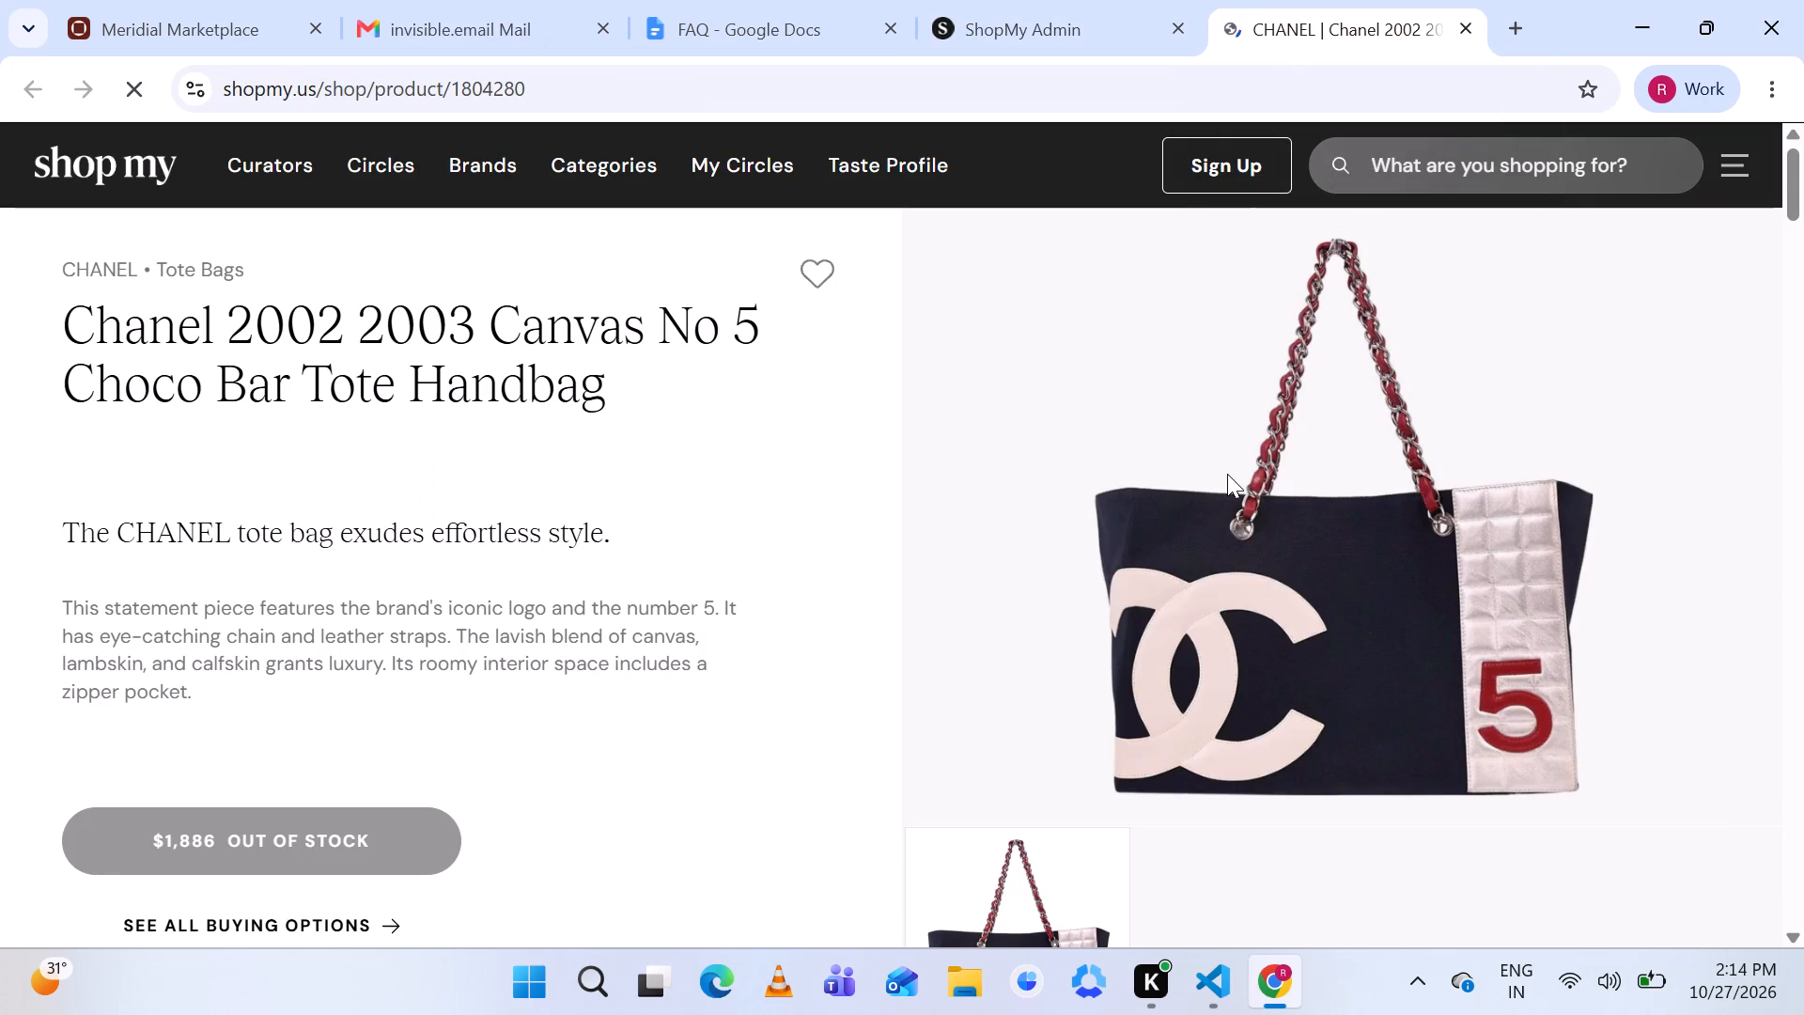
{"action": "left_click", "coordinate": [1044, 18]}
Confirm the Farfetch No.5 Chocolate Bar tote's match with Chanel 2002 2003 Canvas No 5 Choco Bar Tote Handbag and save the changes.
{"action": "scroll", "coordinate": [790, 565], "scroll_direction": "down", "scroll_amount": 1}
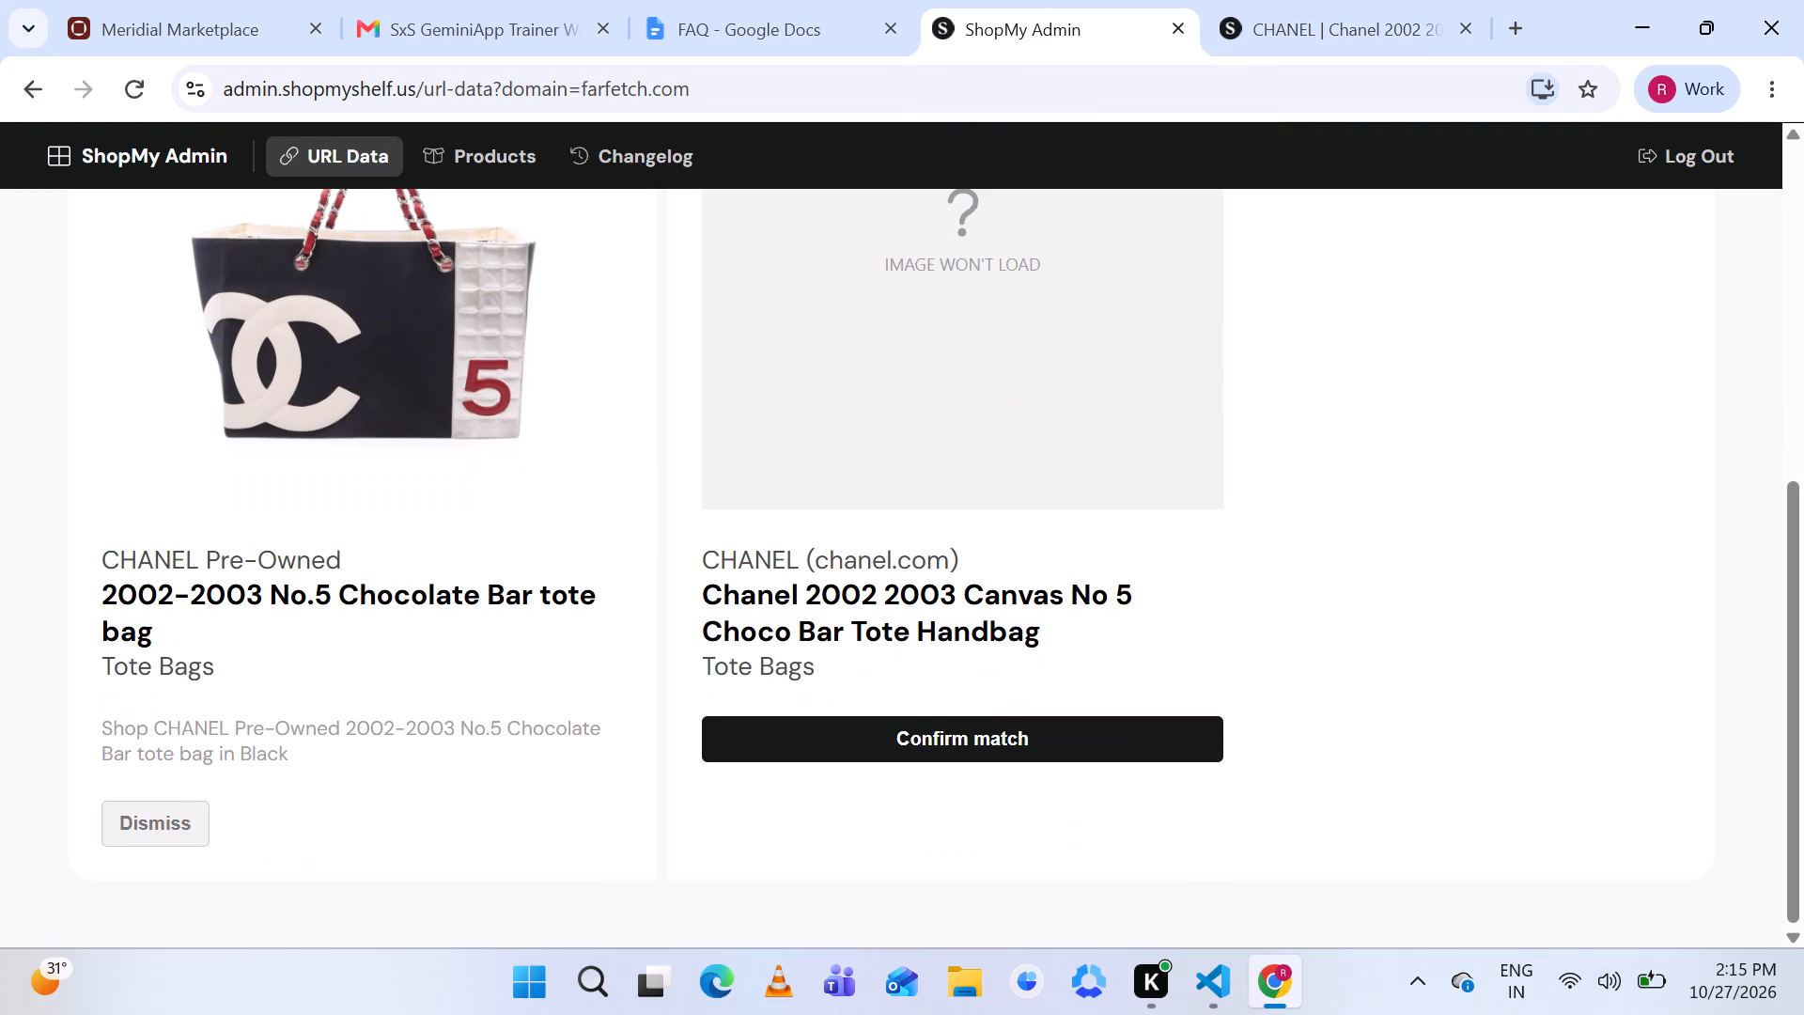
{"action": "left_click", "coordinate": [879, 727]}
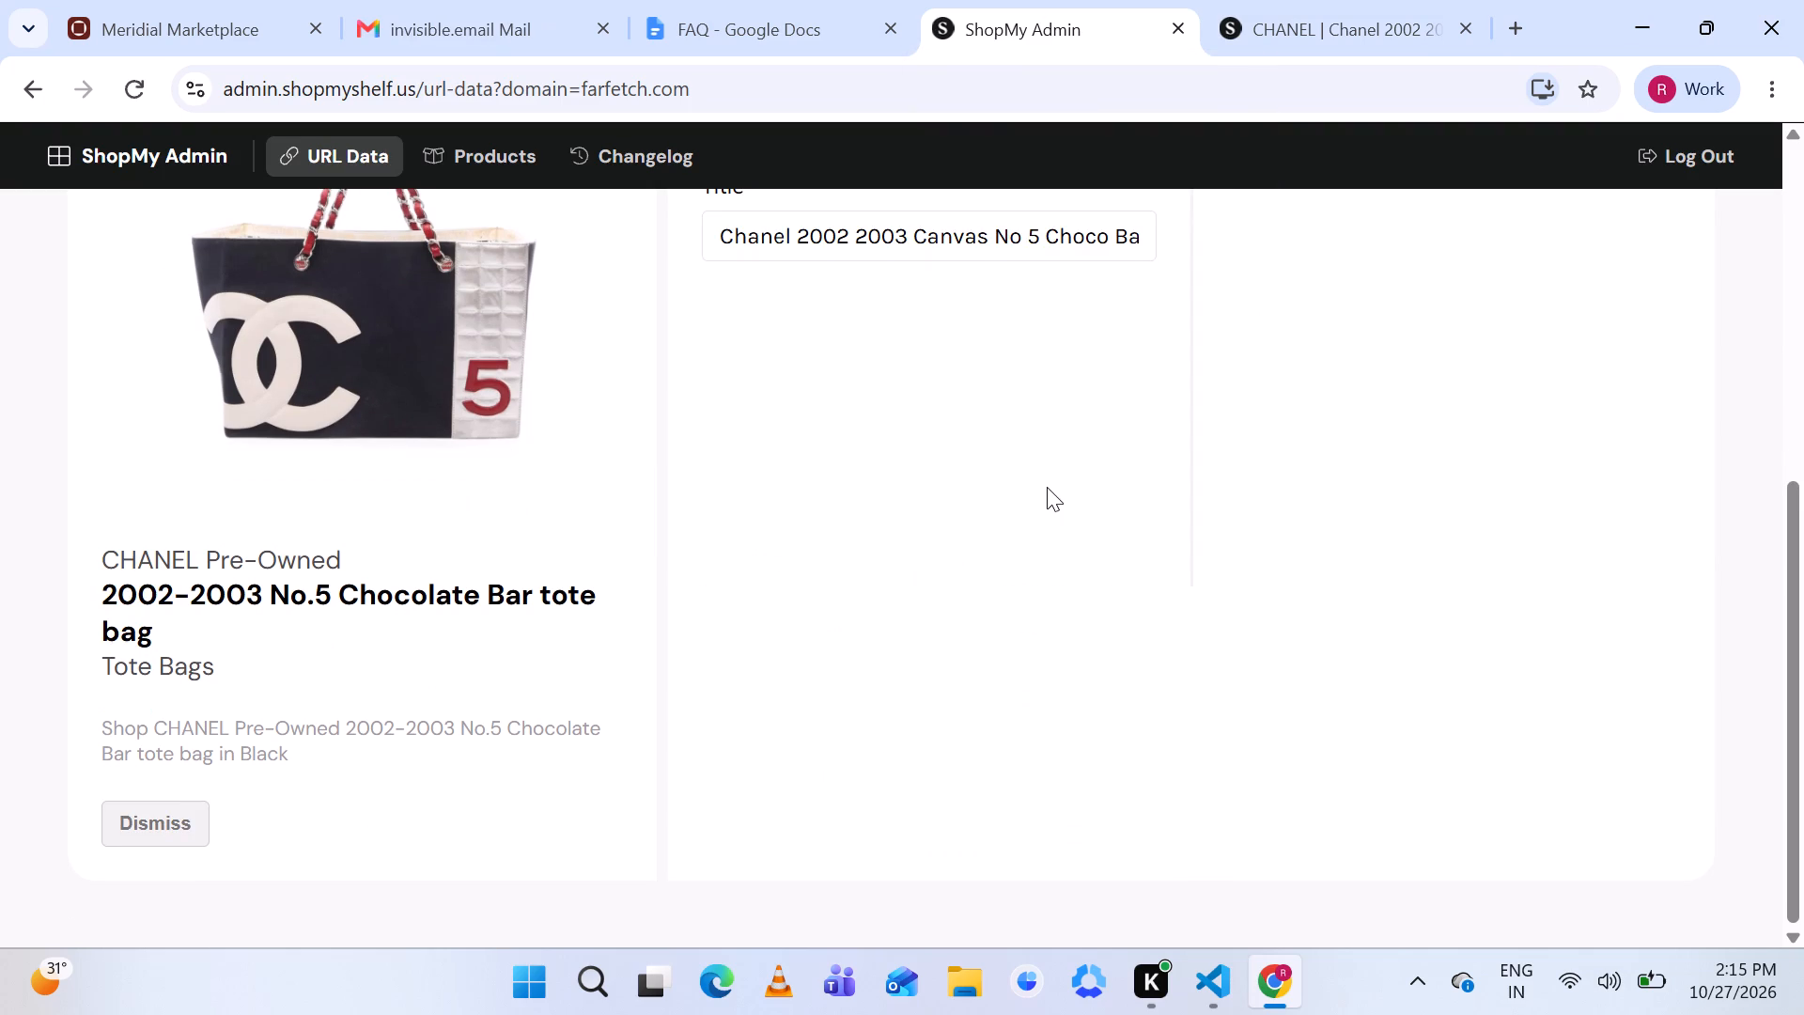
{"action": "scroll", "coordinate": [1047, 487], "scroll_direction": "up", "scroll_amount": 4}
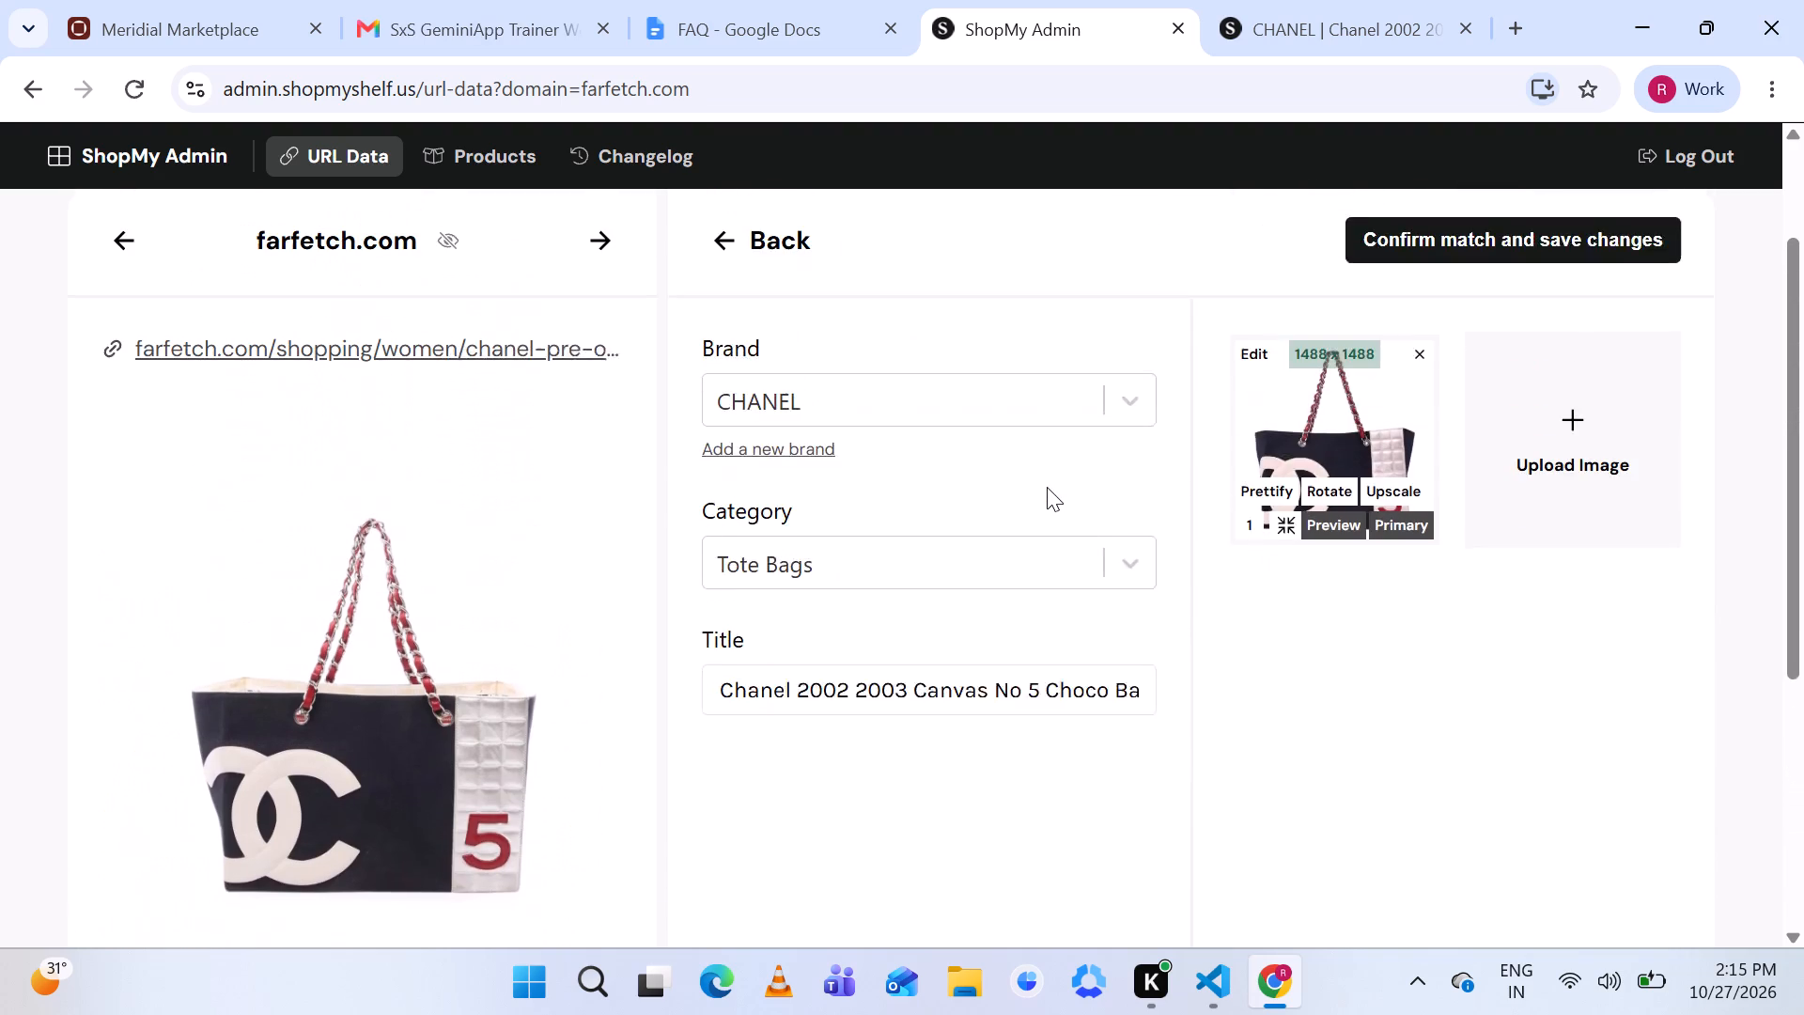
{"action": "left_click", "coordinate": [1501, 336]}
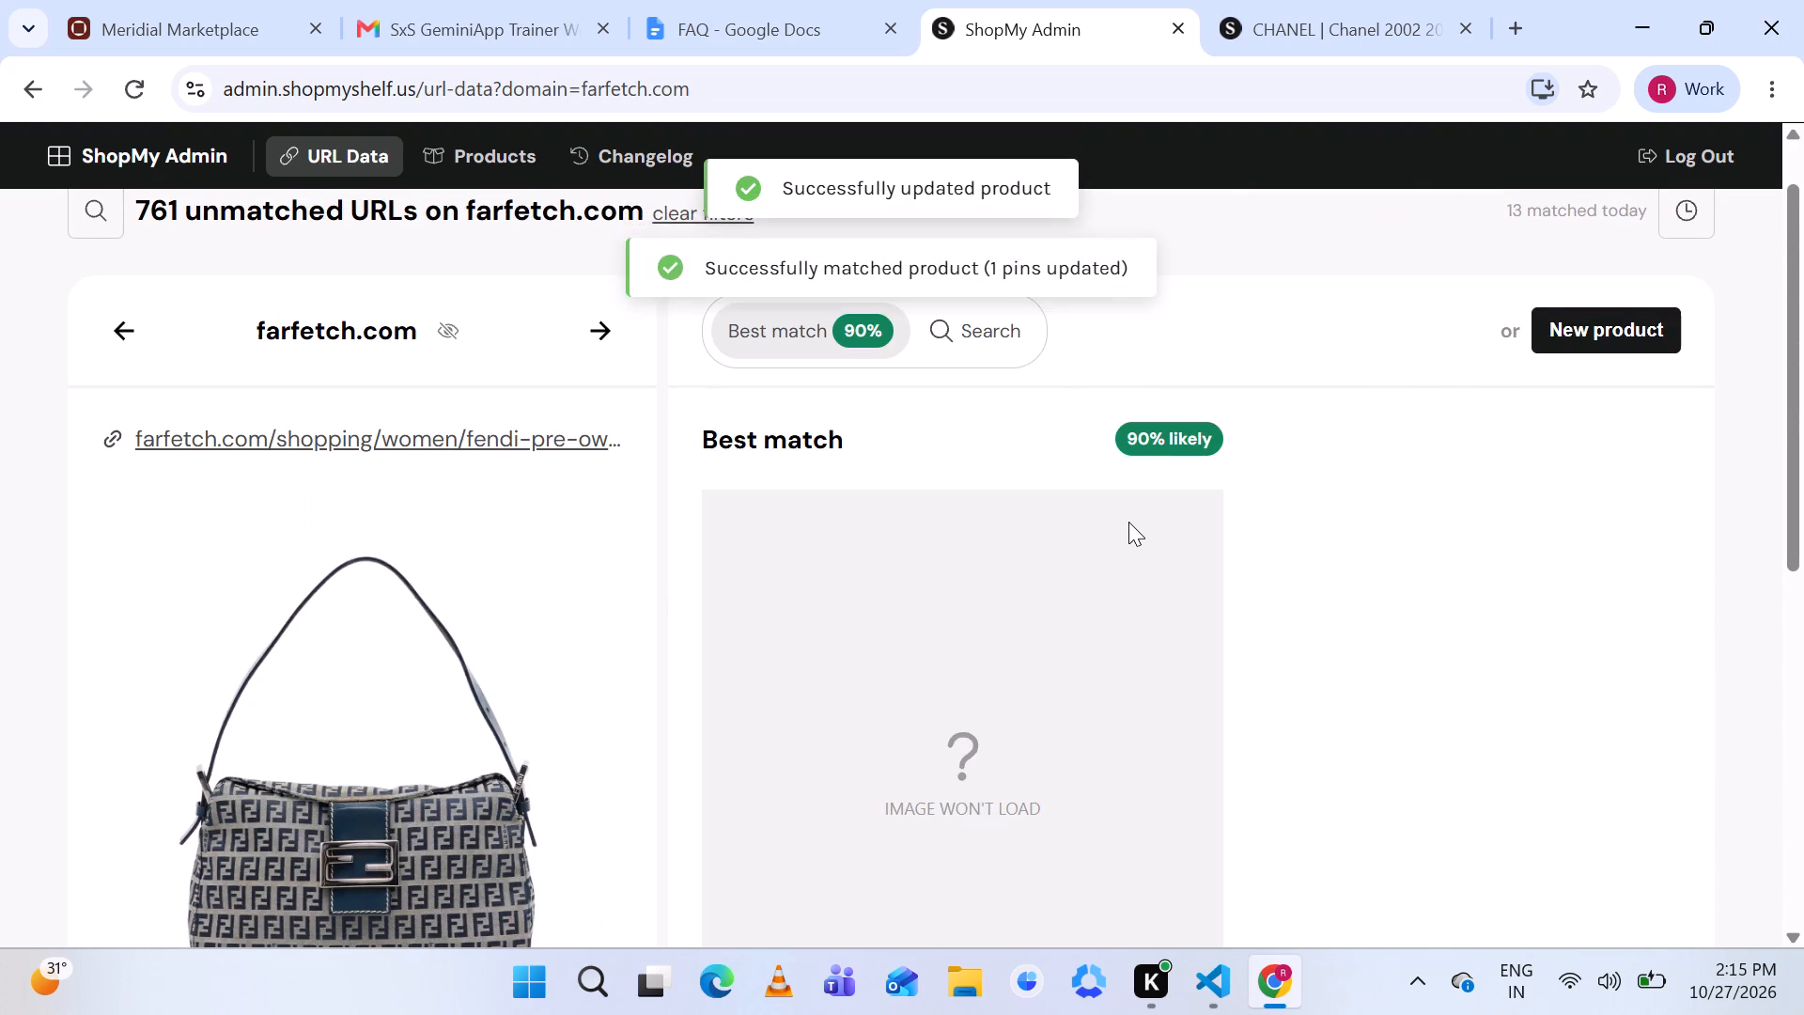
Compare the ShopMy product page for the Fendi Pre-Owned 2000 2010 Zucchino Canvas Shoulder Bag with the Farfetch listing, closing the Chanel product page.
{"action": "scroll", "coordinate": [1128, 522], "scroll_direction": "down", "scroll_amount": 3}
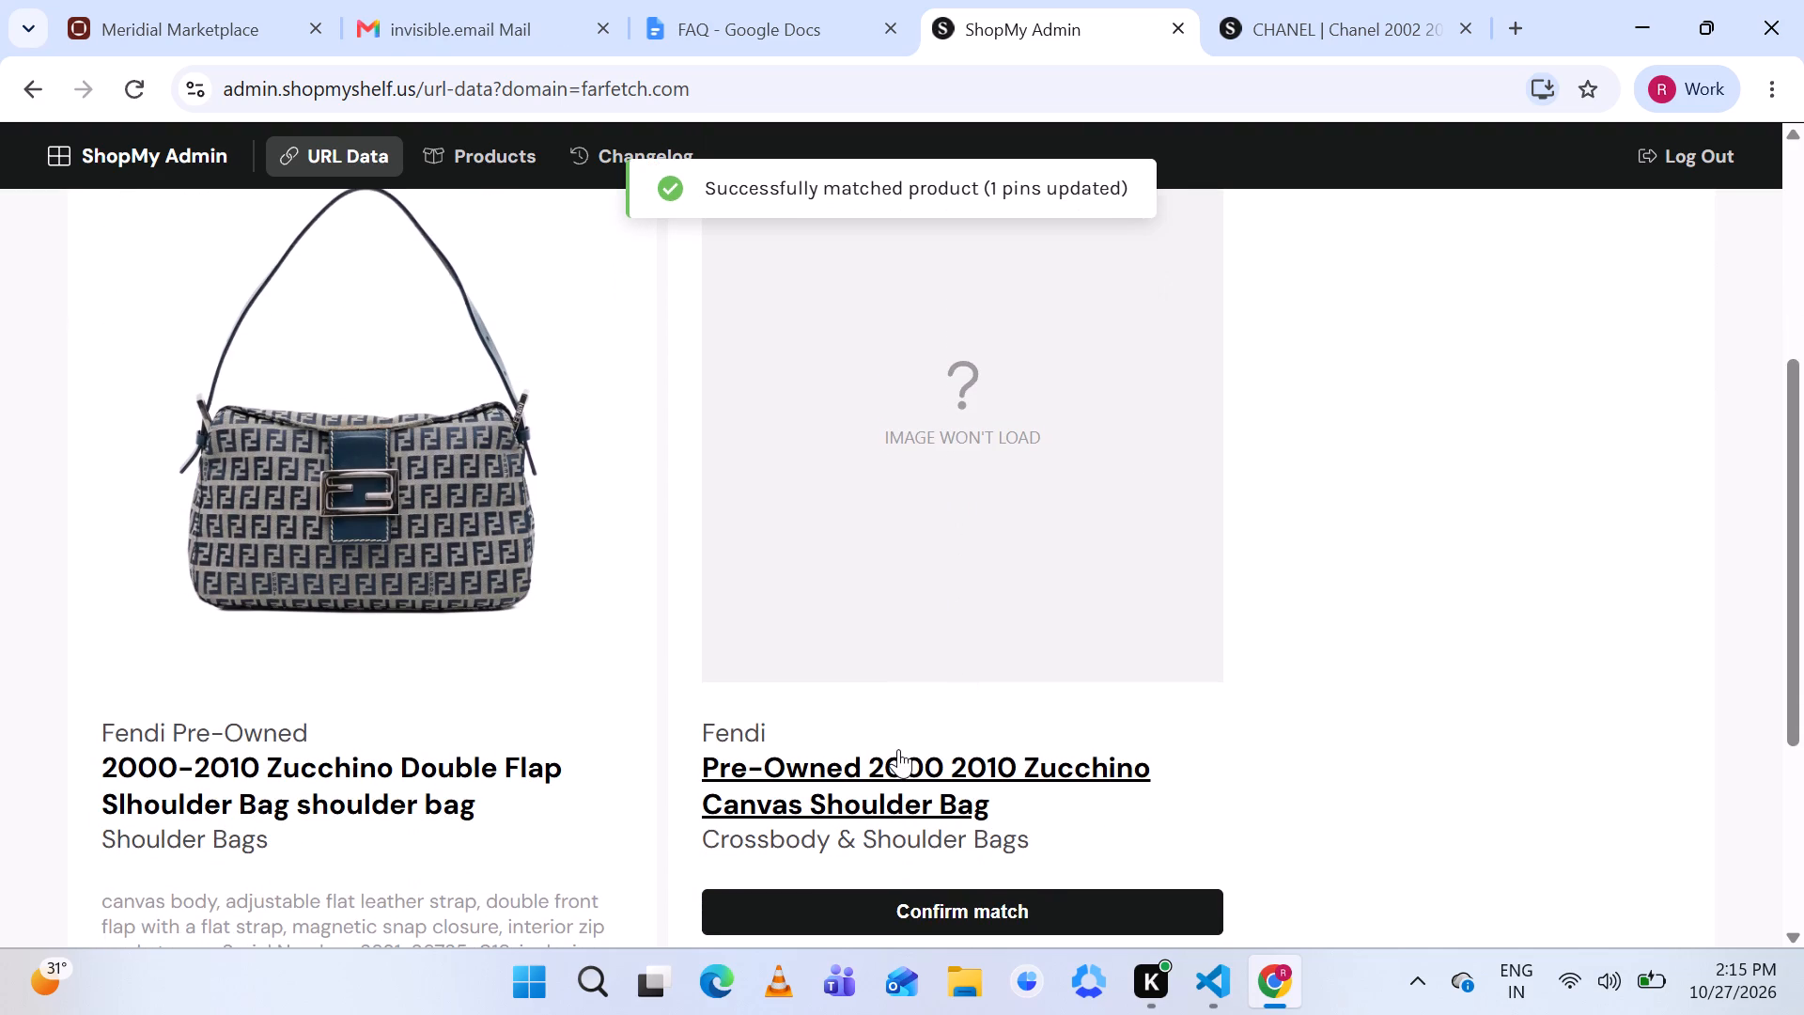
{"action": "left_click", "coordinate": [892, 750]}
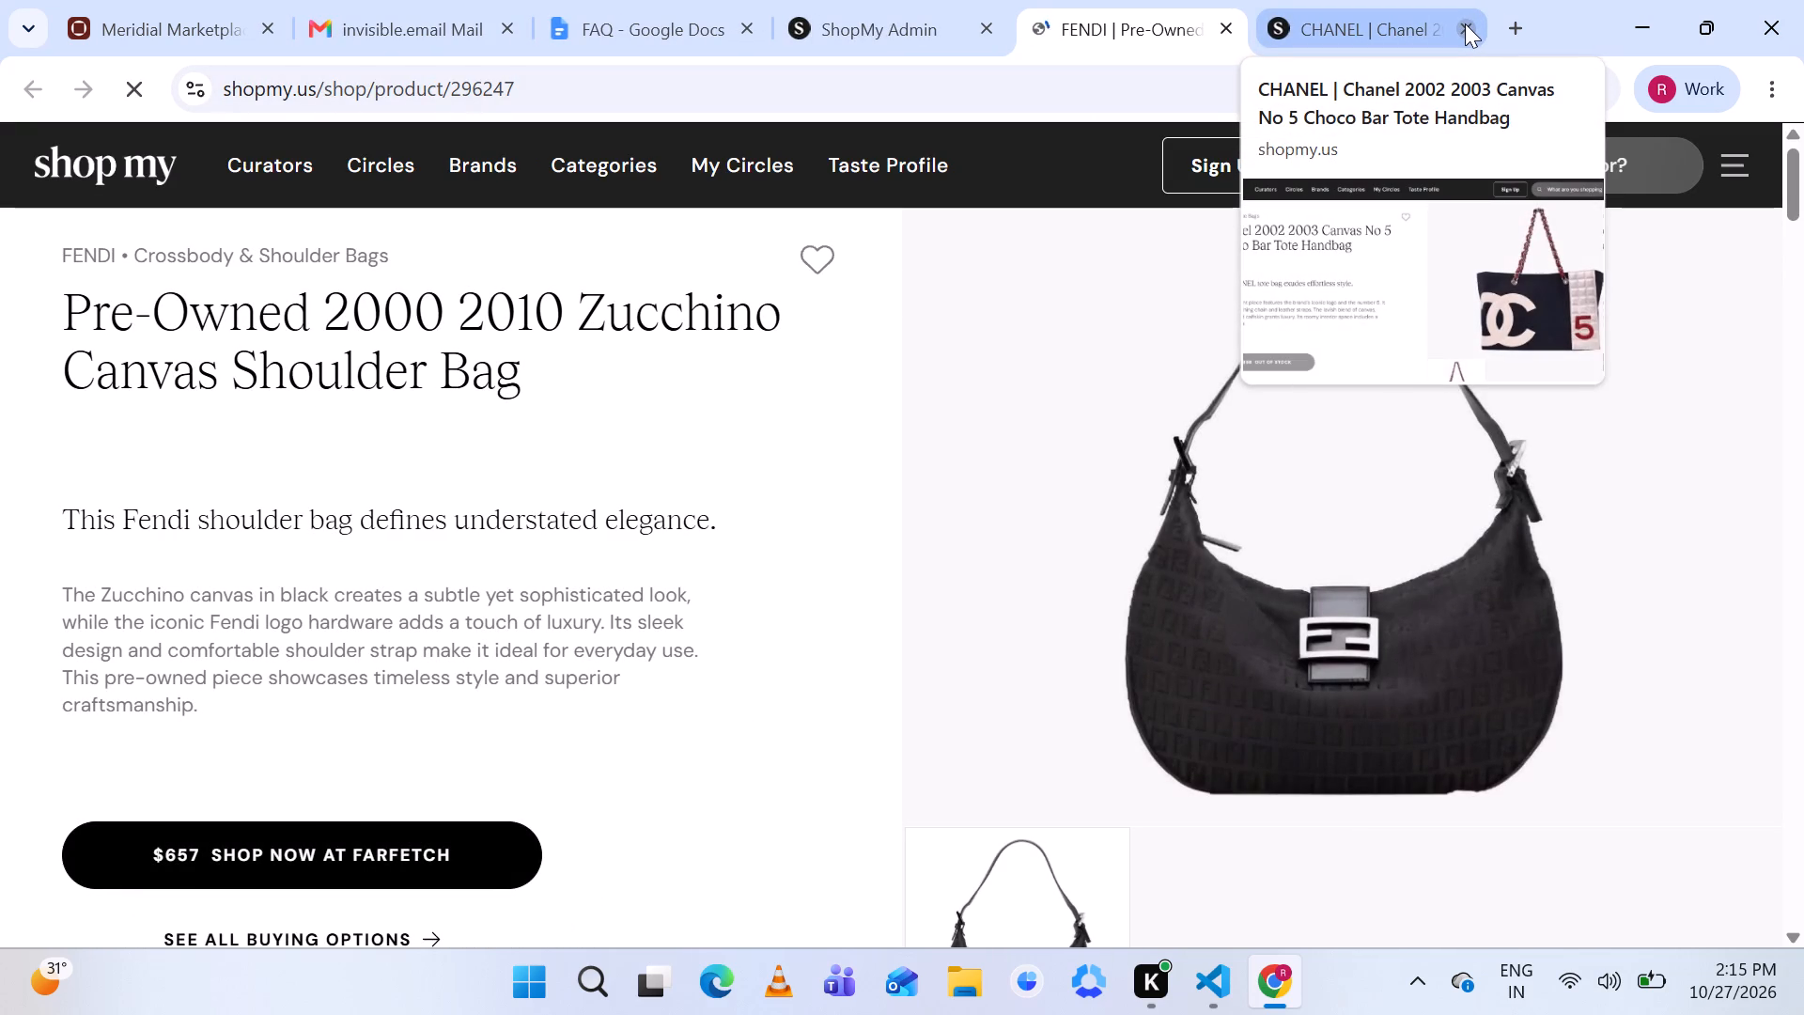
{"action": "left_click", "coordinate": [1465, 23]}
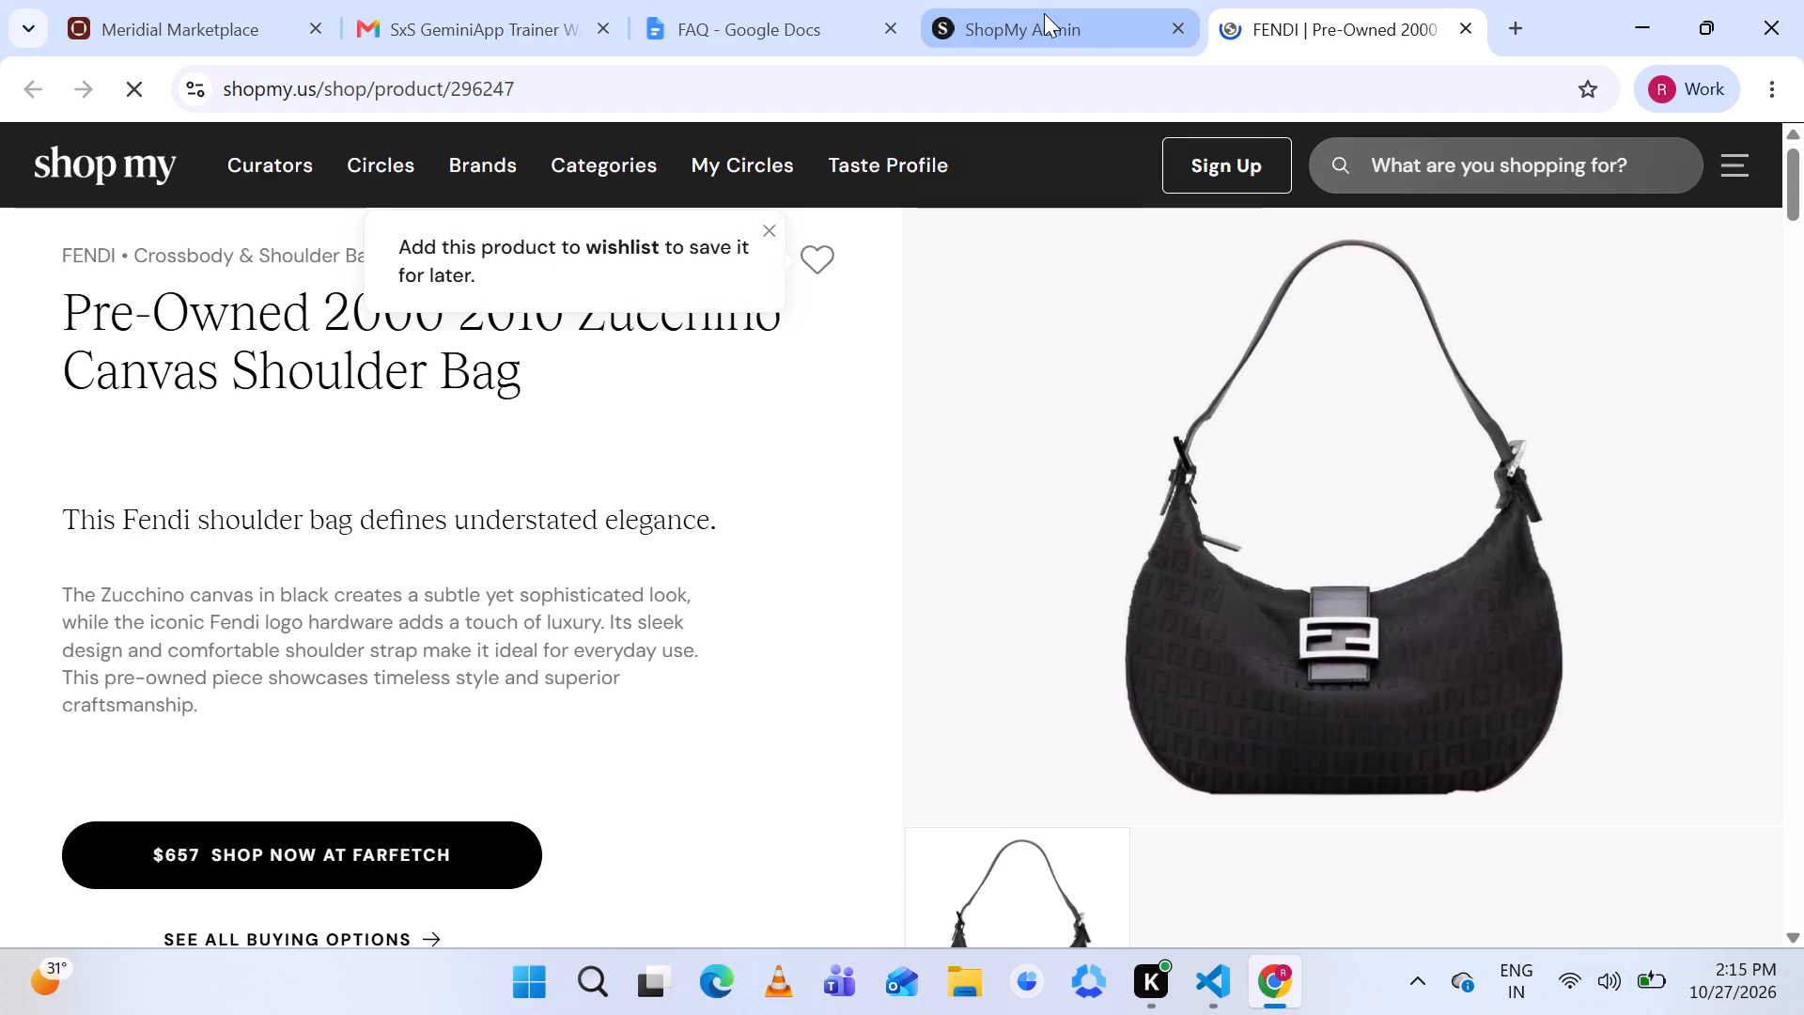
{"action": "left_click", "coordinate": [1044, 13]}
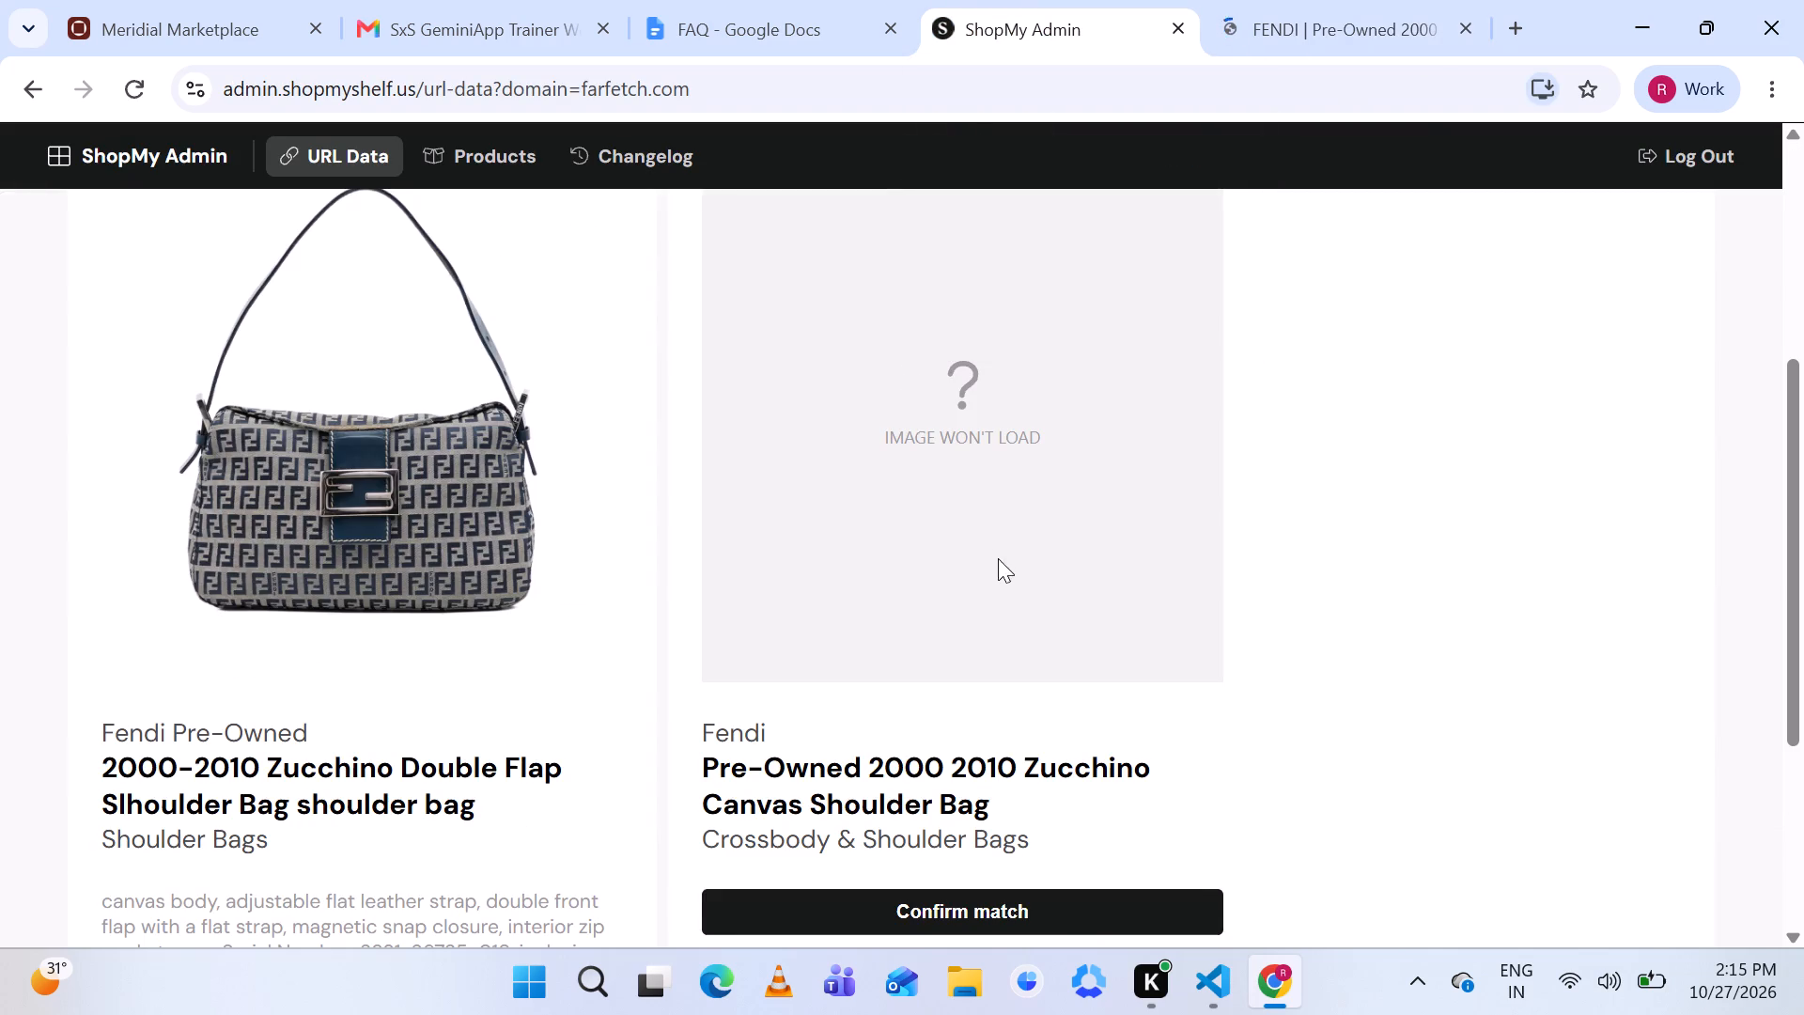
Start a new product for the Fendi Zucchino Double Flap bag and remove its duplicate front image and two interior images.
{"action": "scroll", "coordinate": [1368, 426], "scroll_direction": "up", "scroll_amount": 1}
{"action": "left_click", "coordinate": [1575, 321]}
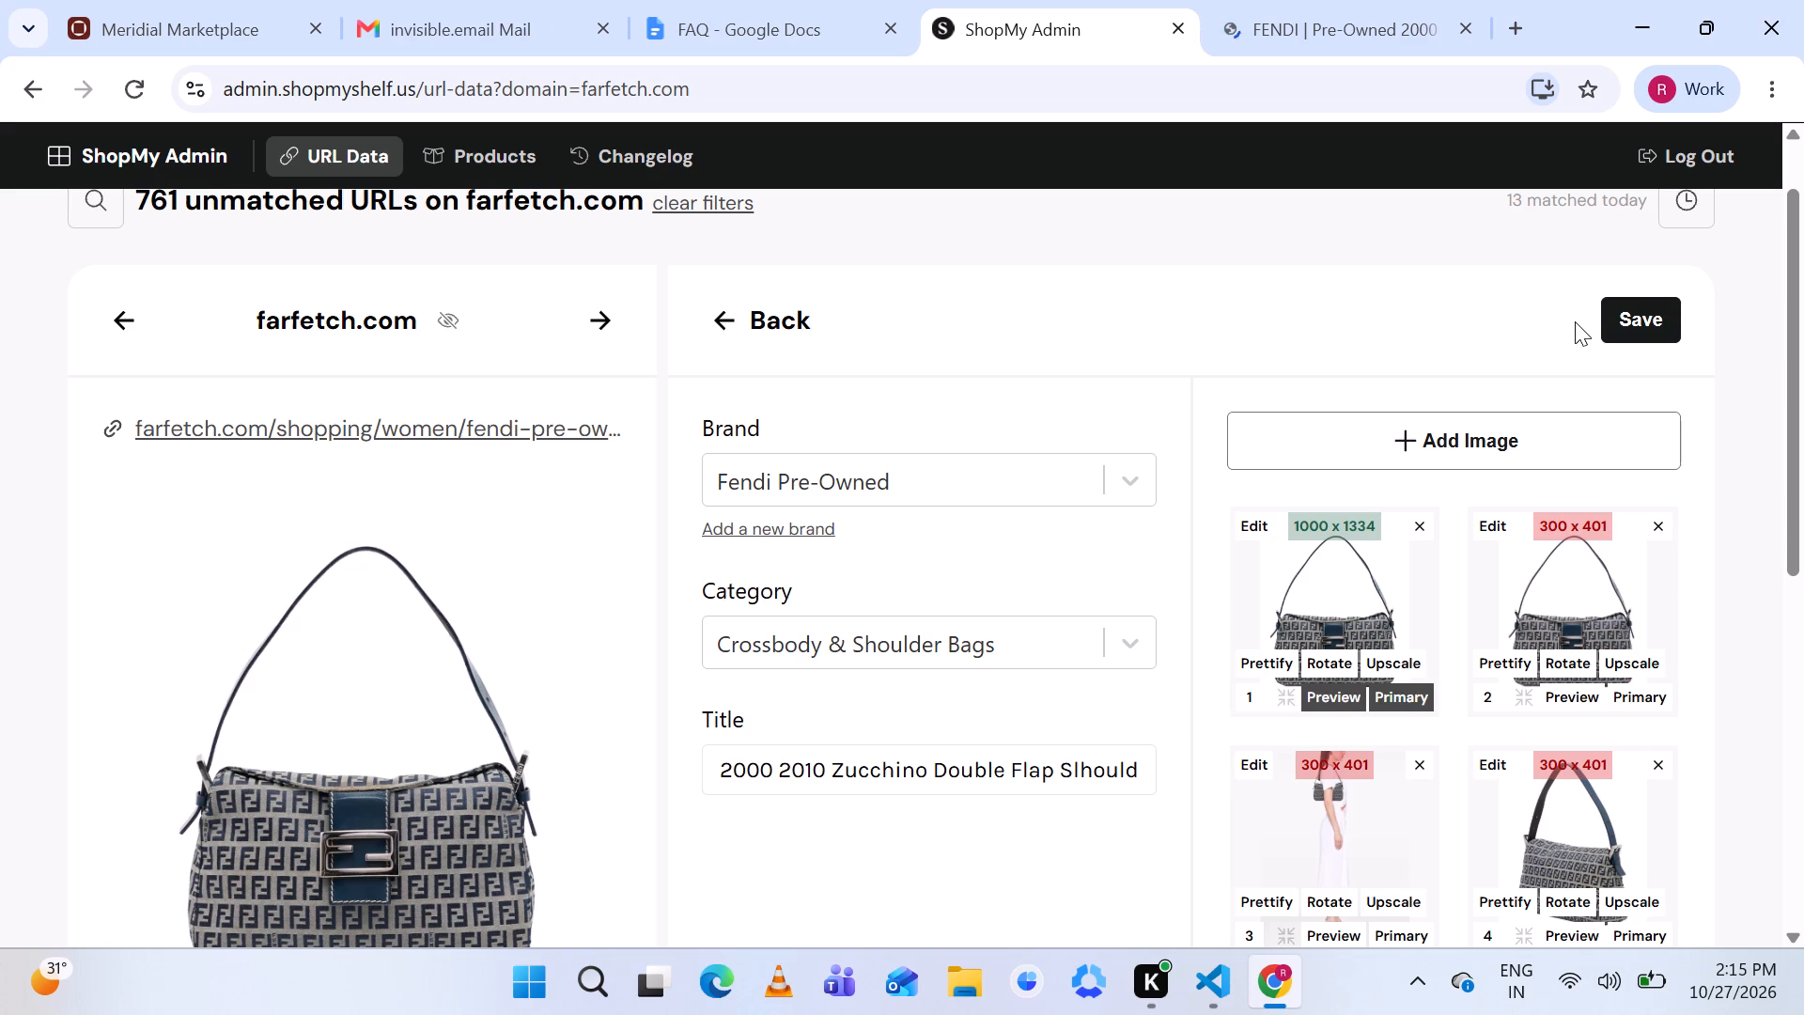
{"action": "scroll", "coordinate": [1501, 595], "scroll_direction": "down", "scroll_amount": 1}
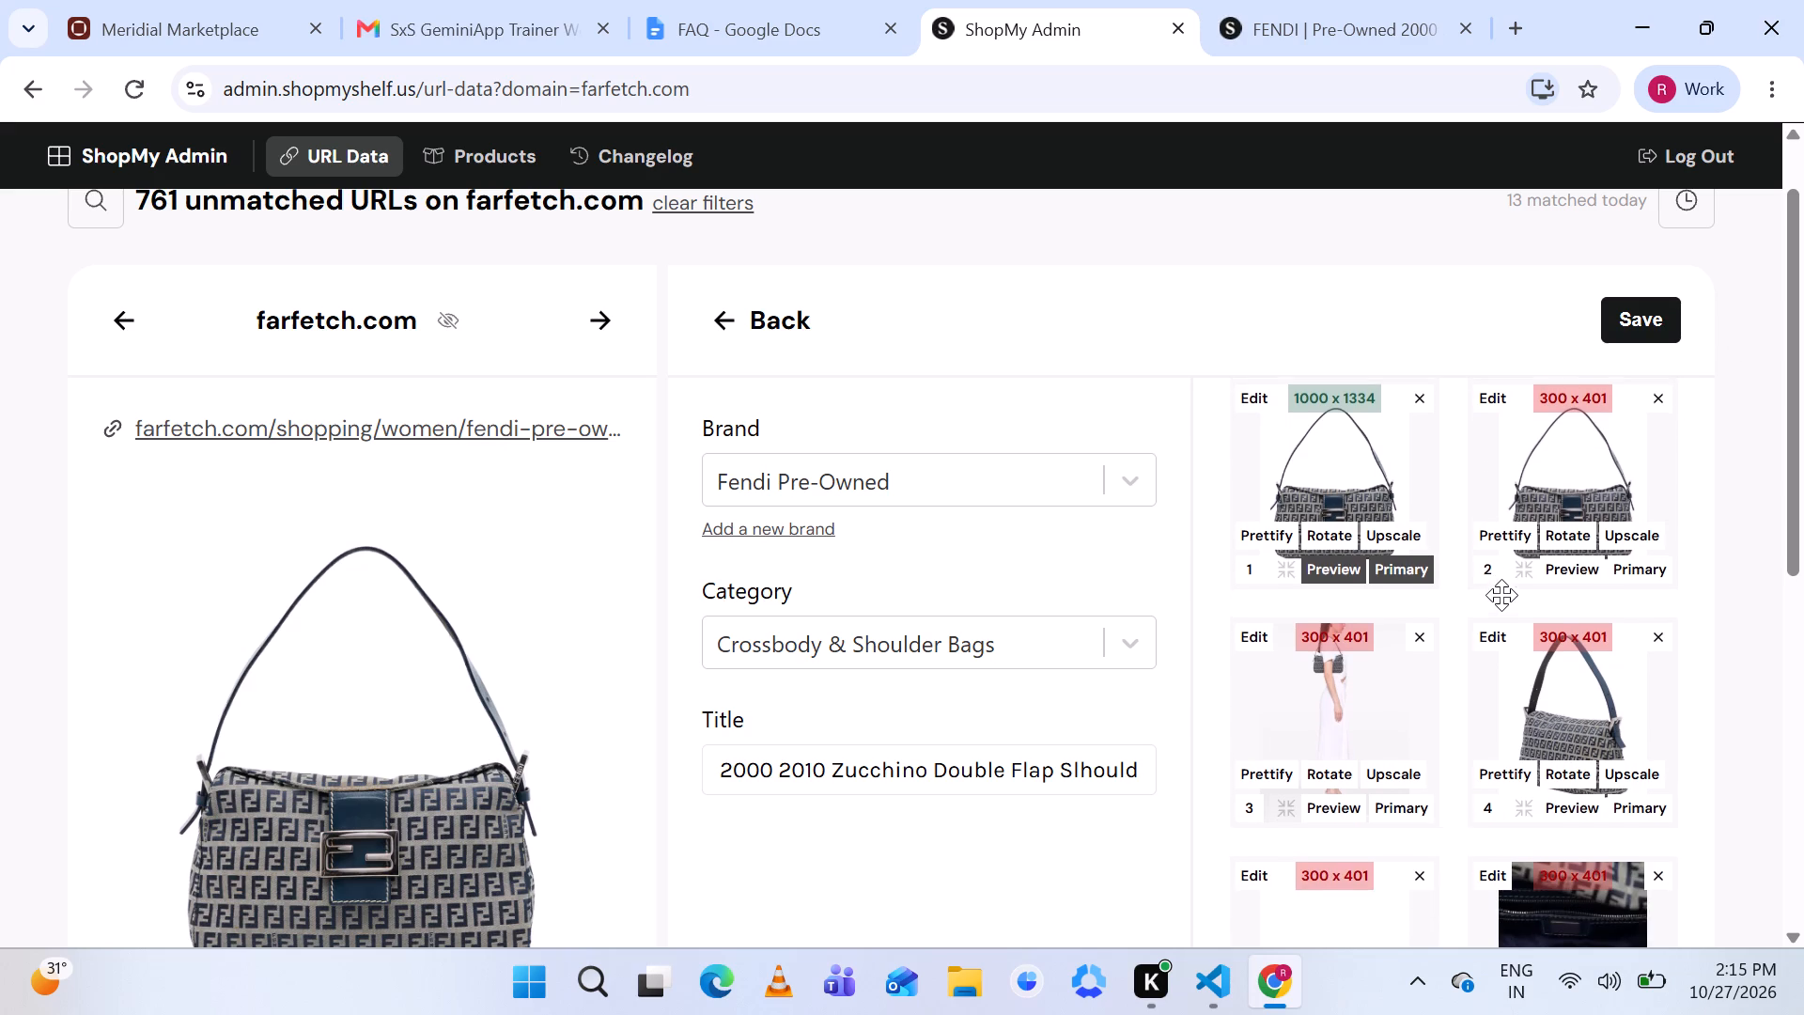
{"action": "scroll", "coordinate": [1501, 595], "scroll_direction": "down", "scroll_amount": 1}
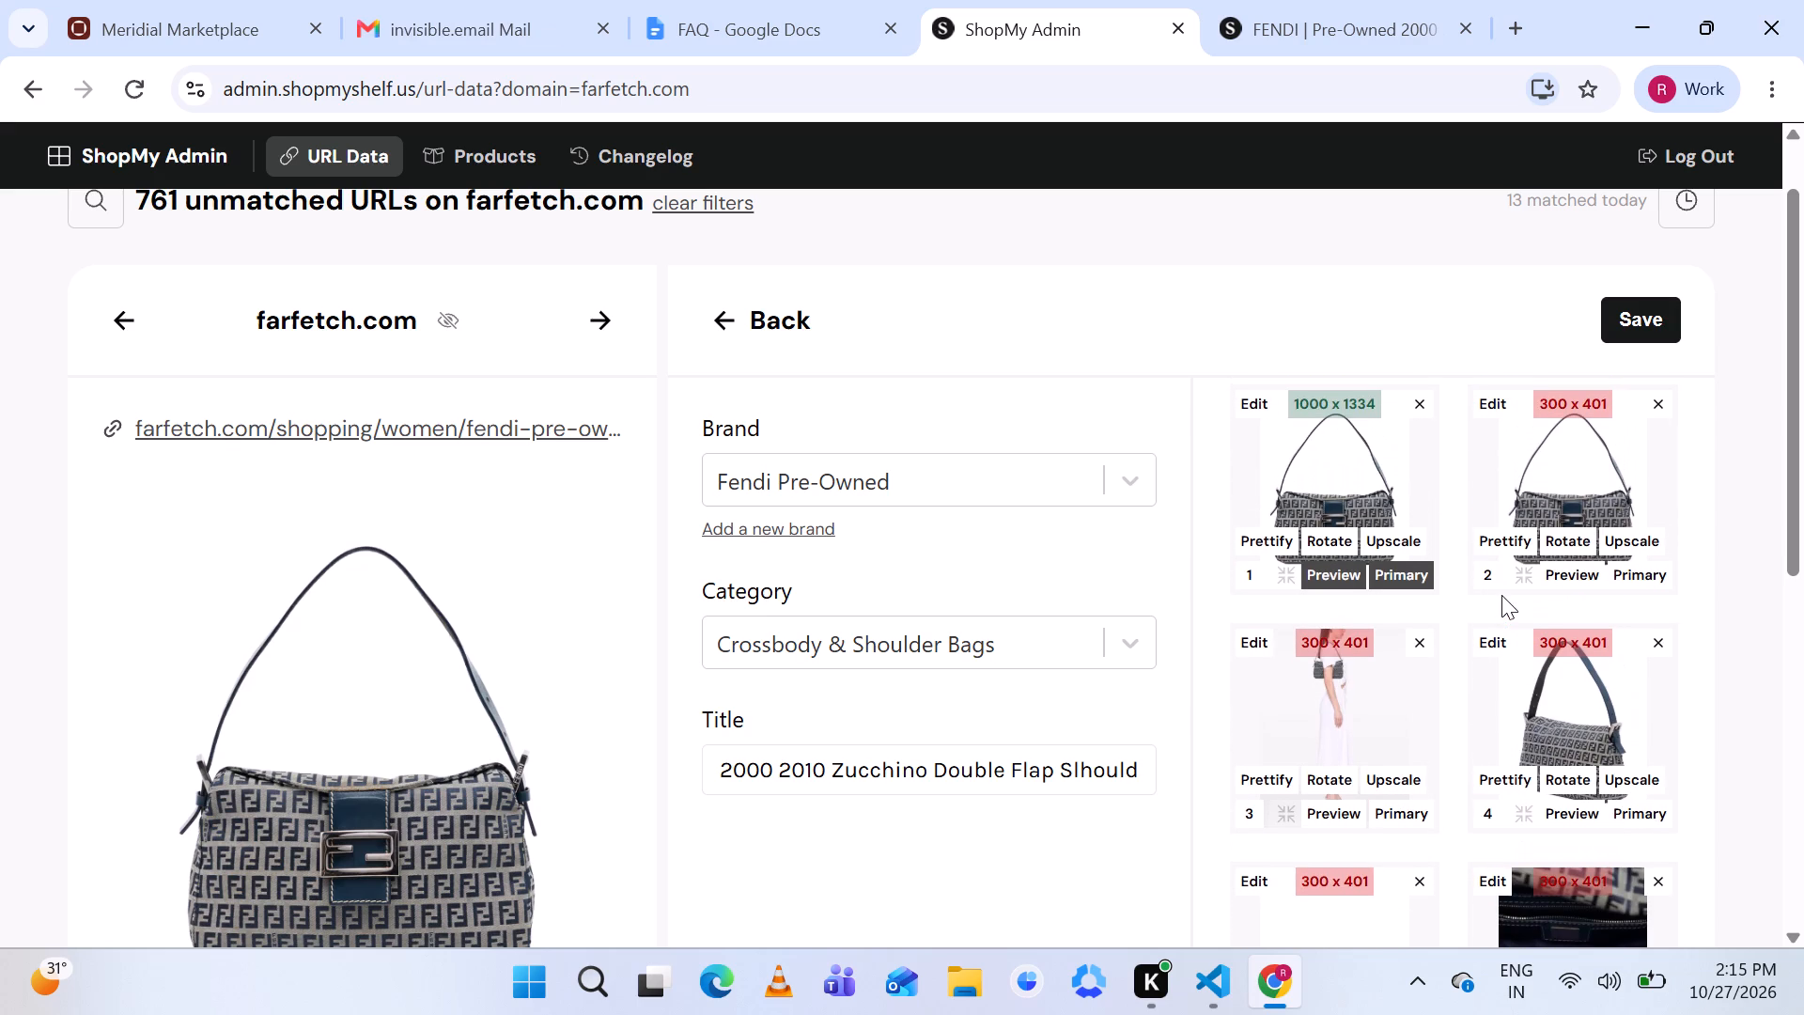
{"action": "left_click", "coordinate": [1660, 406]}
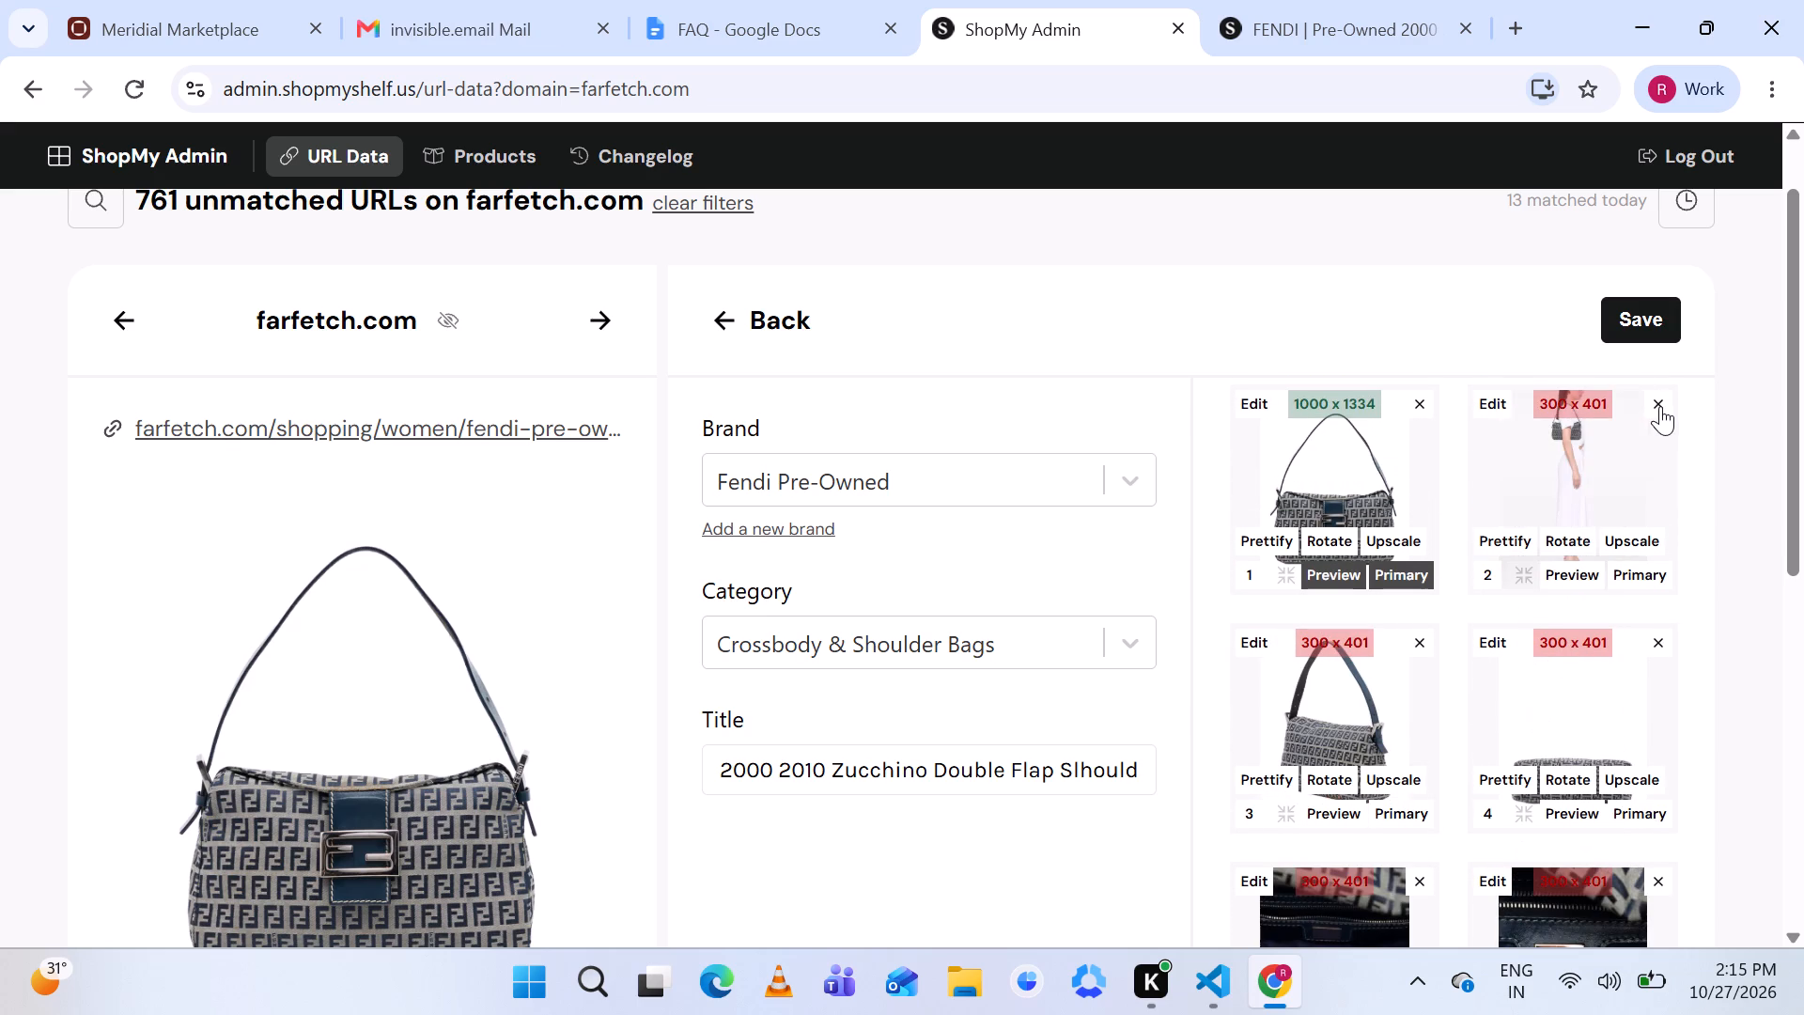
{"action": "scroll", "coordinate": [1591, 609], "scroll_direction": "down", "scroll_amount": 2}
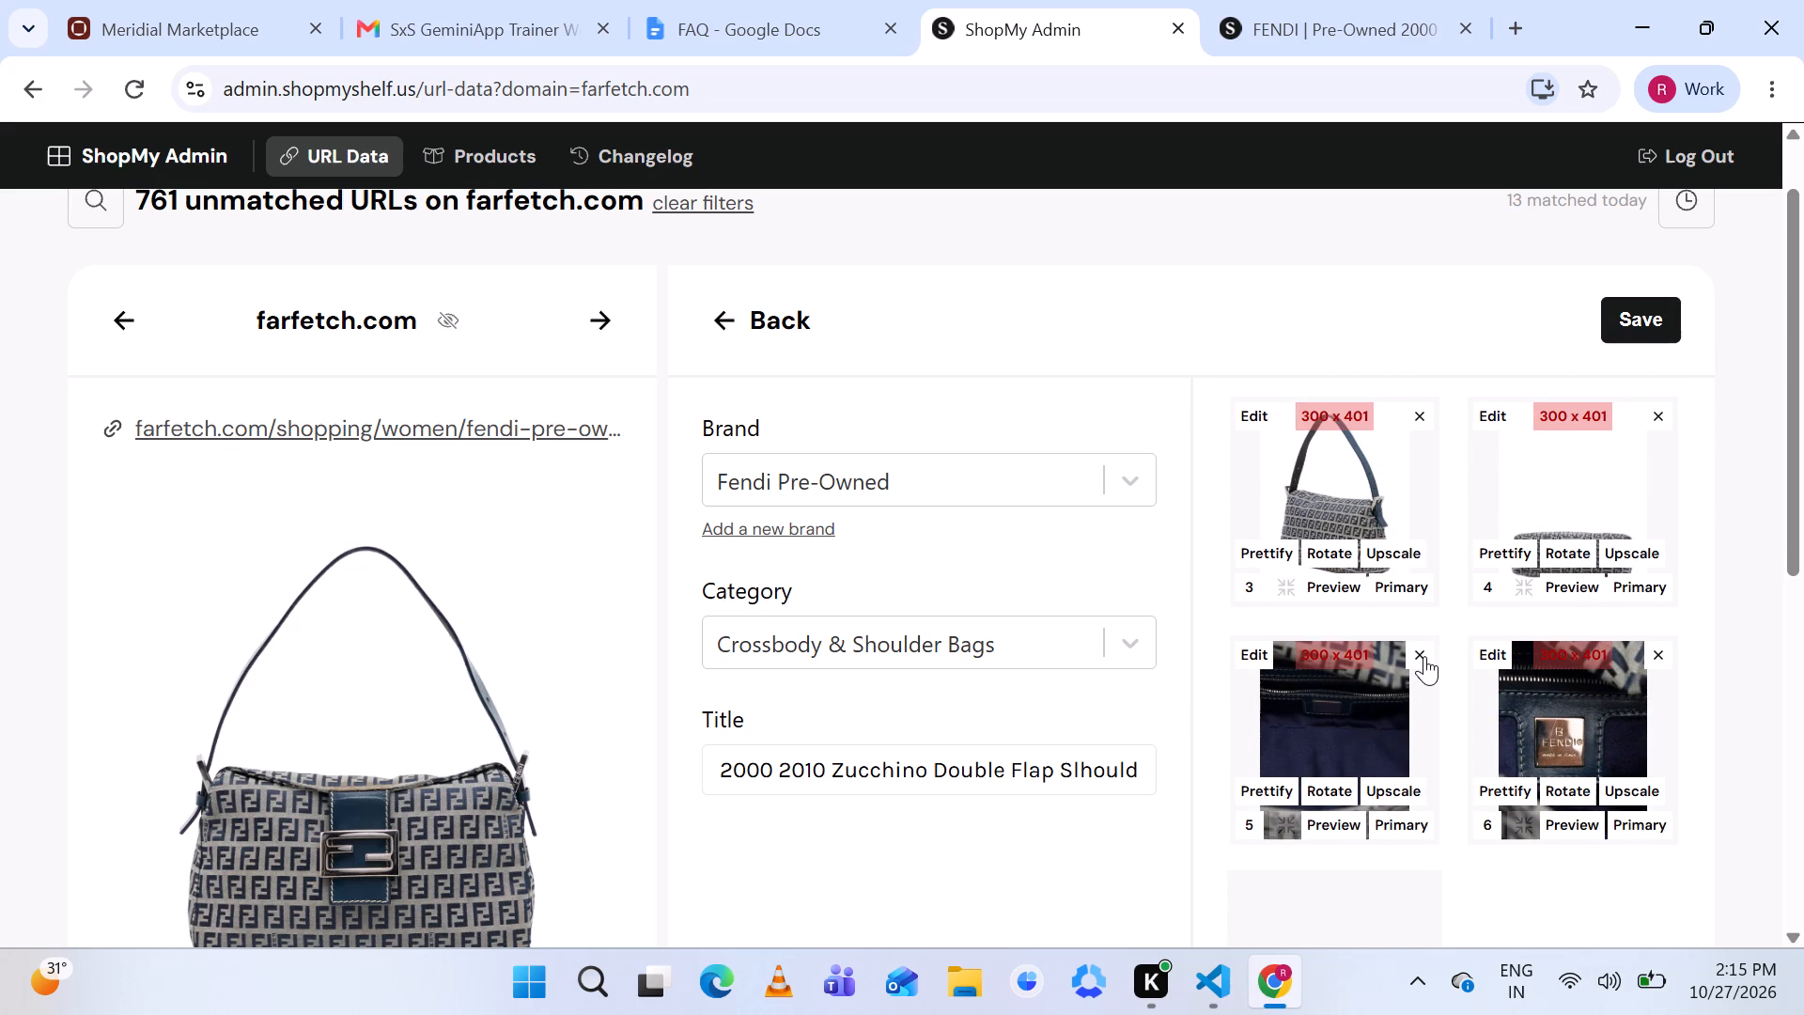
{"action": "left_click", "coordinate": [1423, 655]}
{"action": "scroll", "coordinate": [1472, 755], "scroll_direction": "down", "scroll_amount": 2}
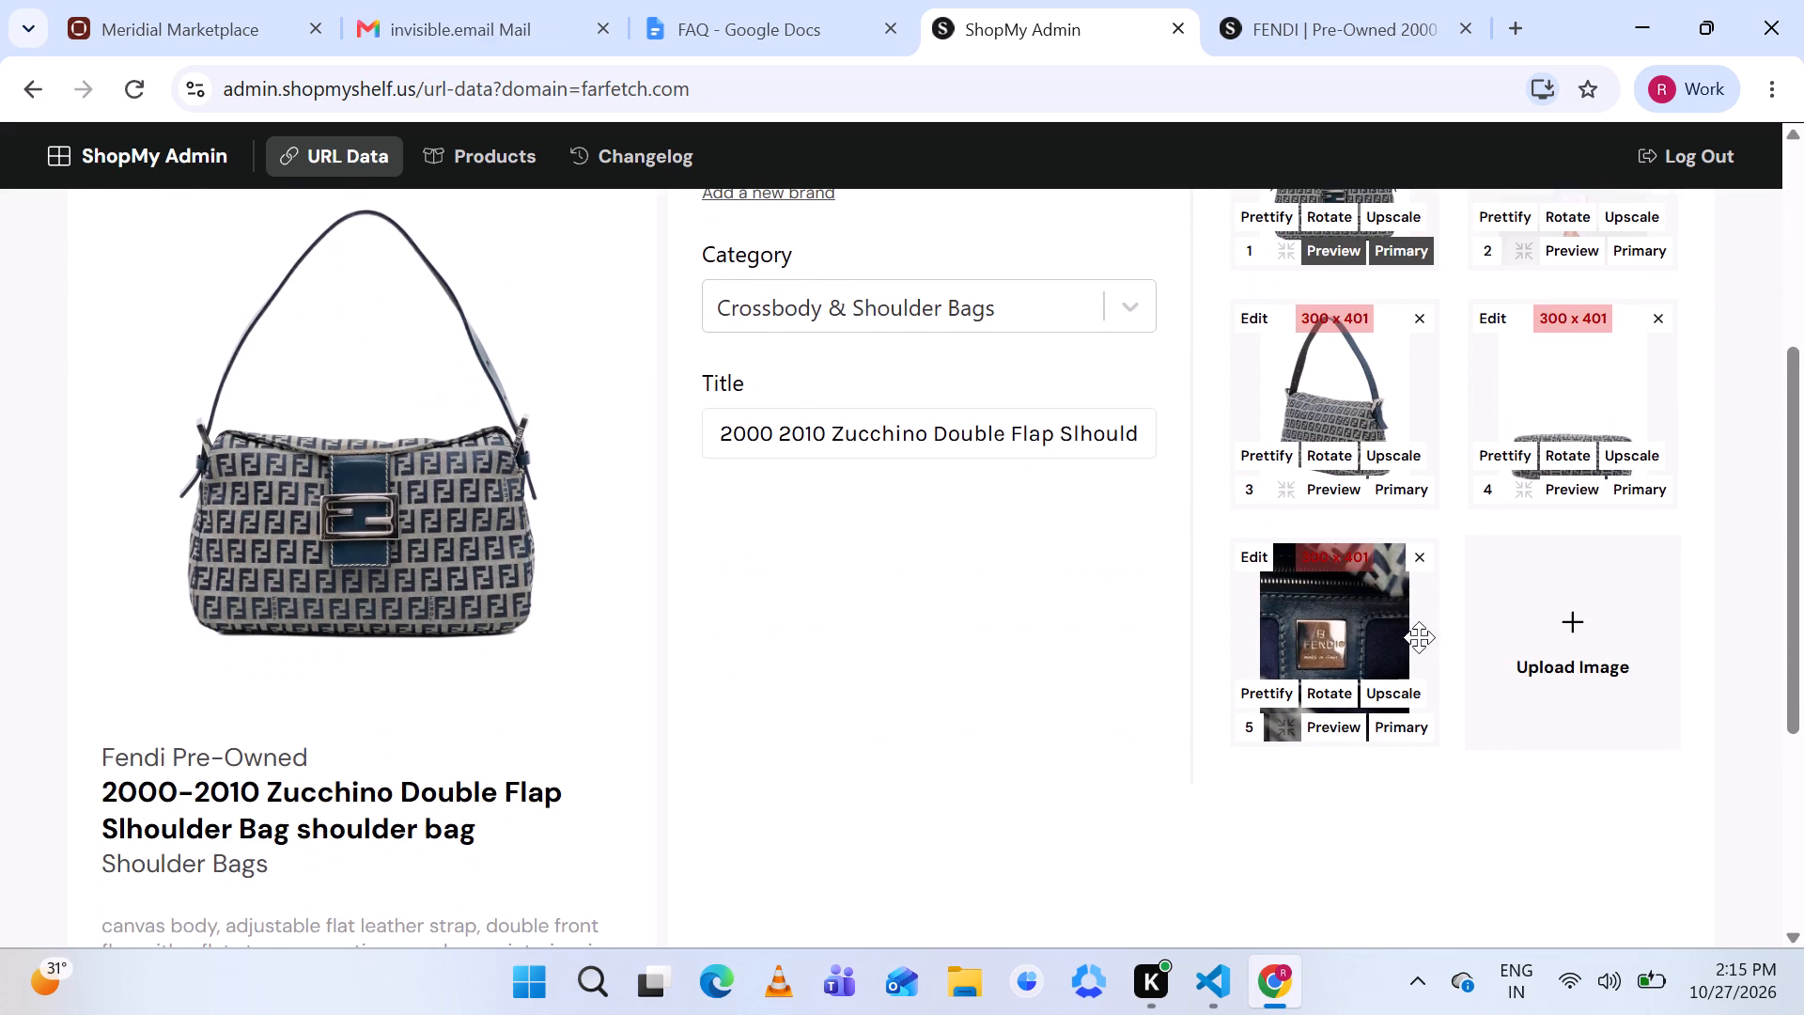
{"action": "left_click", "coordinate": [1417, 553]}
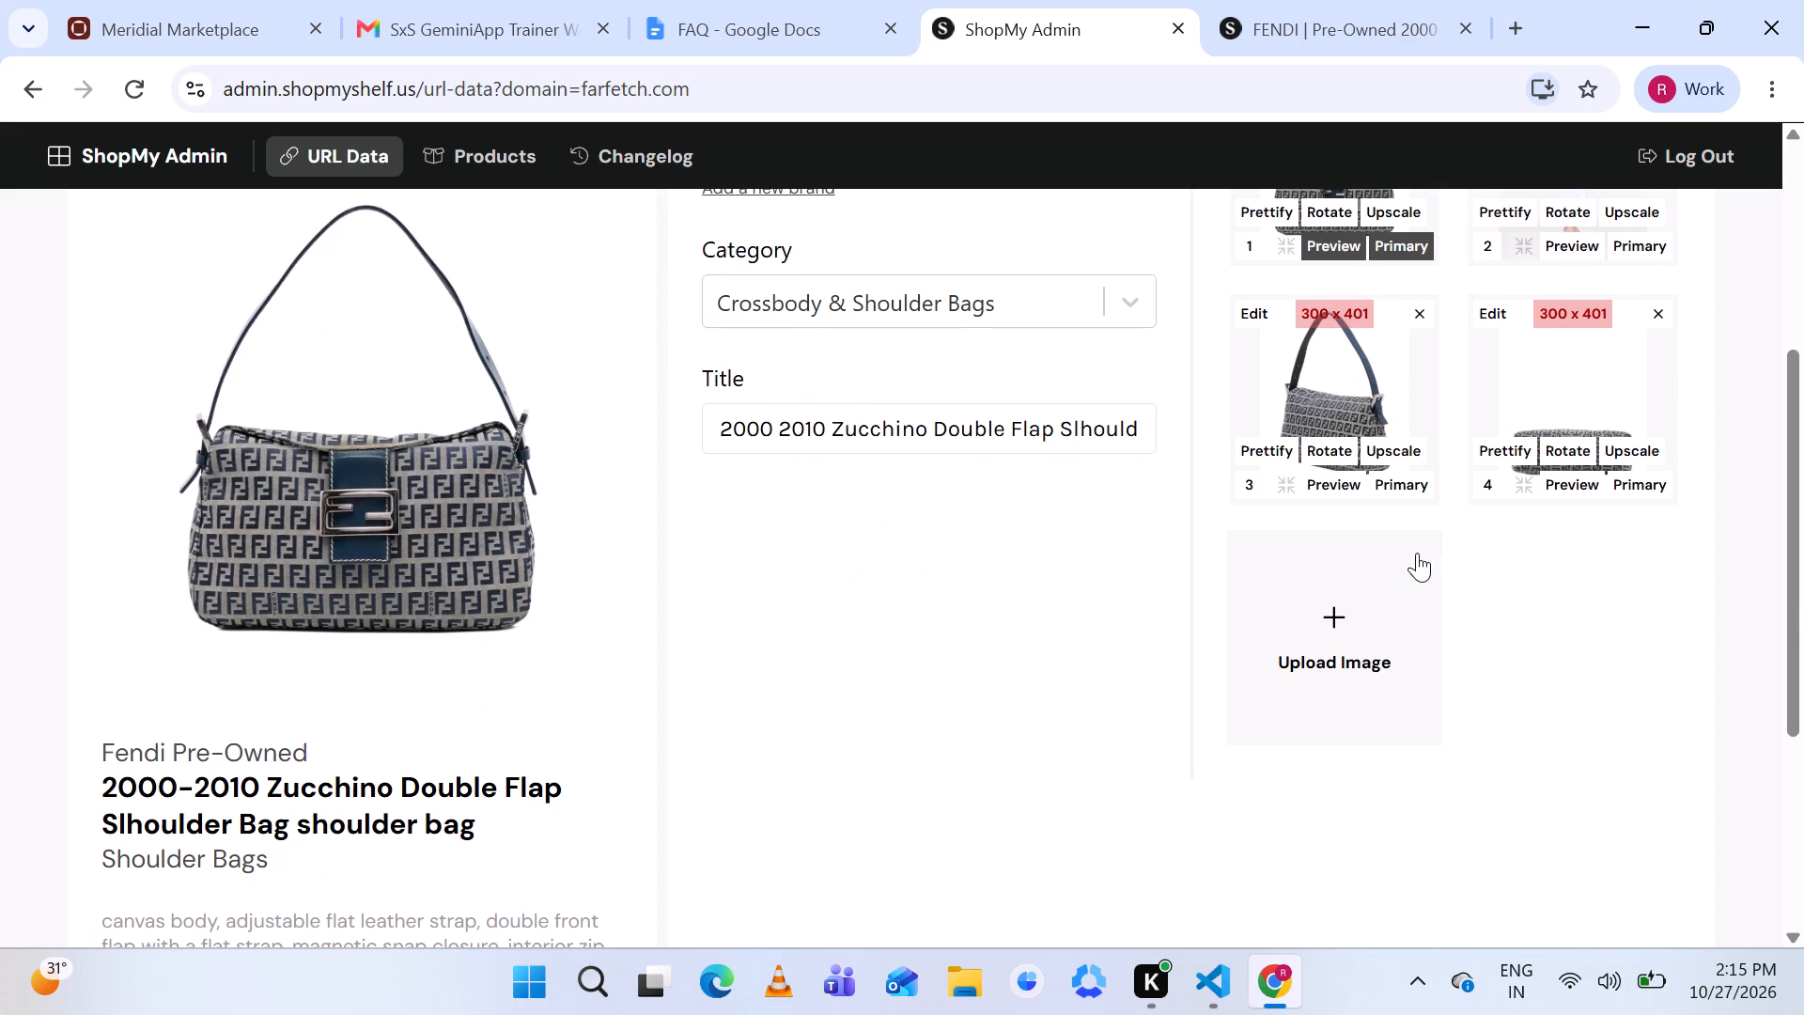
{"action": "scroll", "coordinate": [1485, 577], "scroll_direction": "up", "scroll_amount": 4}
{"action": "scroll", "coordinate": [1485, 577], "scroll_direction": "down", "scroll_amount": 1}
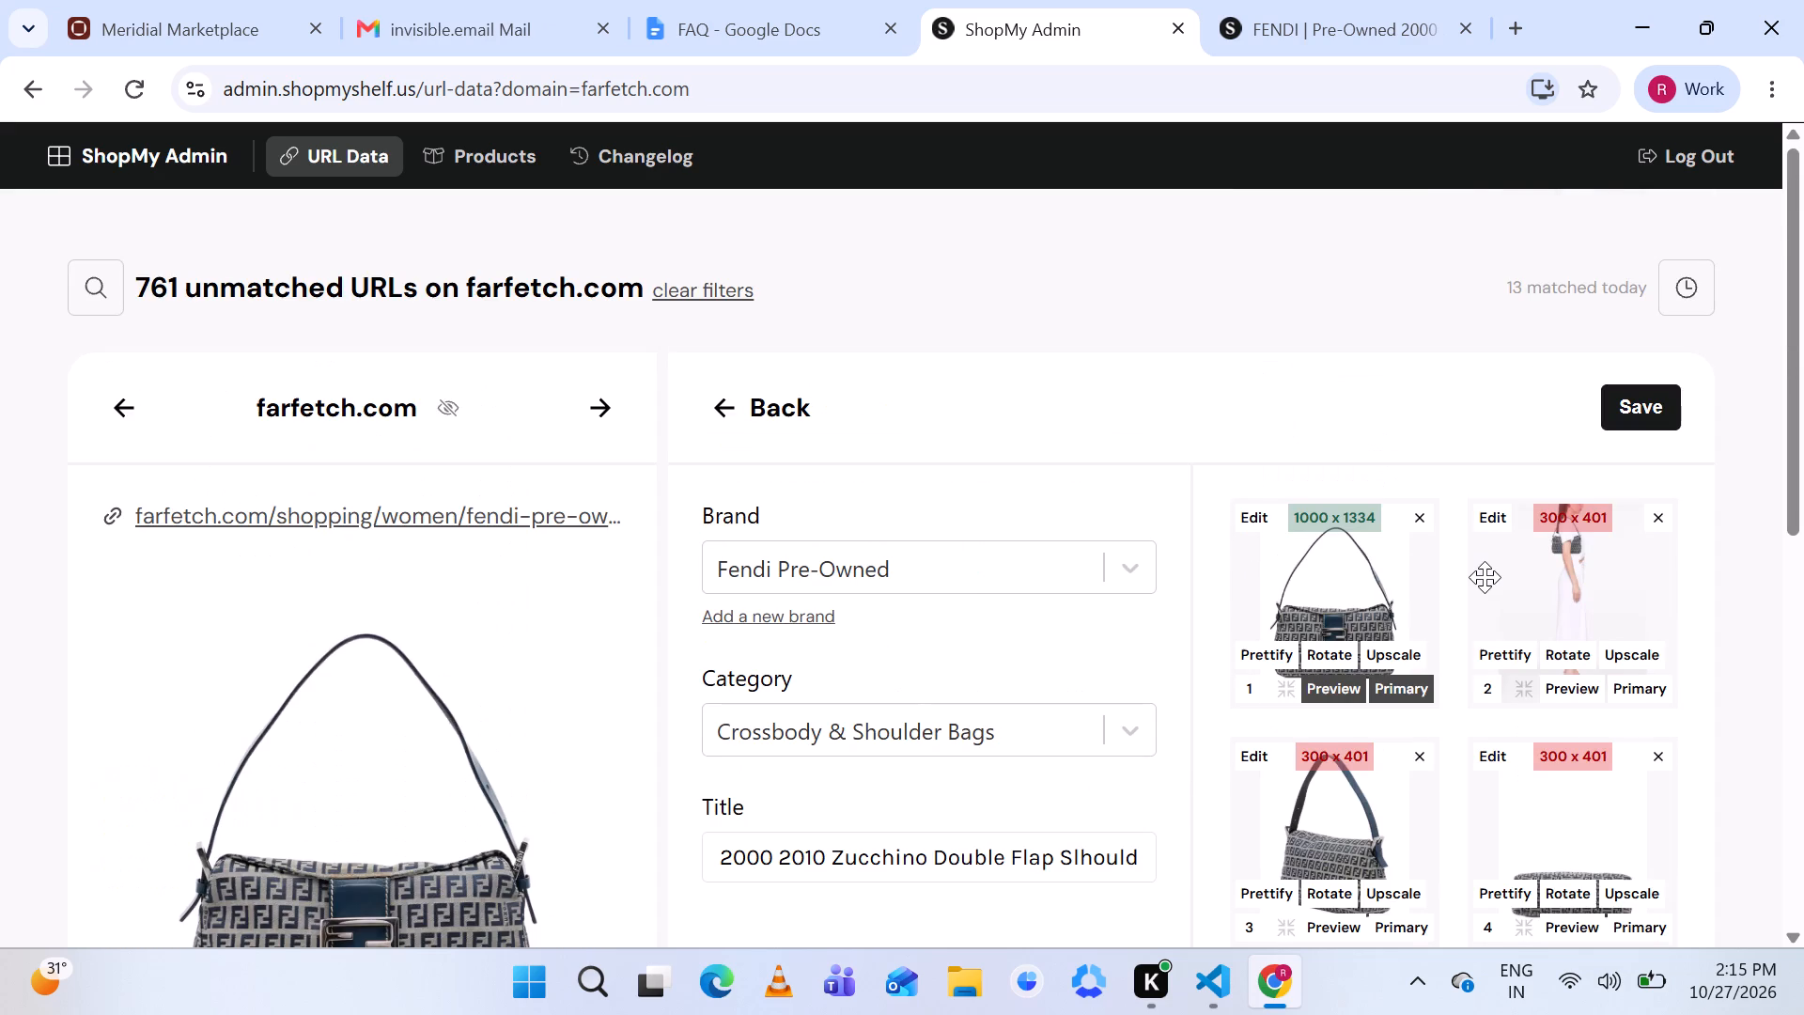
{"action": "scroll", "coordinate": [1485, 577], "scroll_direction": "down", "scroll_amount": 1}
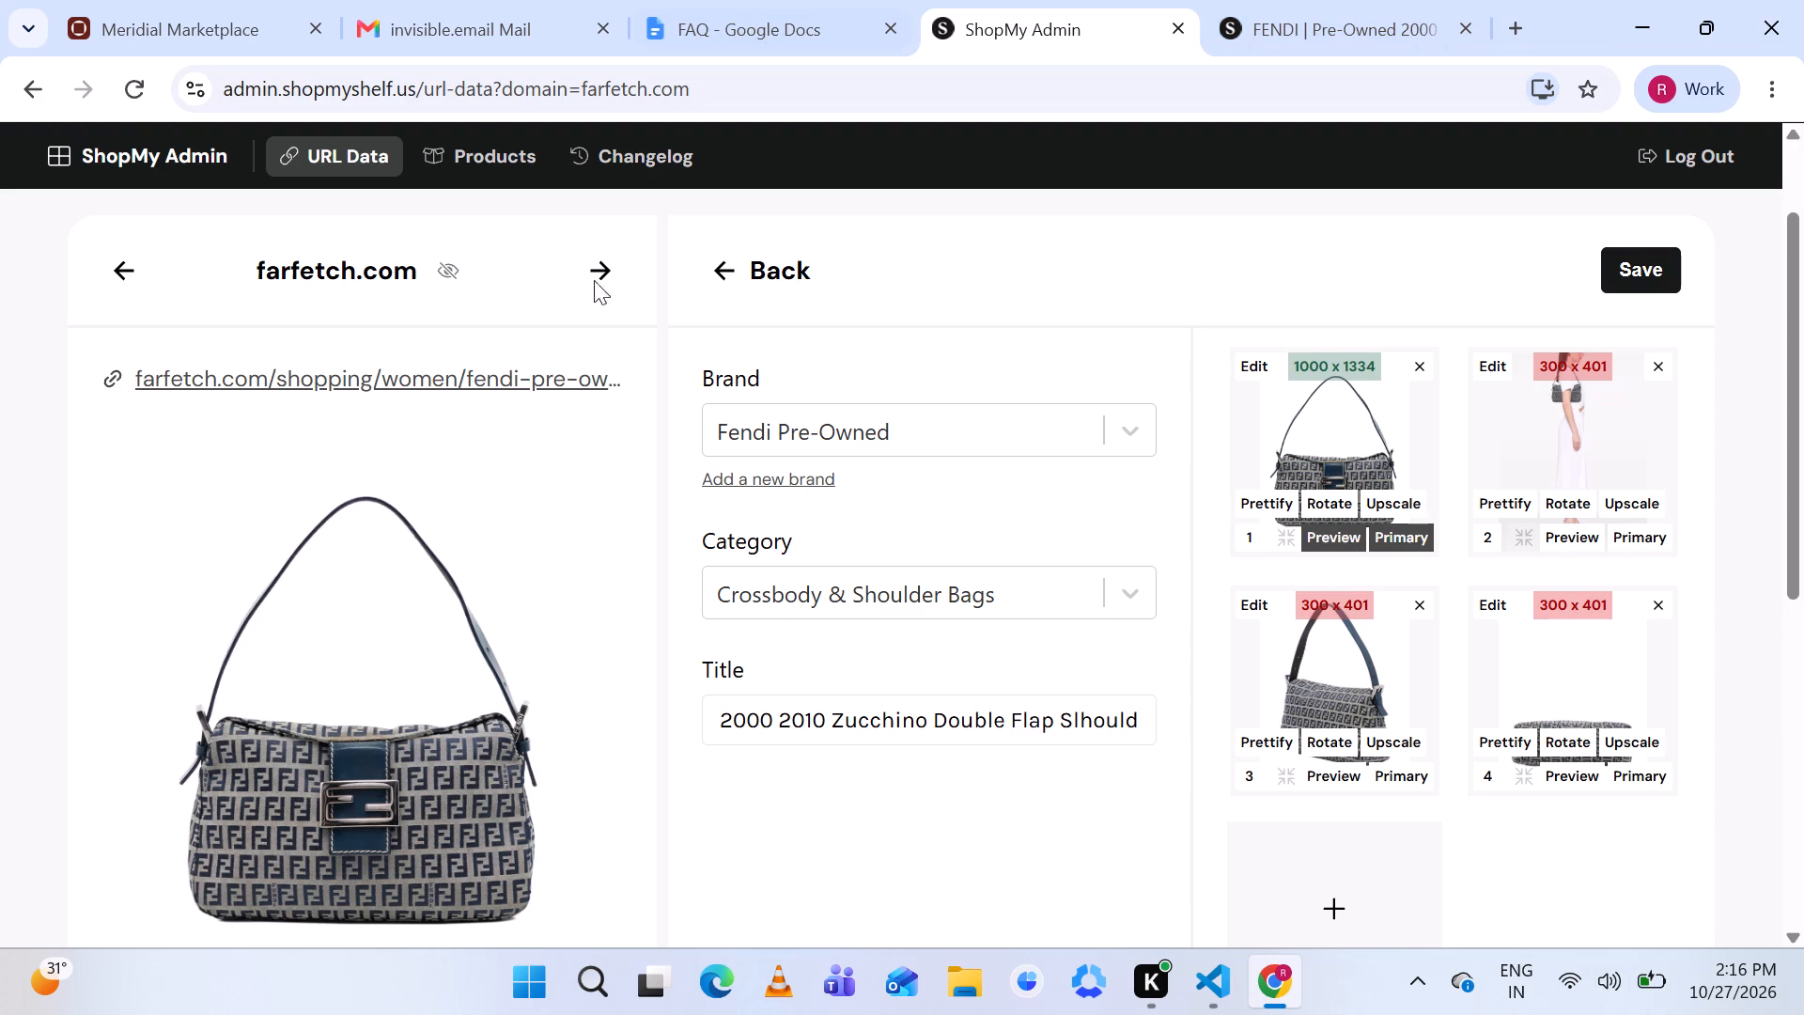
Open the Fendi bag's Farfetch listing and check its title and photos against the new product's details in ShopMy Admin.
{"action": "left_click", "coordinate": [487, 381]}
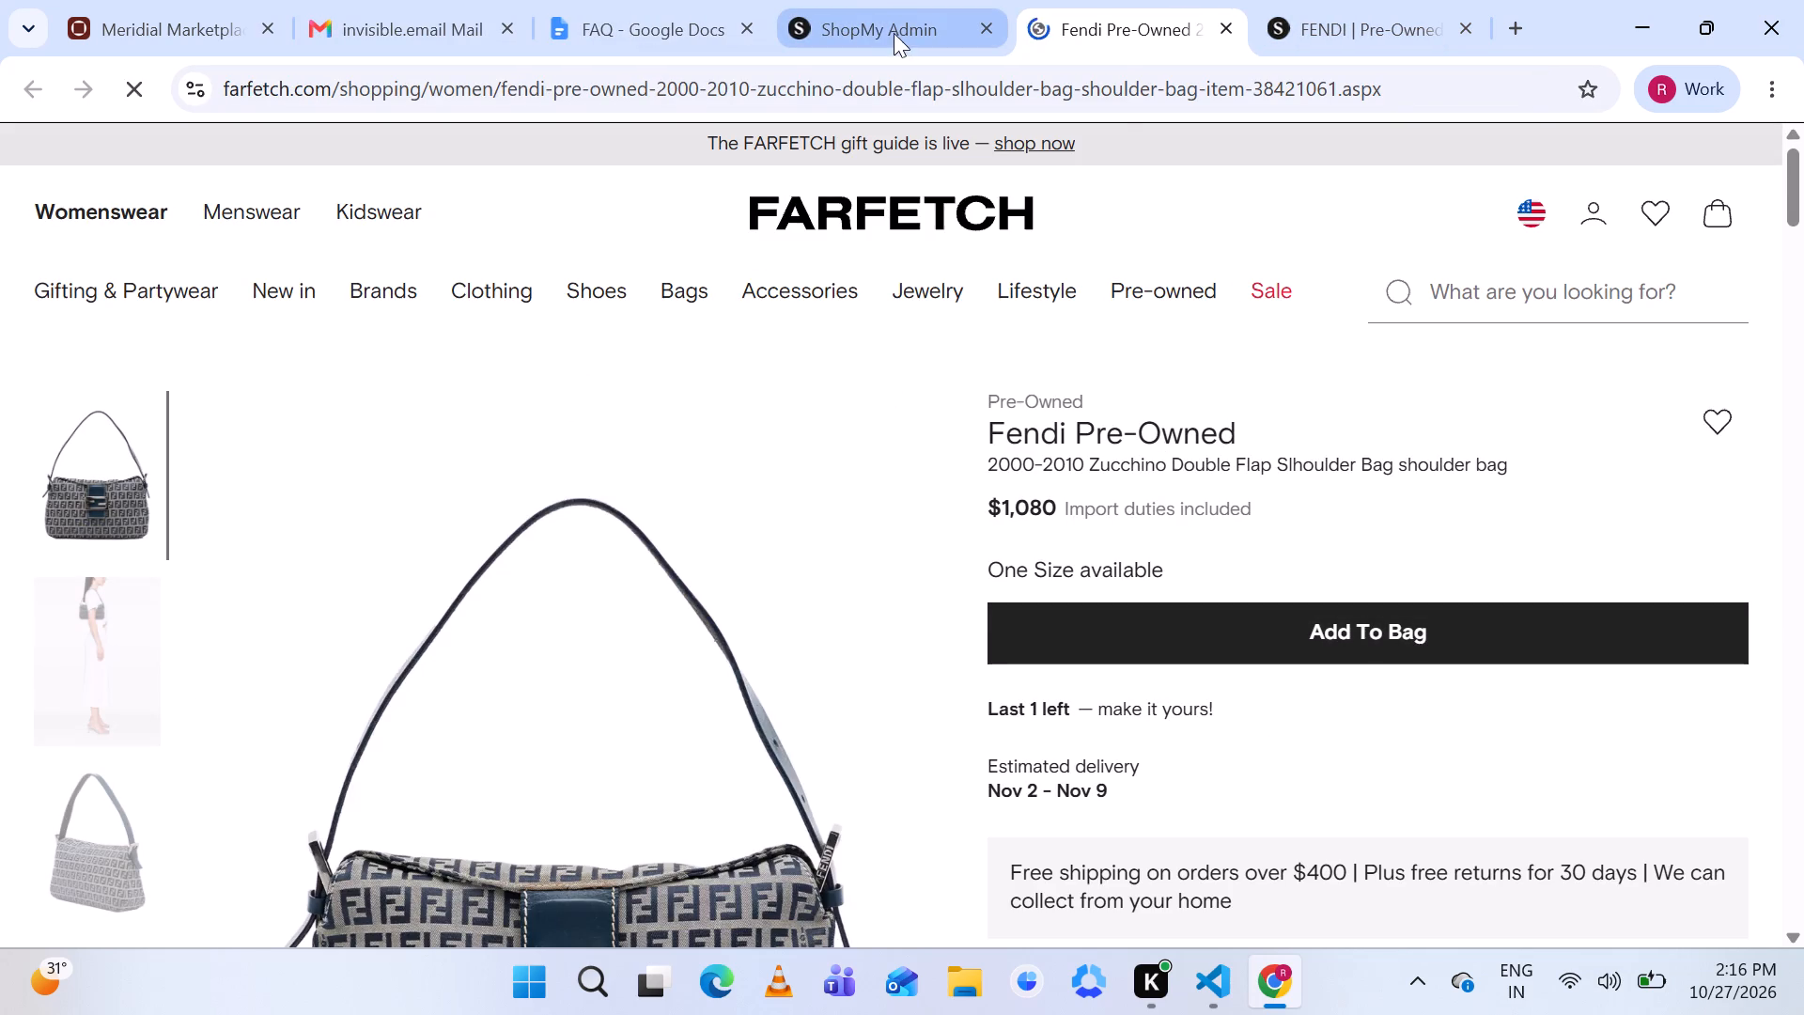
{"action": "left_click", "coordinate": [863, 10]}
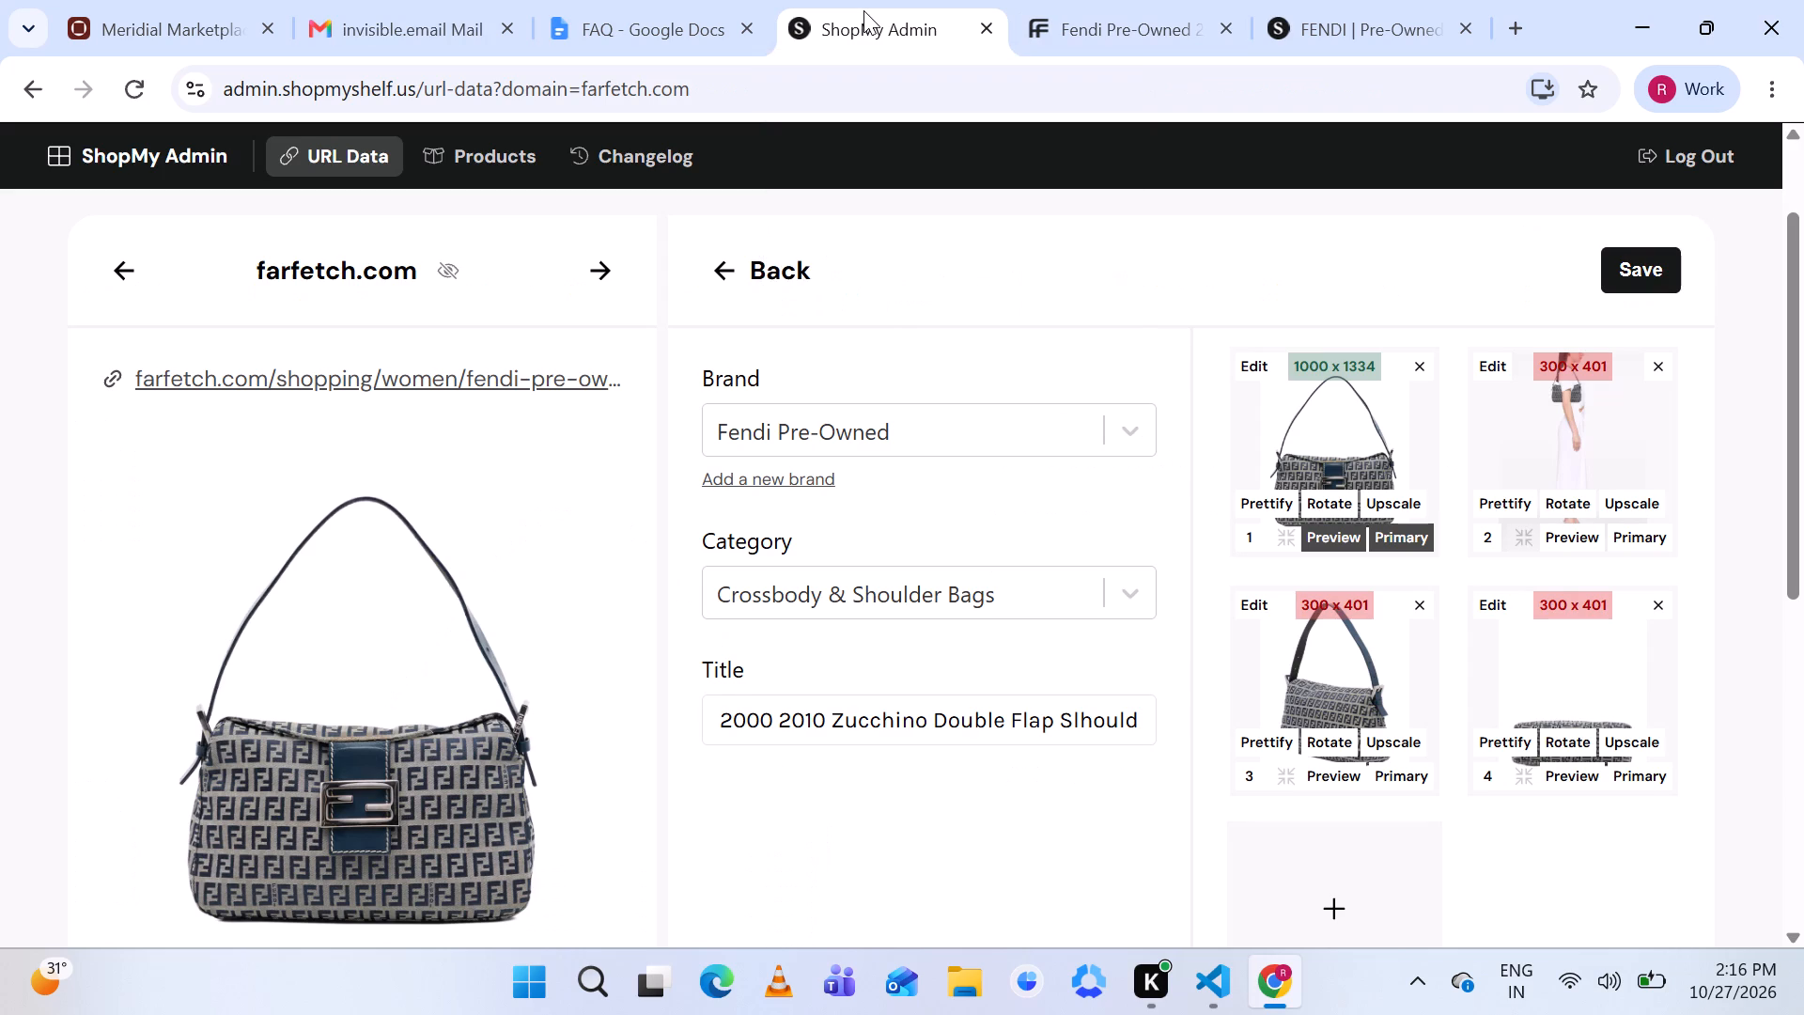
{"action": "left_click", "coordinate": [1116, 11]}
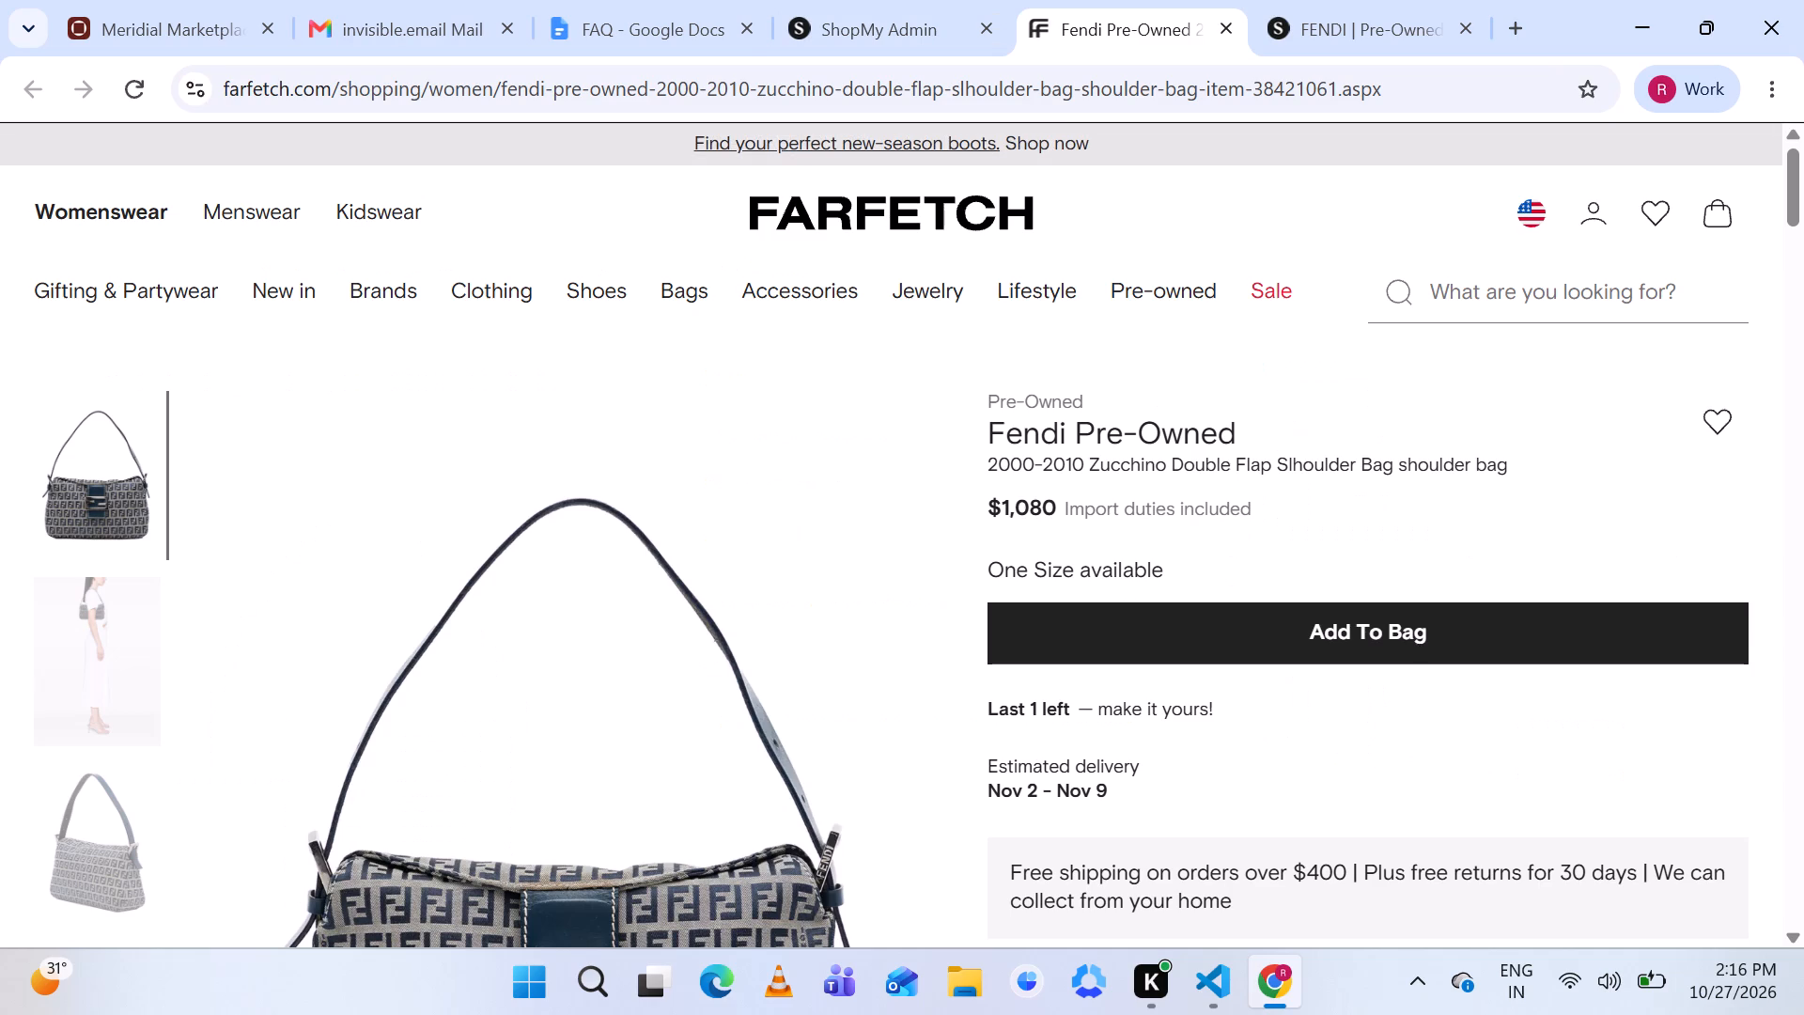
{"action": "scroll", "coordinate": [615, 502], "scroll_direction": "down", "scroll_amount": 2}
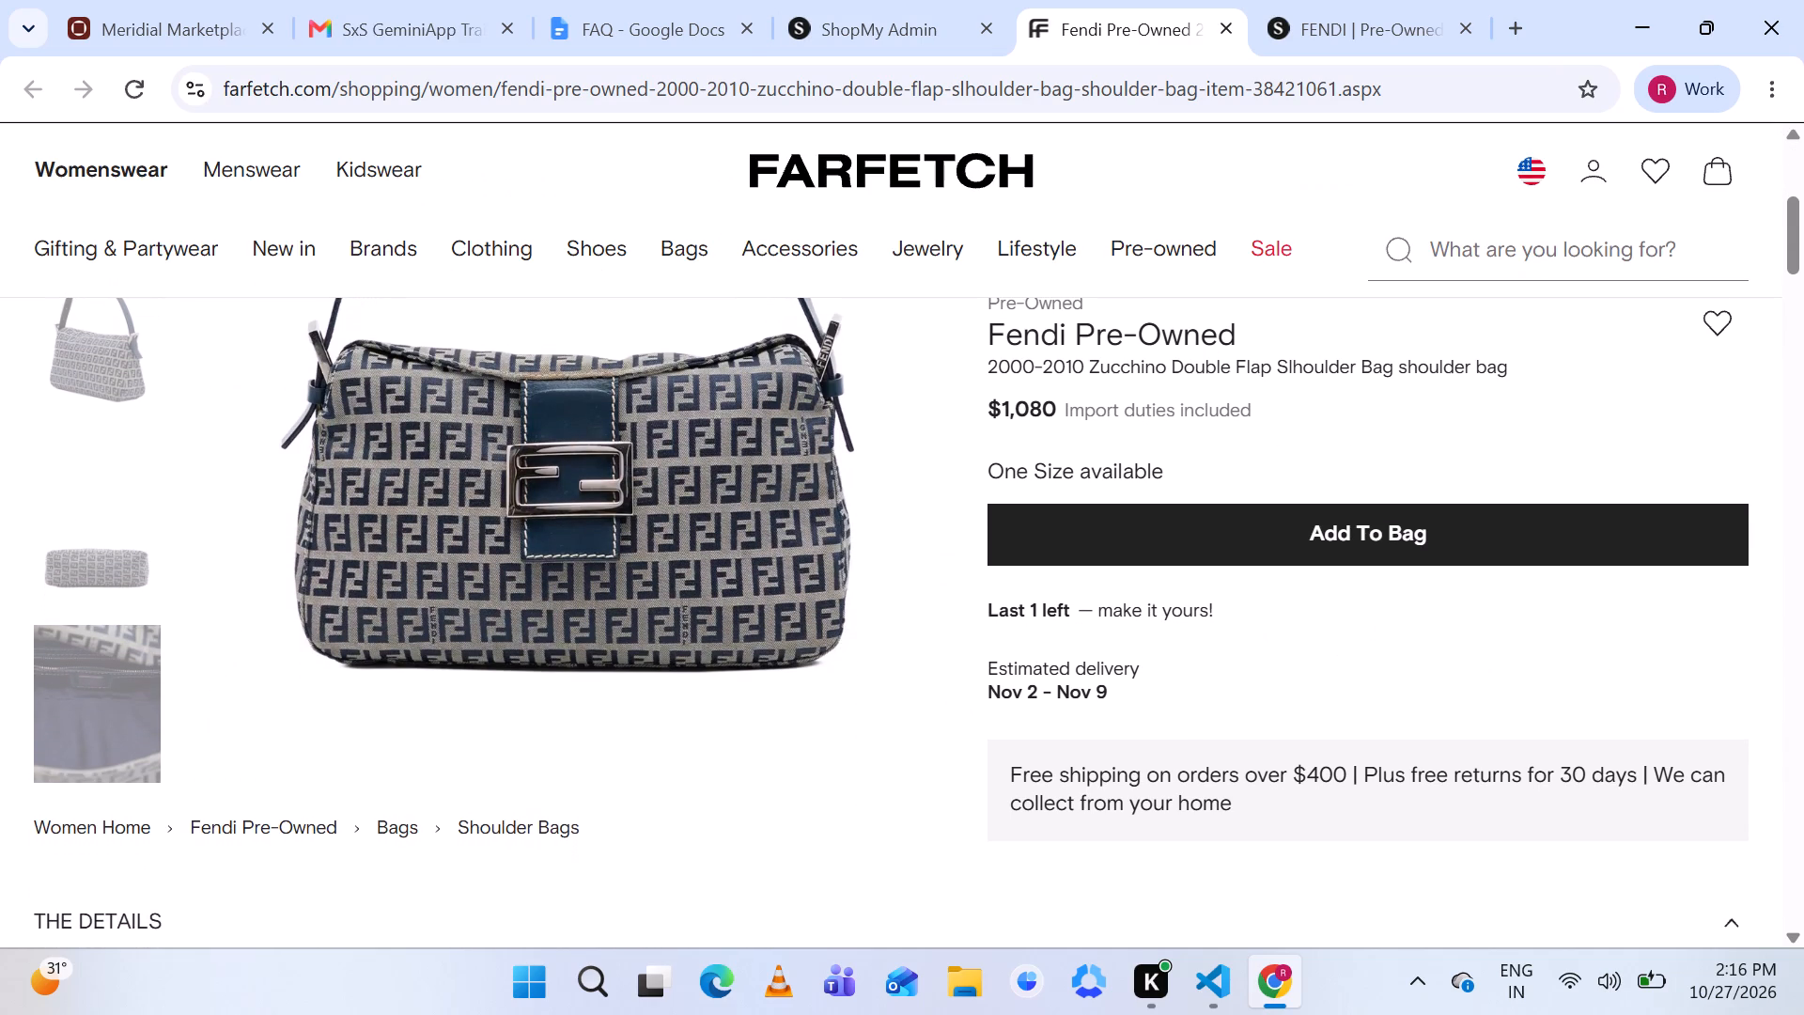
{"action": "scroll", "coordinate": [615, 502], "scroll_direction": "up", "scroll_amount": 4}
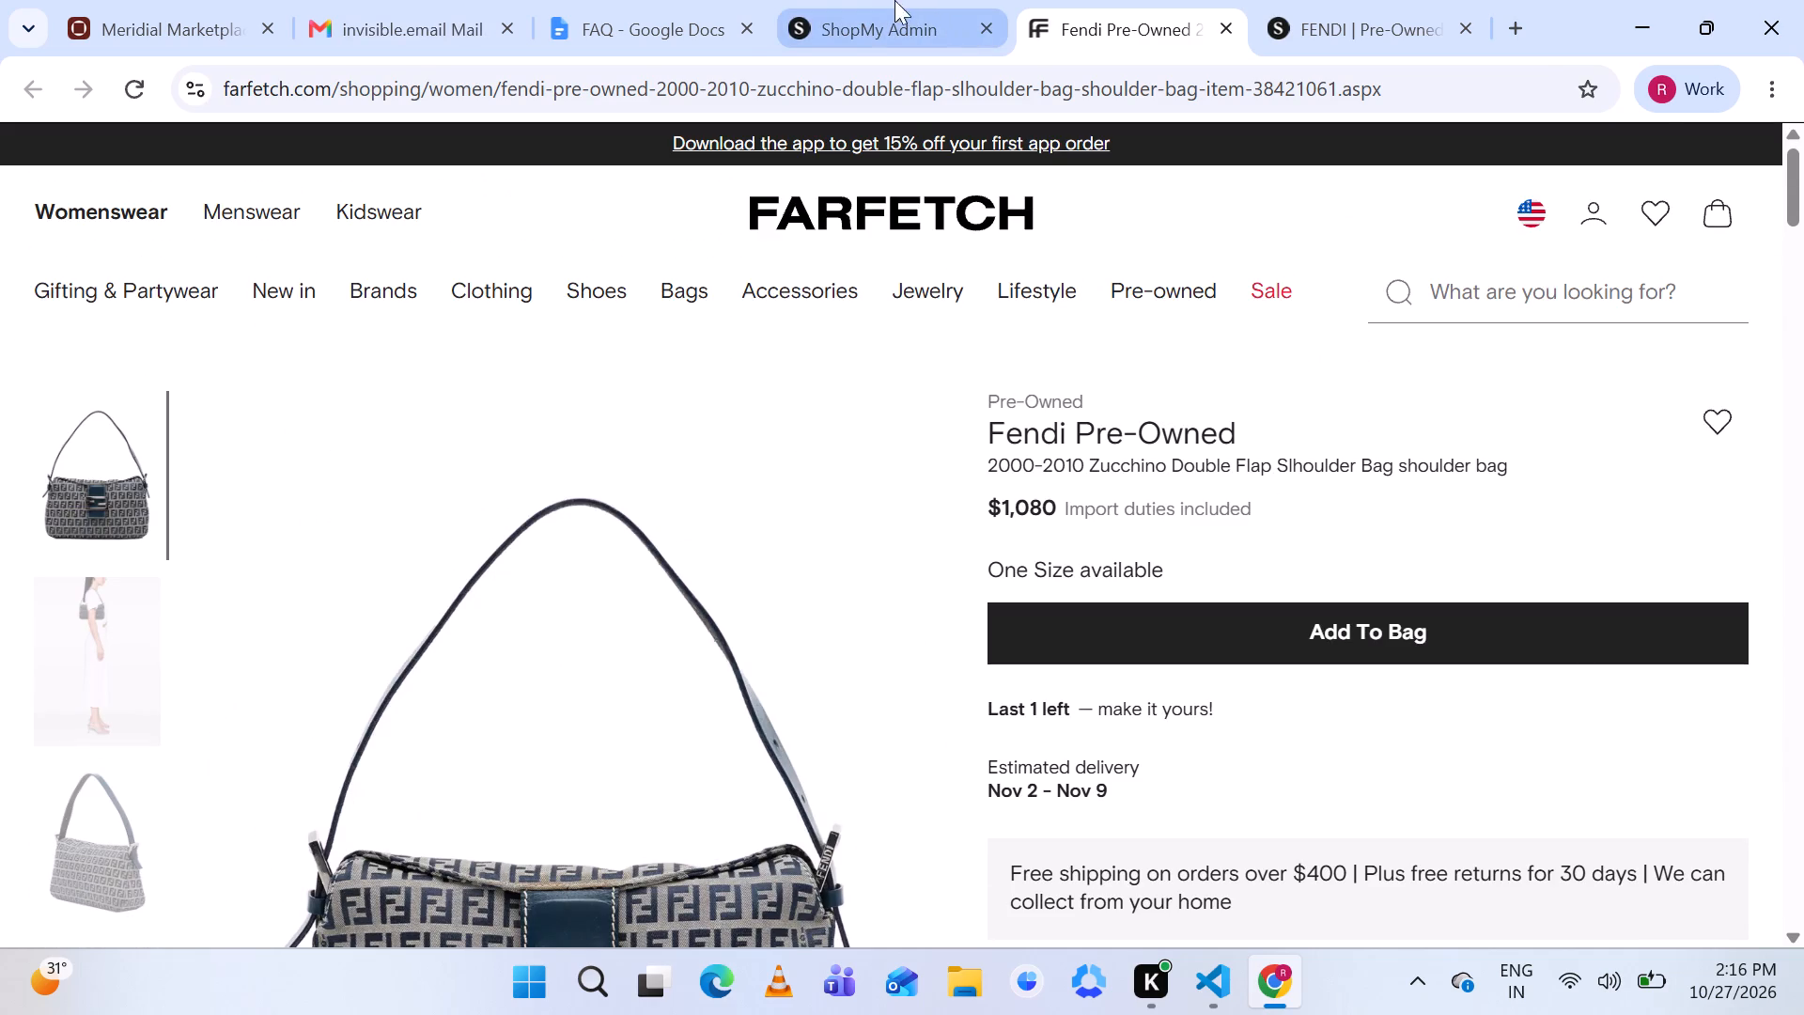
{"action": "left_click", "coordinate": [878, 0]}
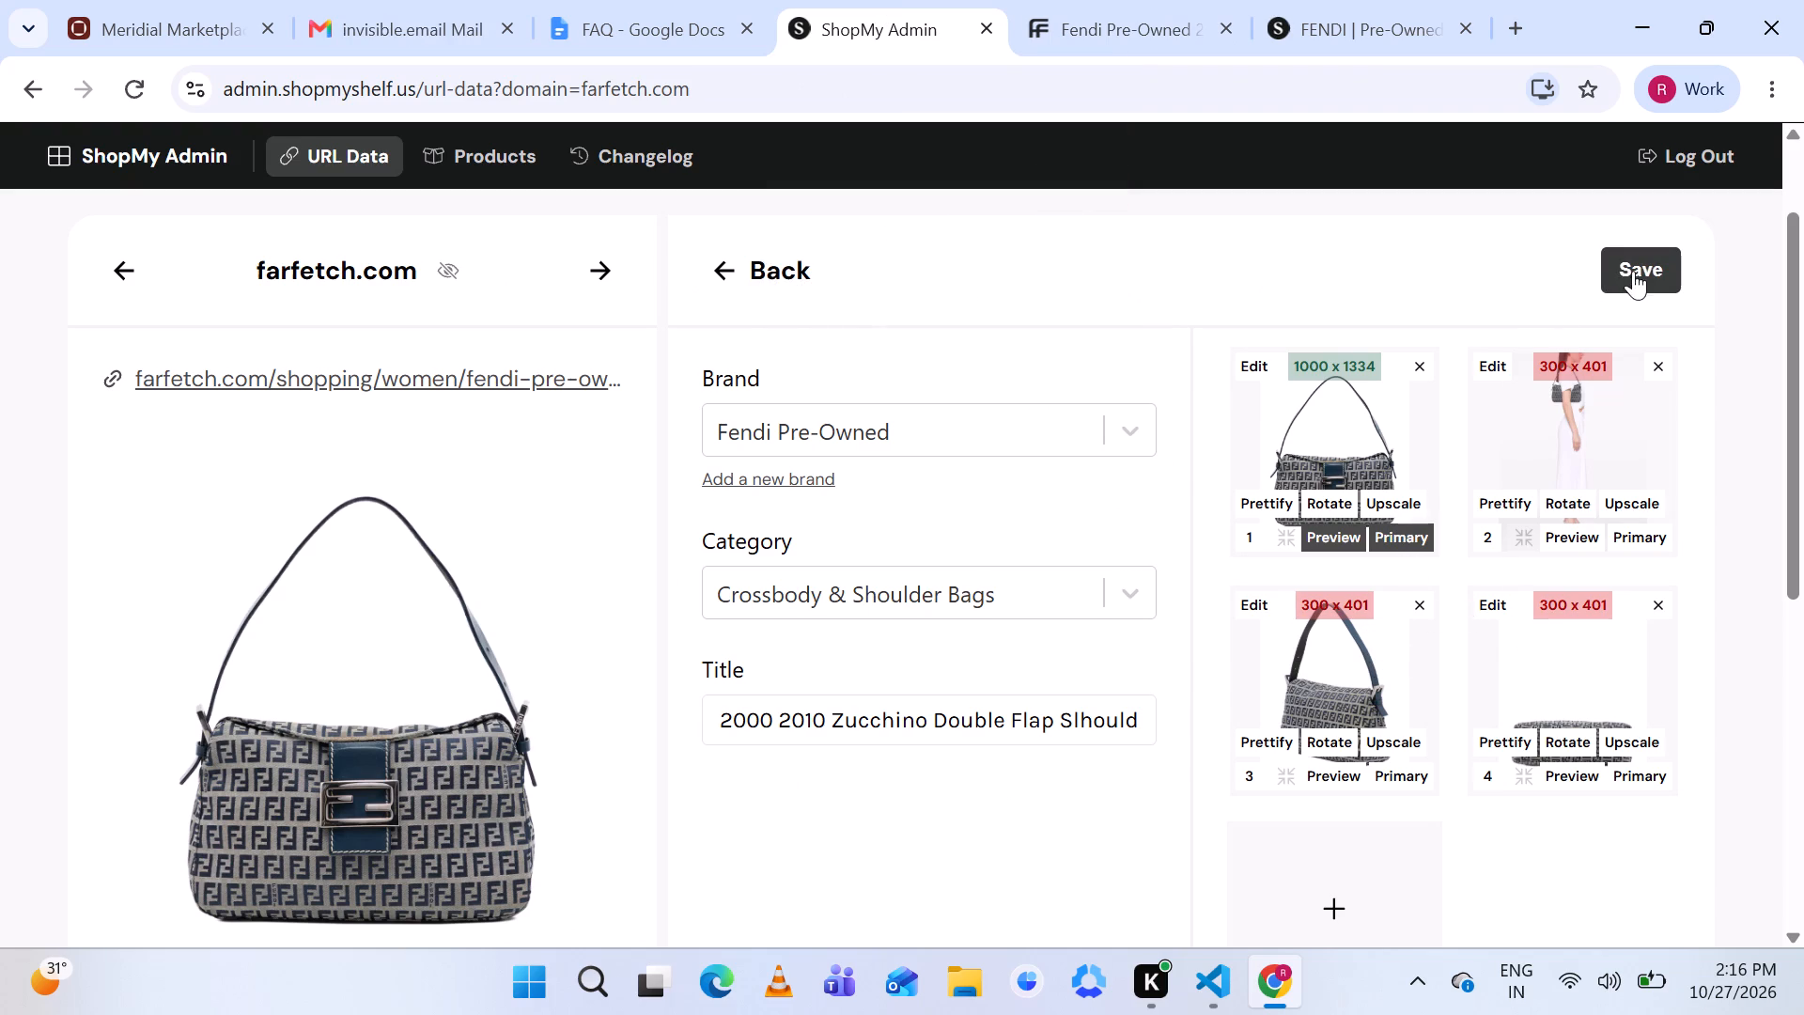
{"action": "scroll", "coordinate": [963, 717], "scroll_direction": "left", "scroll_amount": 2}
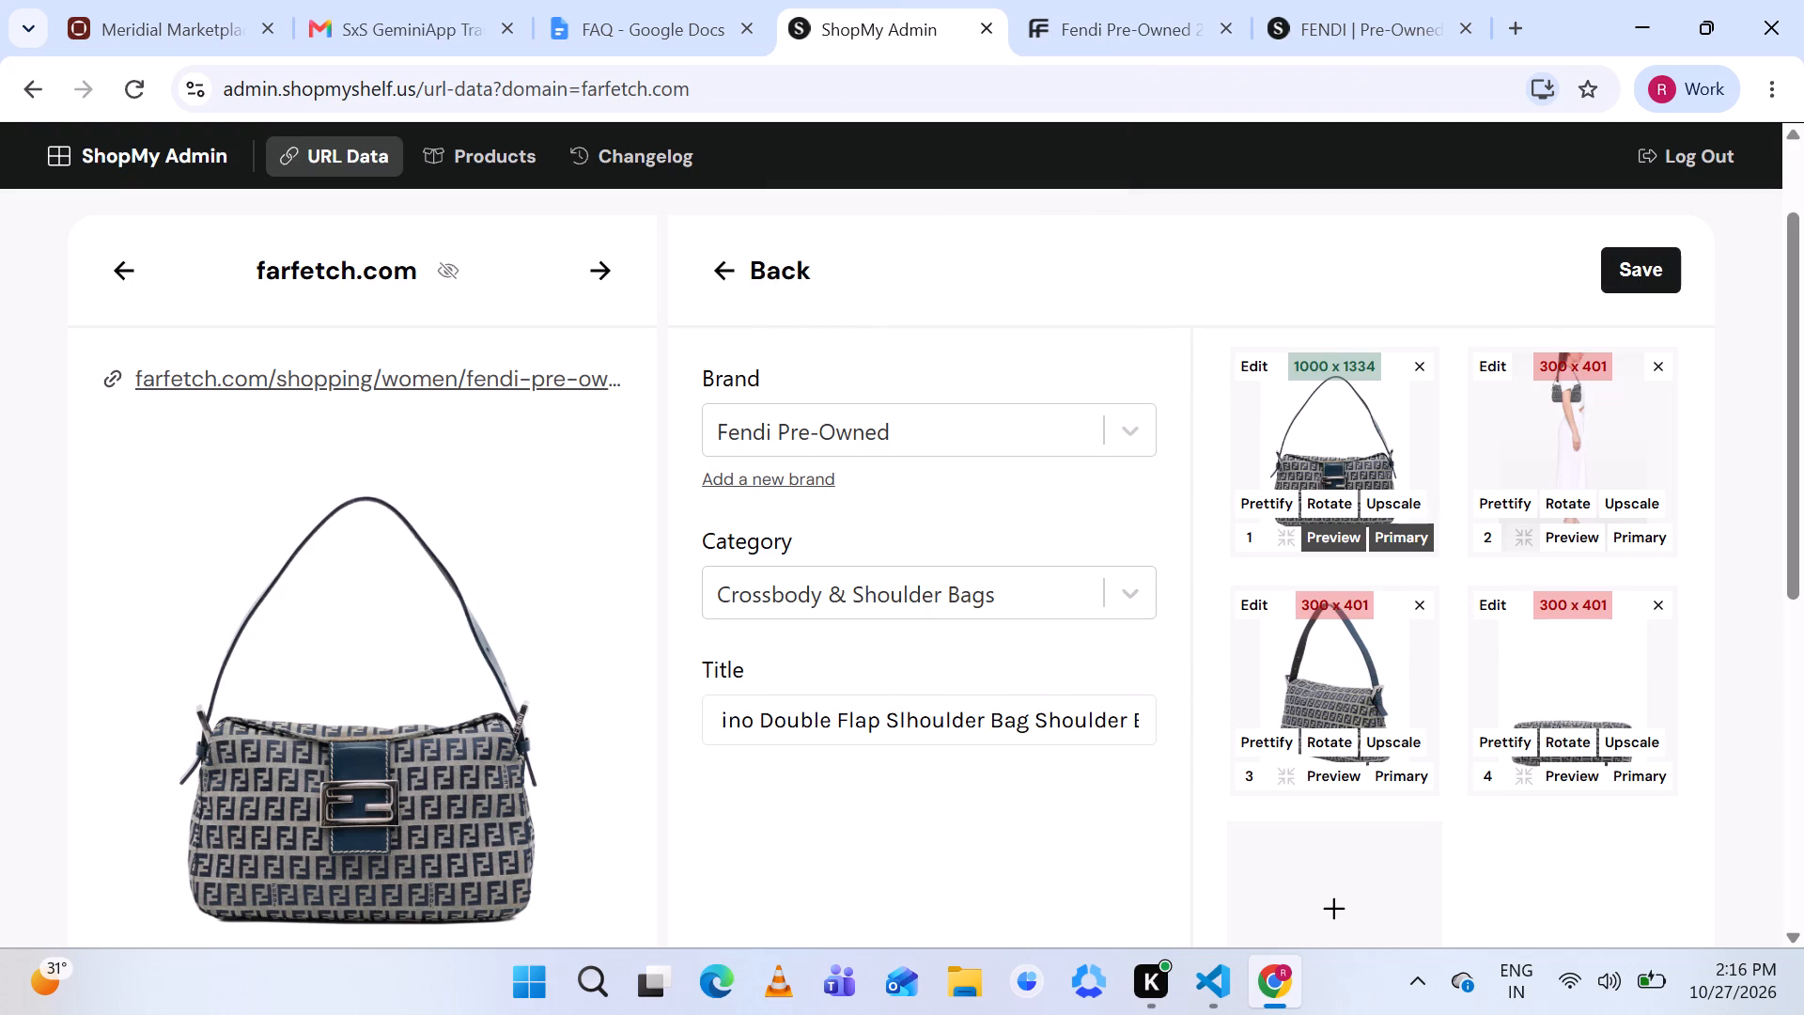
{"action": "scroll", "coordinate": [963, 717], "scroll_direction": "left", "scroll_amount": 1}
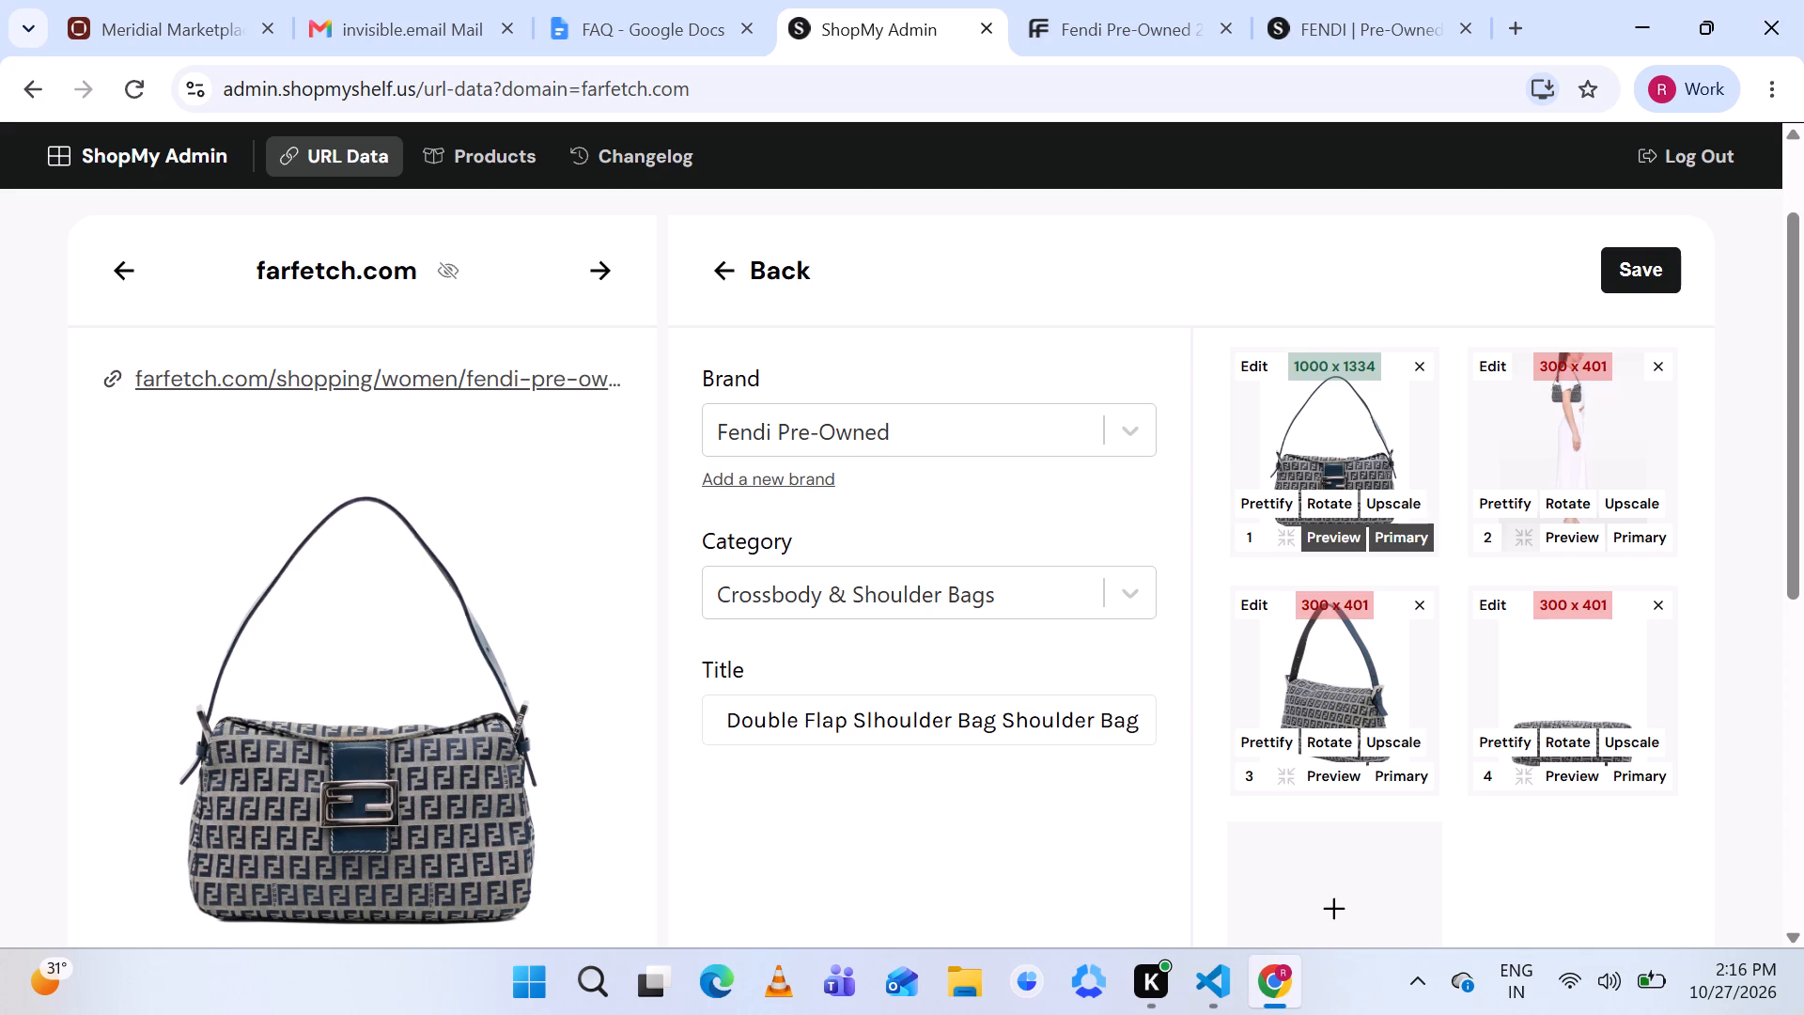
{"action": "left_click", "coordinate": [1101, 17]}
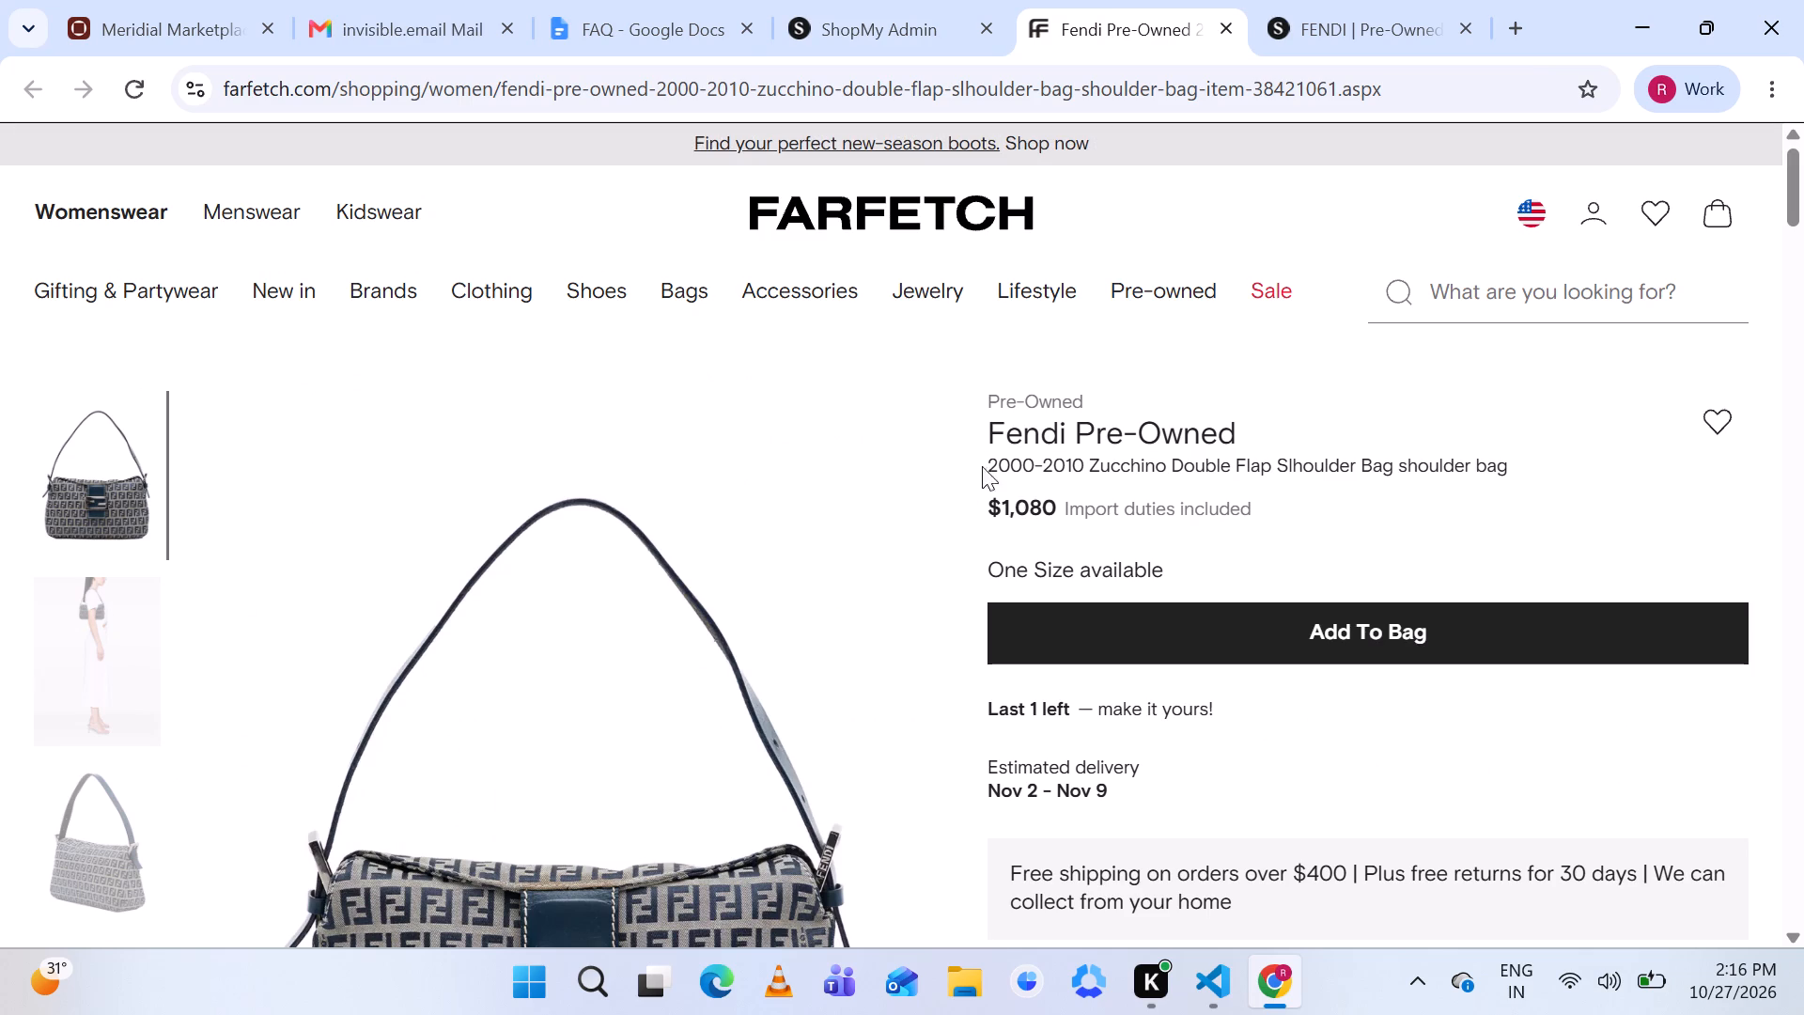
{"action": "left_click", "coordinate": [841, 61]}
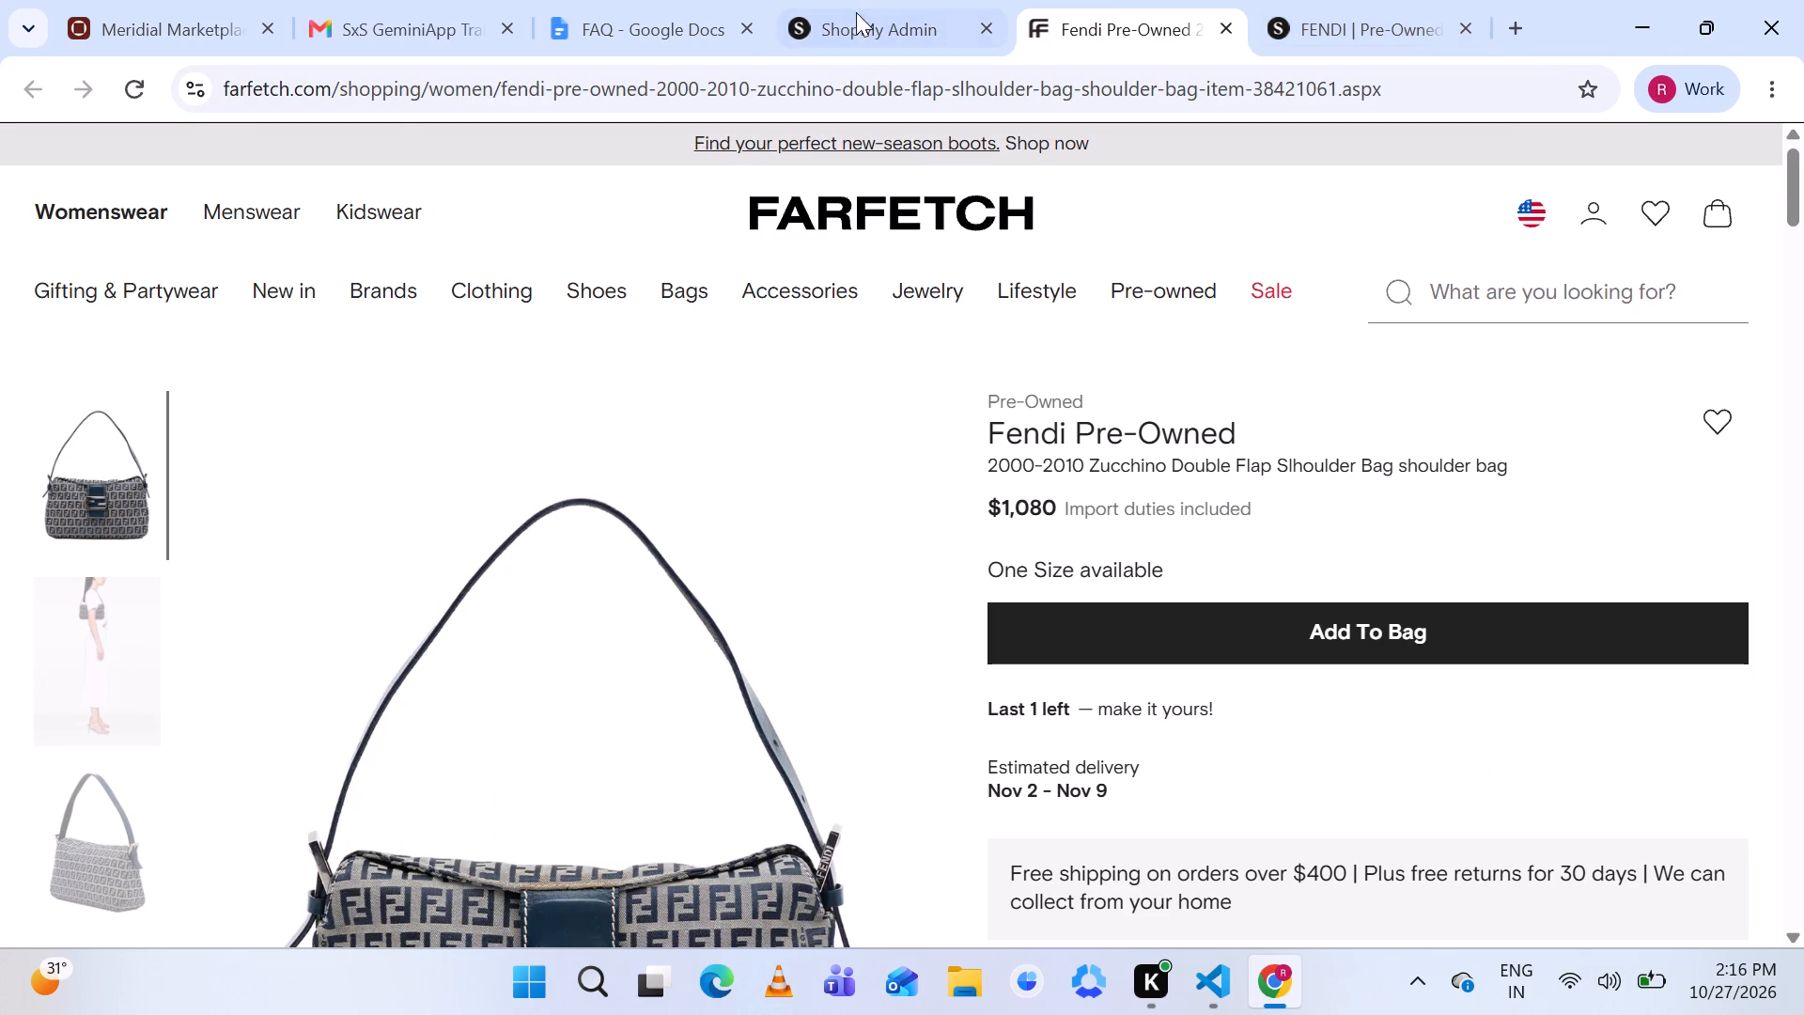
{"action": "left_click", "coordinate": [858, 10]}
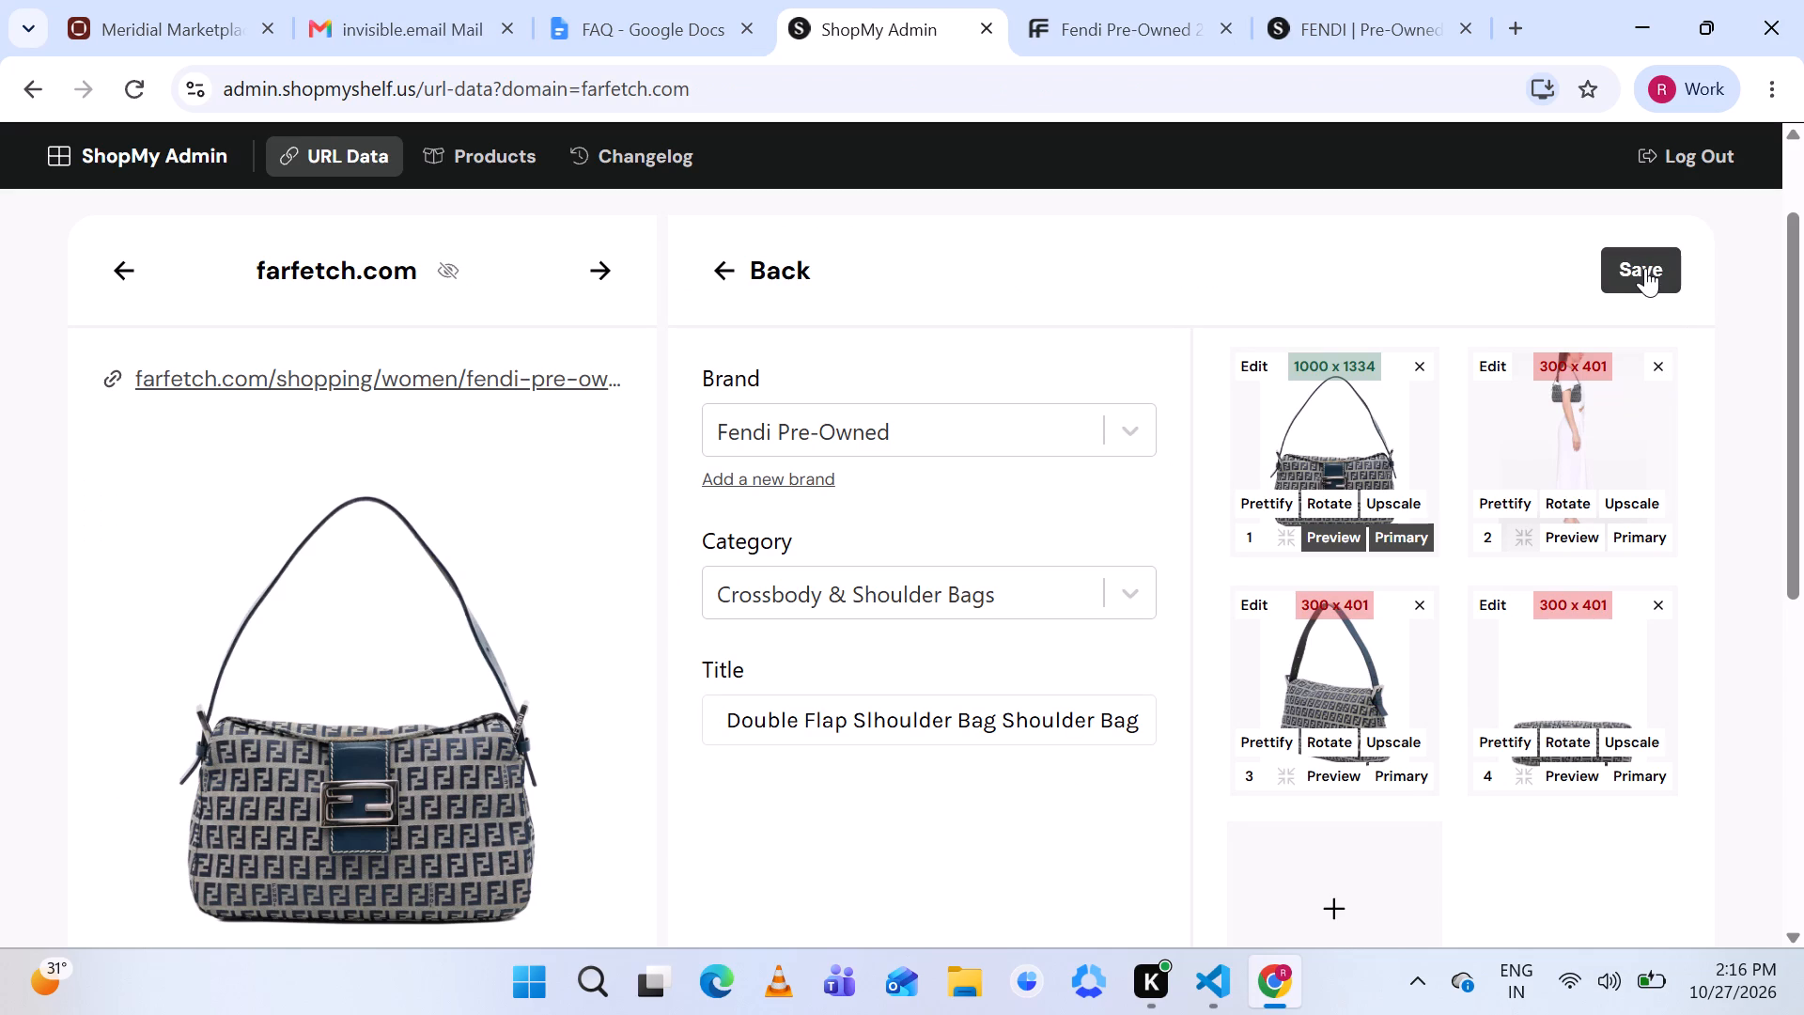
Save the new Fendi Zucchino Double Flap shoulder bag product.
{"action": "left_click", "coordinate": [1645, 268]}
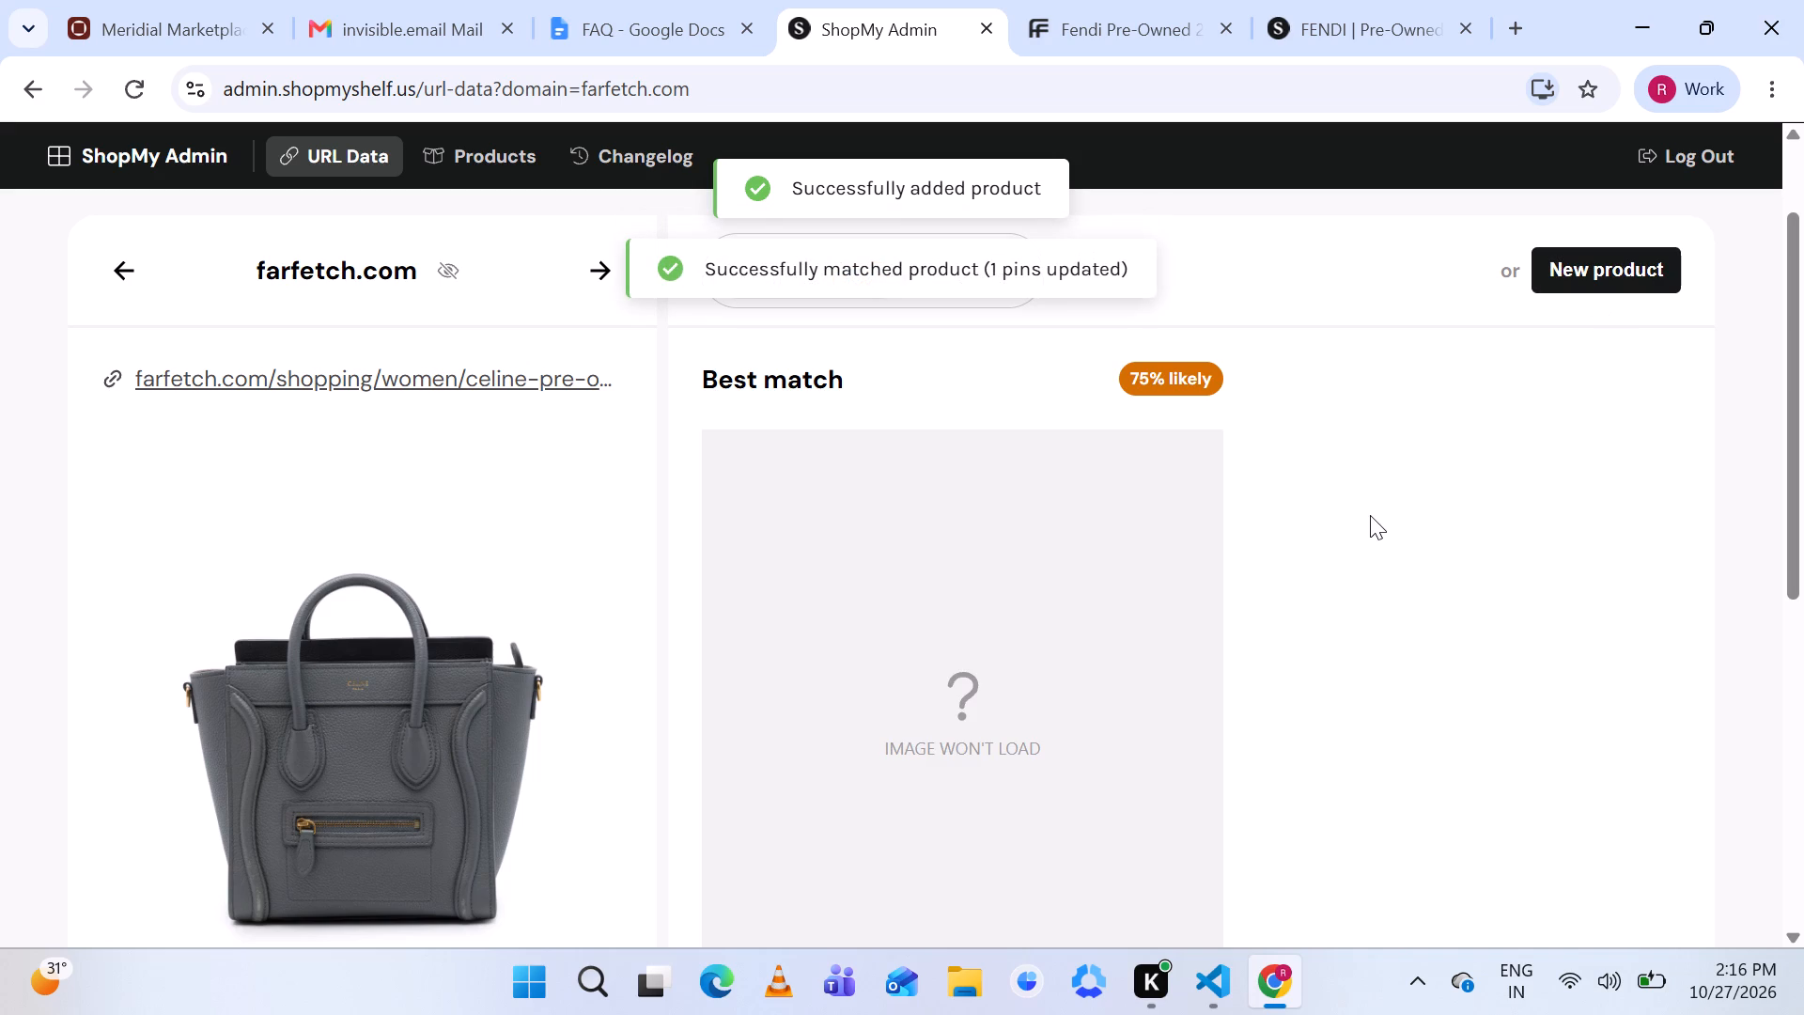
Compare the ShopMy page for the Celine Luggage Grainy Leather Nano Tote Bag with the Farfetch listing, closing both Fendi pages.
{"action": "scroll", "coordinate": [1057, 665], "scroll_direction": "down", "scroll_amount": 2}
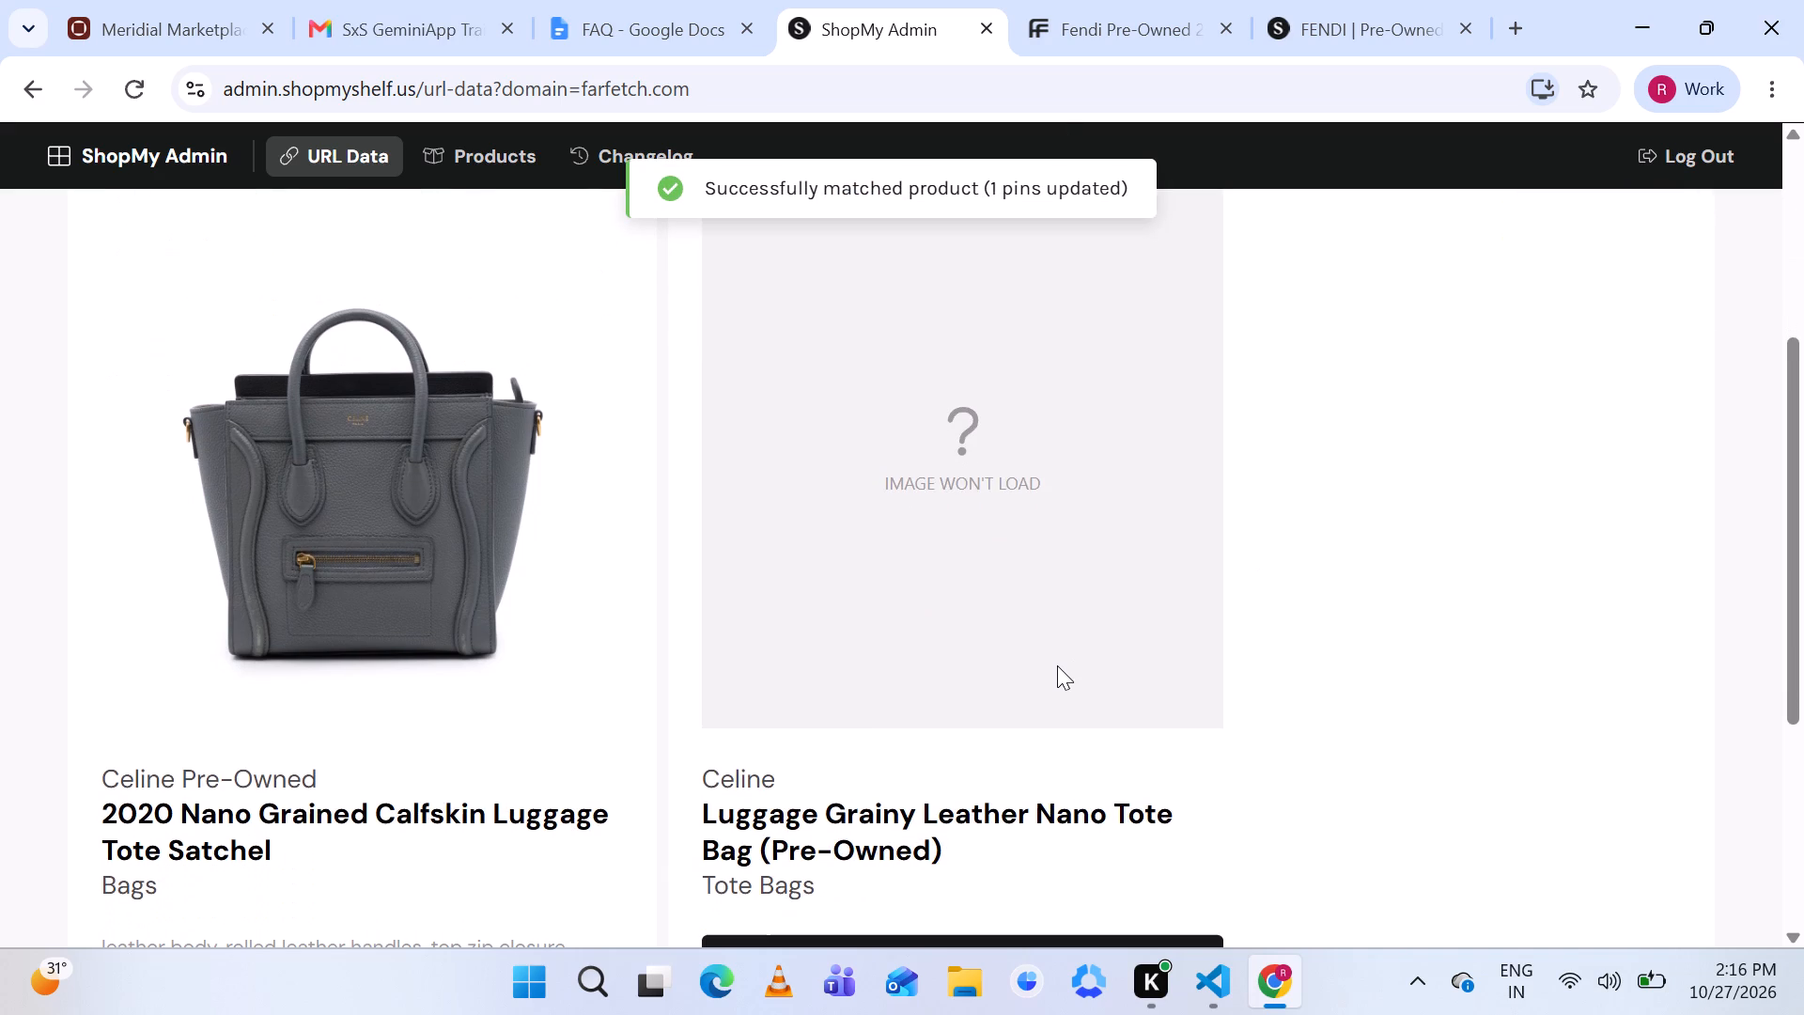
{"action": "scroll", "coordinate": [1057, 665], "scroll_direction": "down", "scroll_amount": 1}
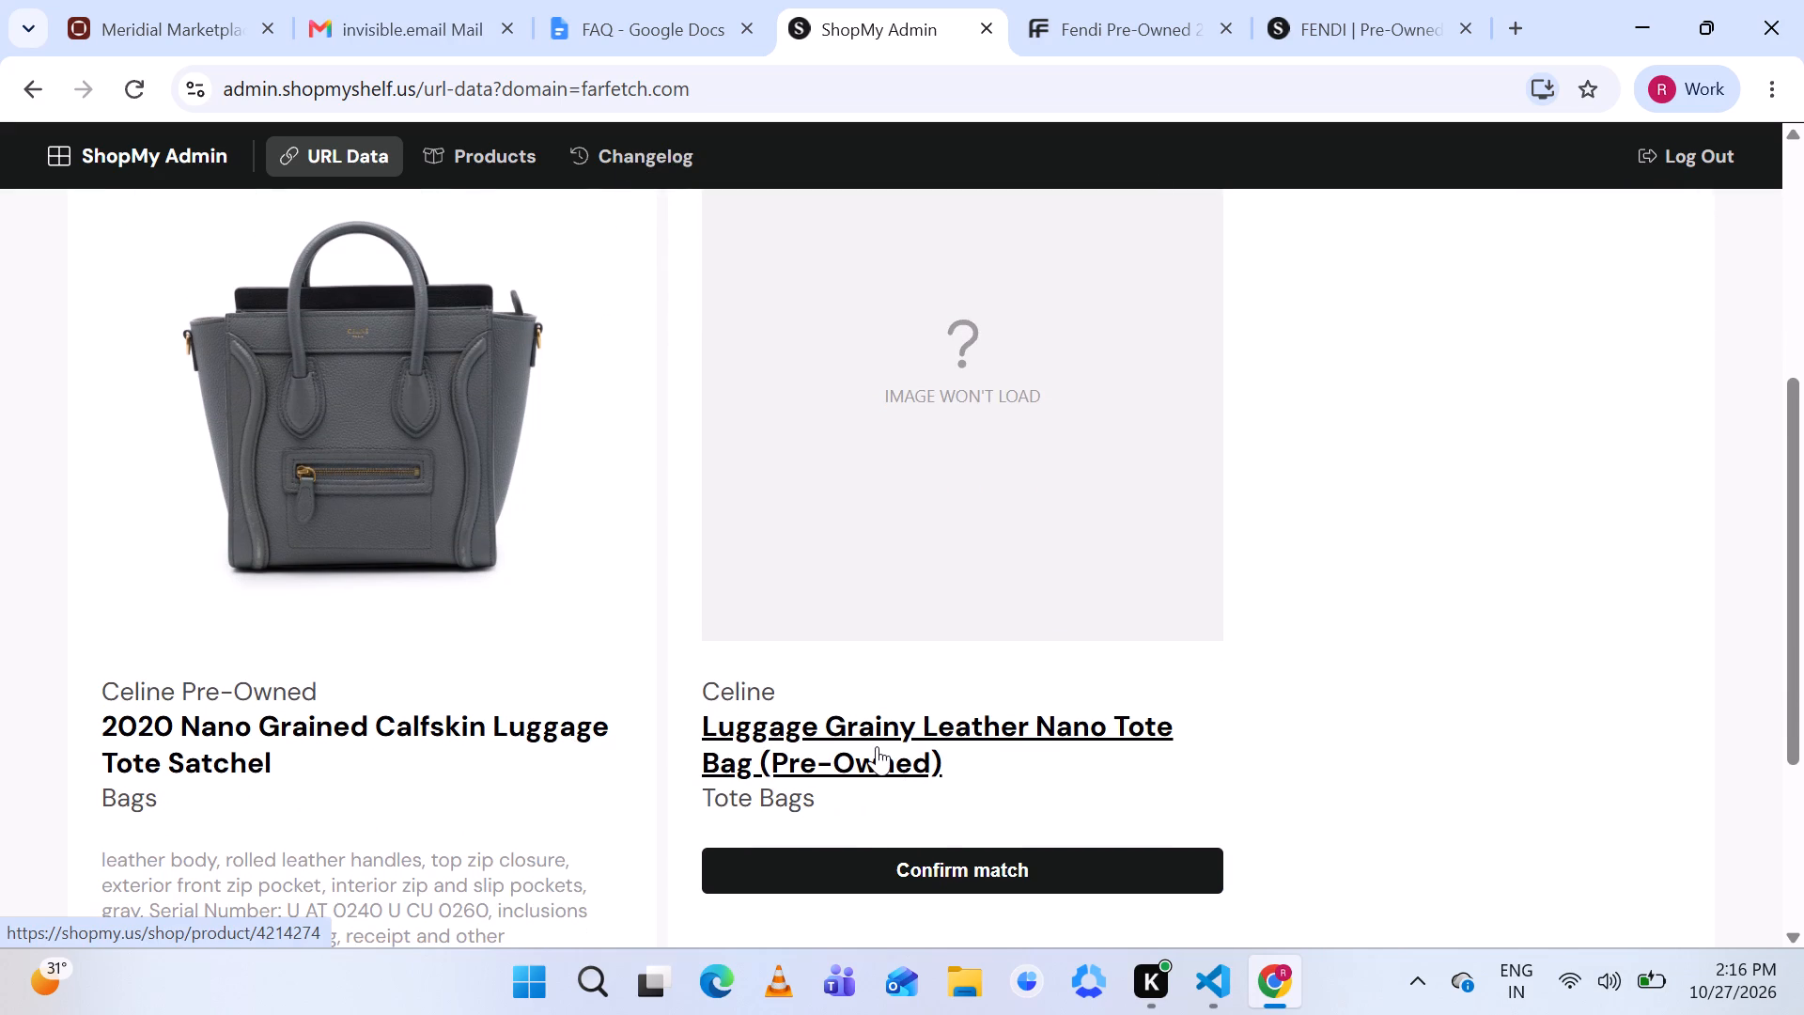
{"action": "left_click", "coordinate": [877, 746]}
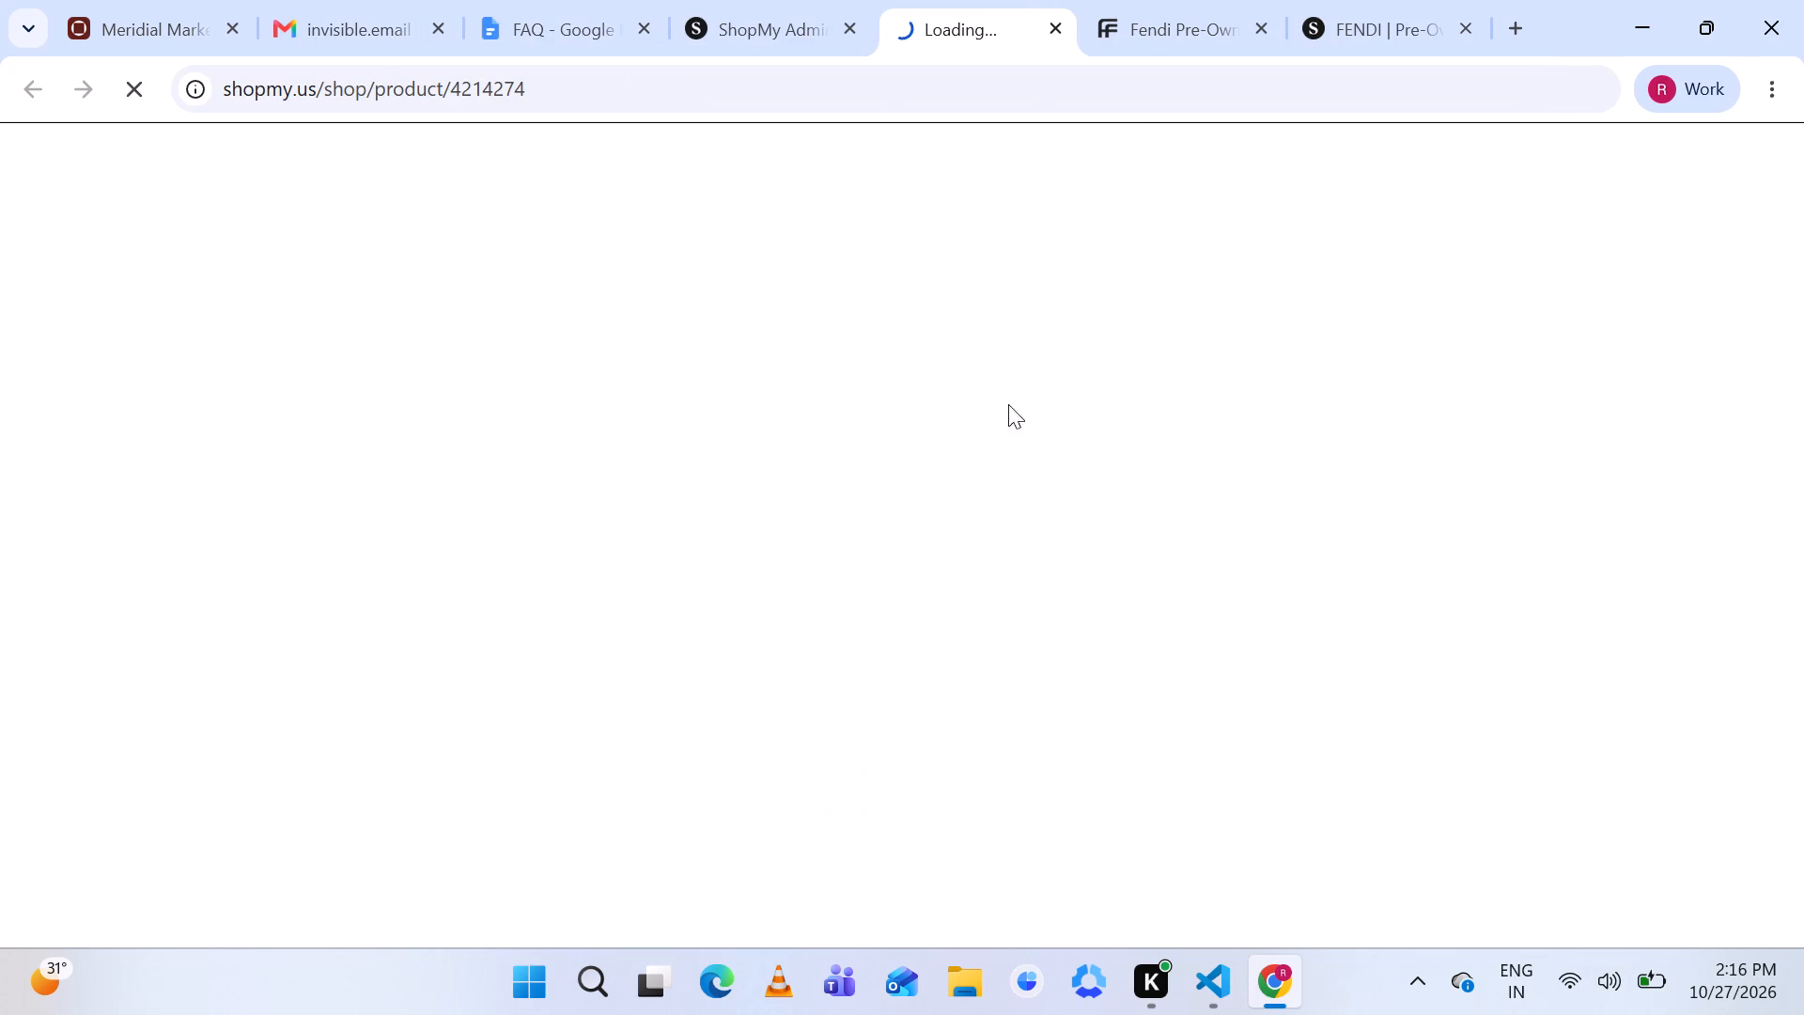
{"action": "left_click", "coordinate": [1261, 23]}
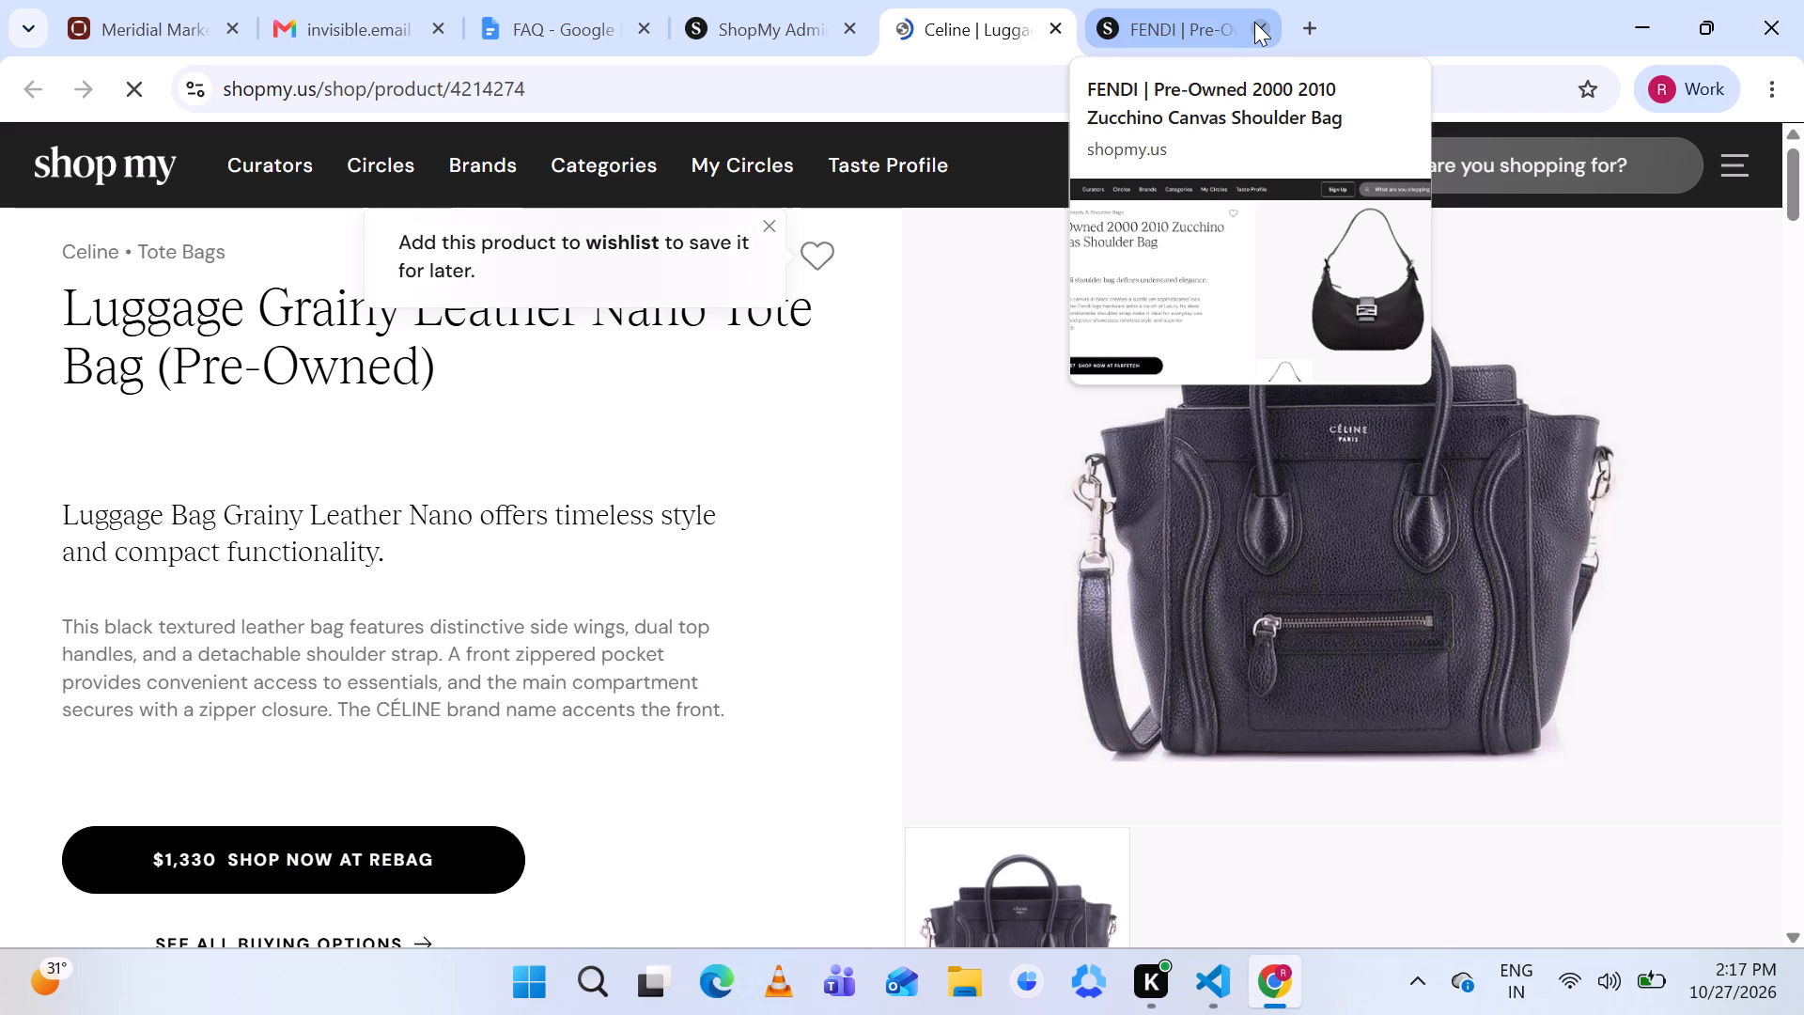
{"action": "left_click", "coordinate": [1254, 22]}
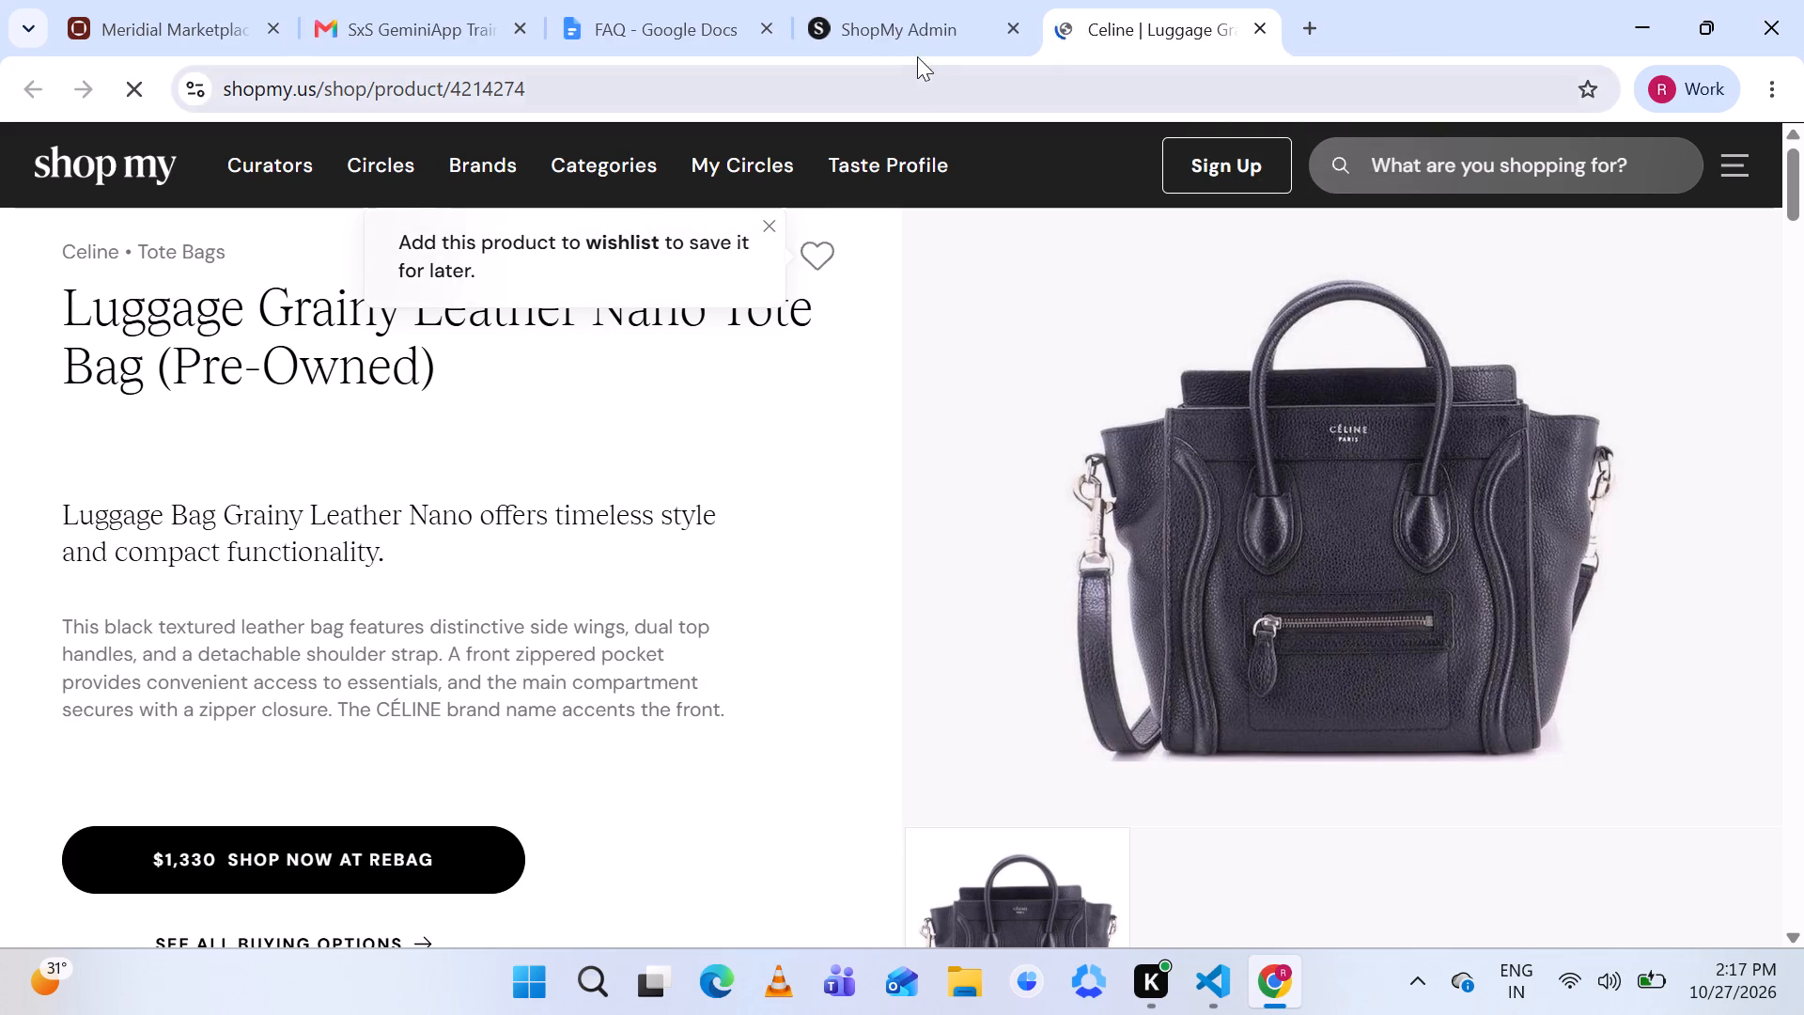
{"action": "left_click", "coordinate": [908, 22]}
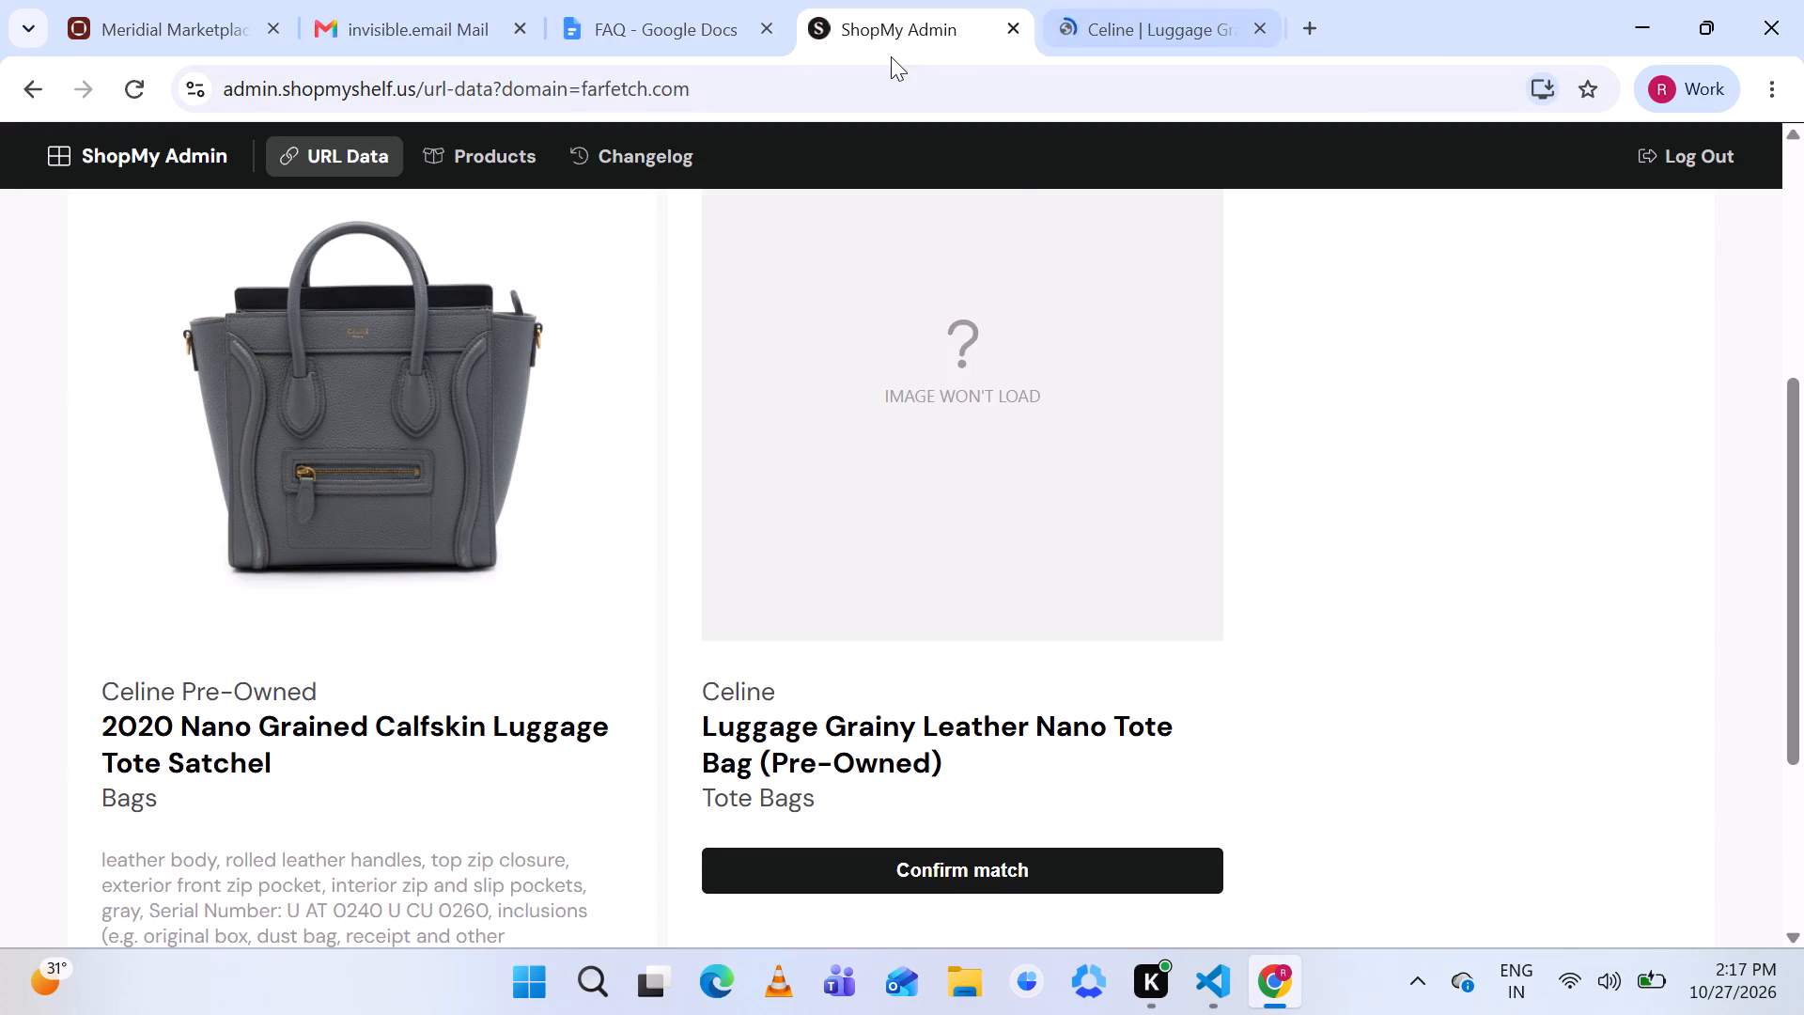
Start a new product for the Celine Nano Luggage bag and remove its interior, logo close-up and duplicate front images.
{"action": "scroll", "coordinate": [1371, 320], "scroll_direction": "up", "scroll_amount": 2}
{"action": "left_click", "coordinate": [1592, 396]}
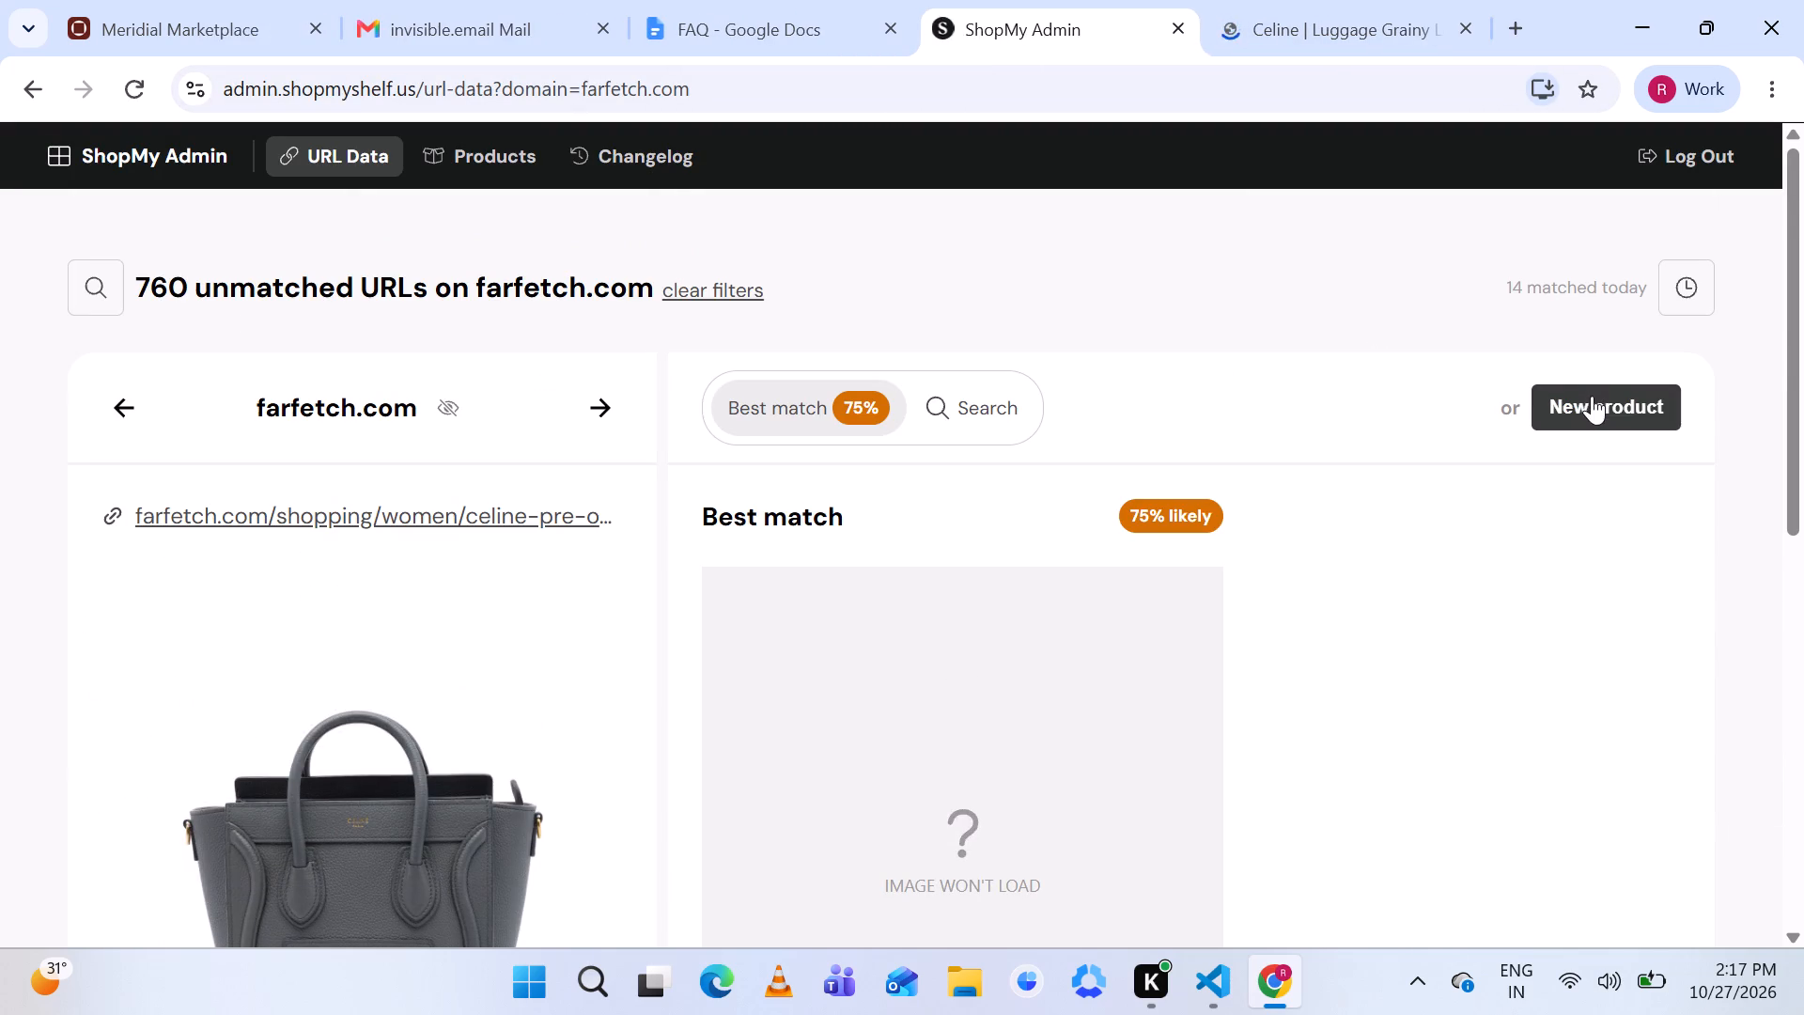
{"action": "scroll", "coordinate": [1489, 733], "scroll_direction": "down", "scroll_amount": 2}
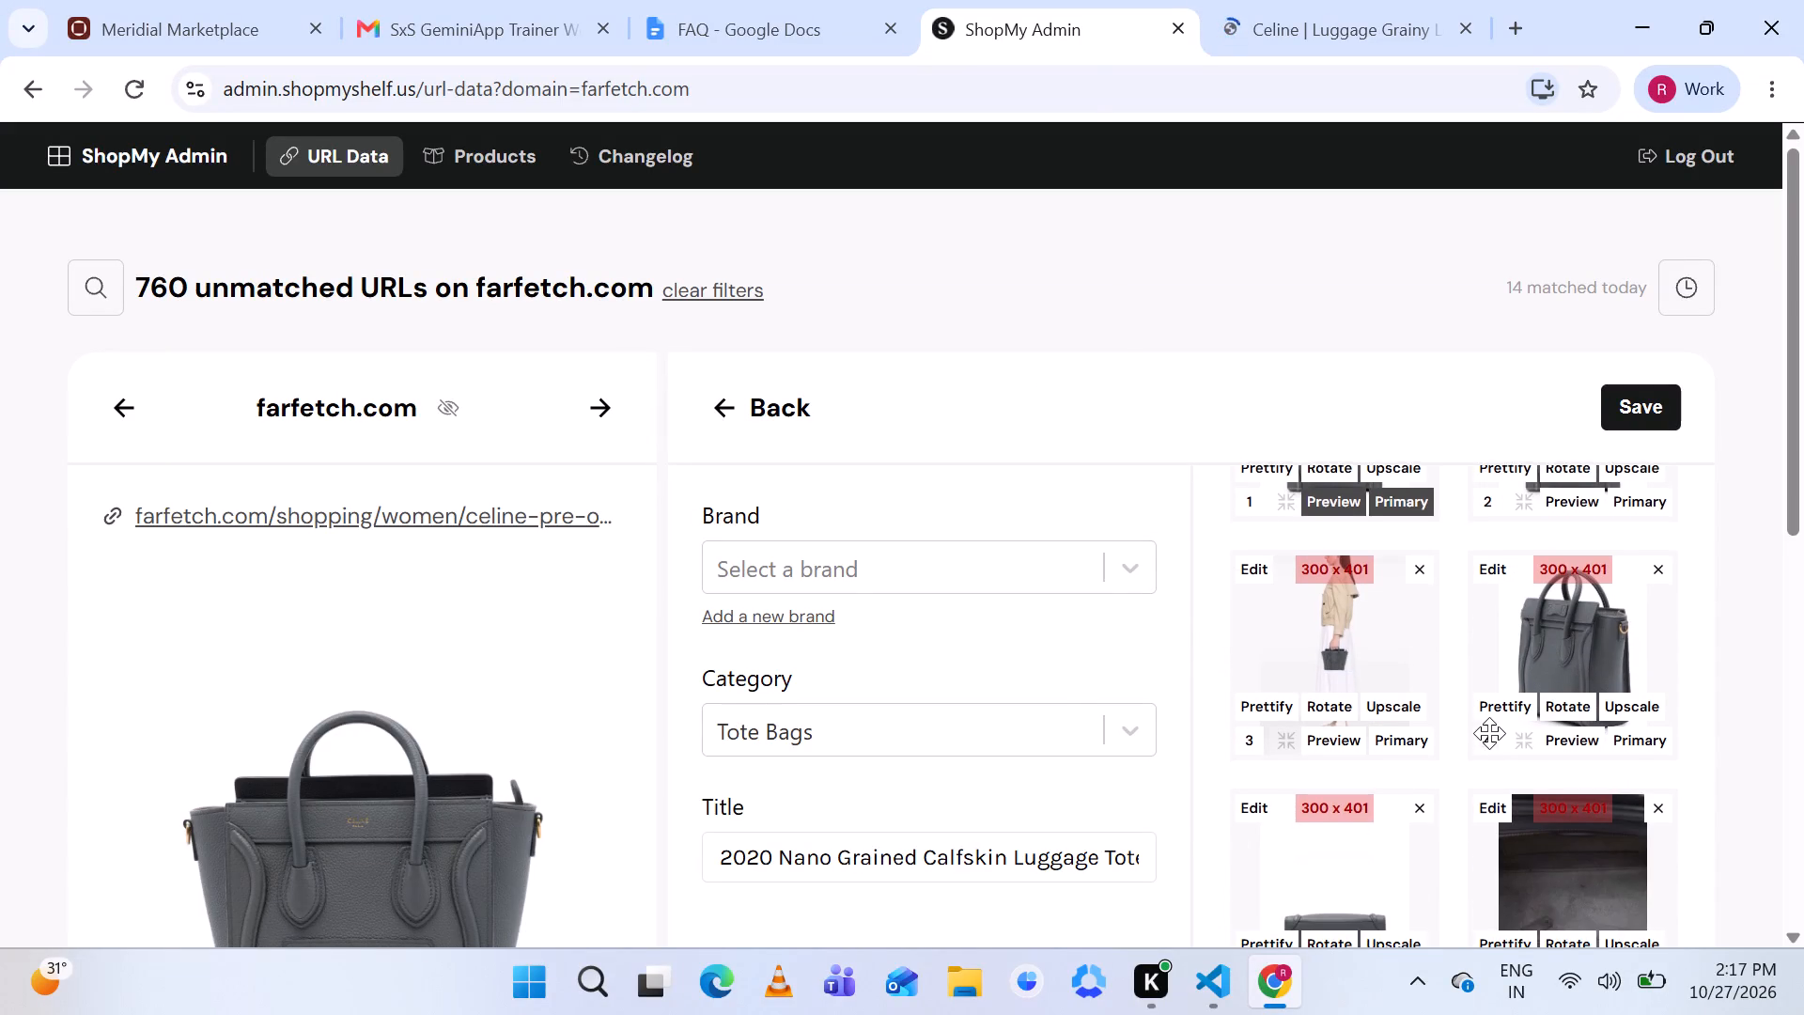
{"action": "scroll", "coordinate": [1489, 733], "scroll_direction": "down", "scroll_amount": 4}
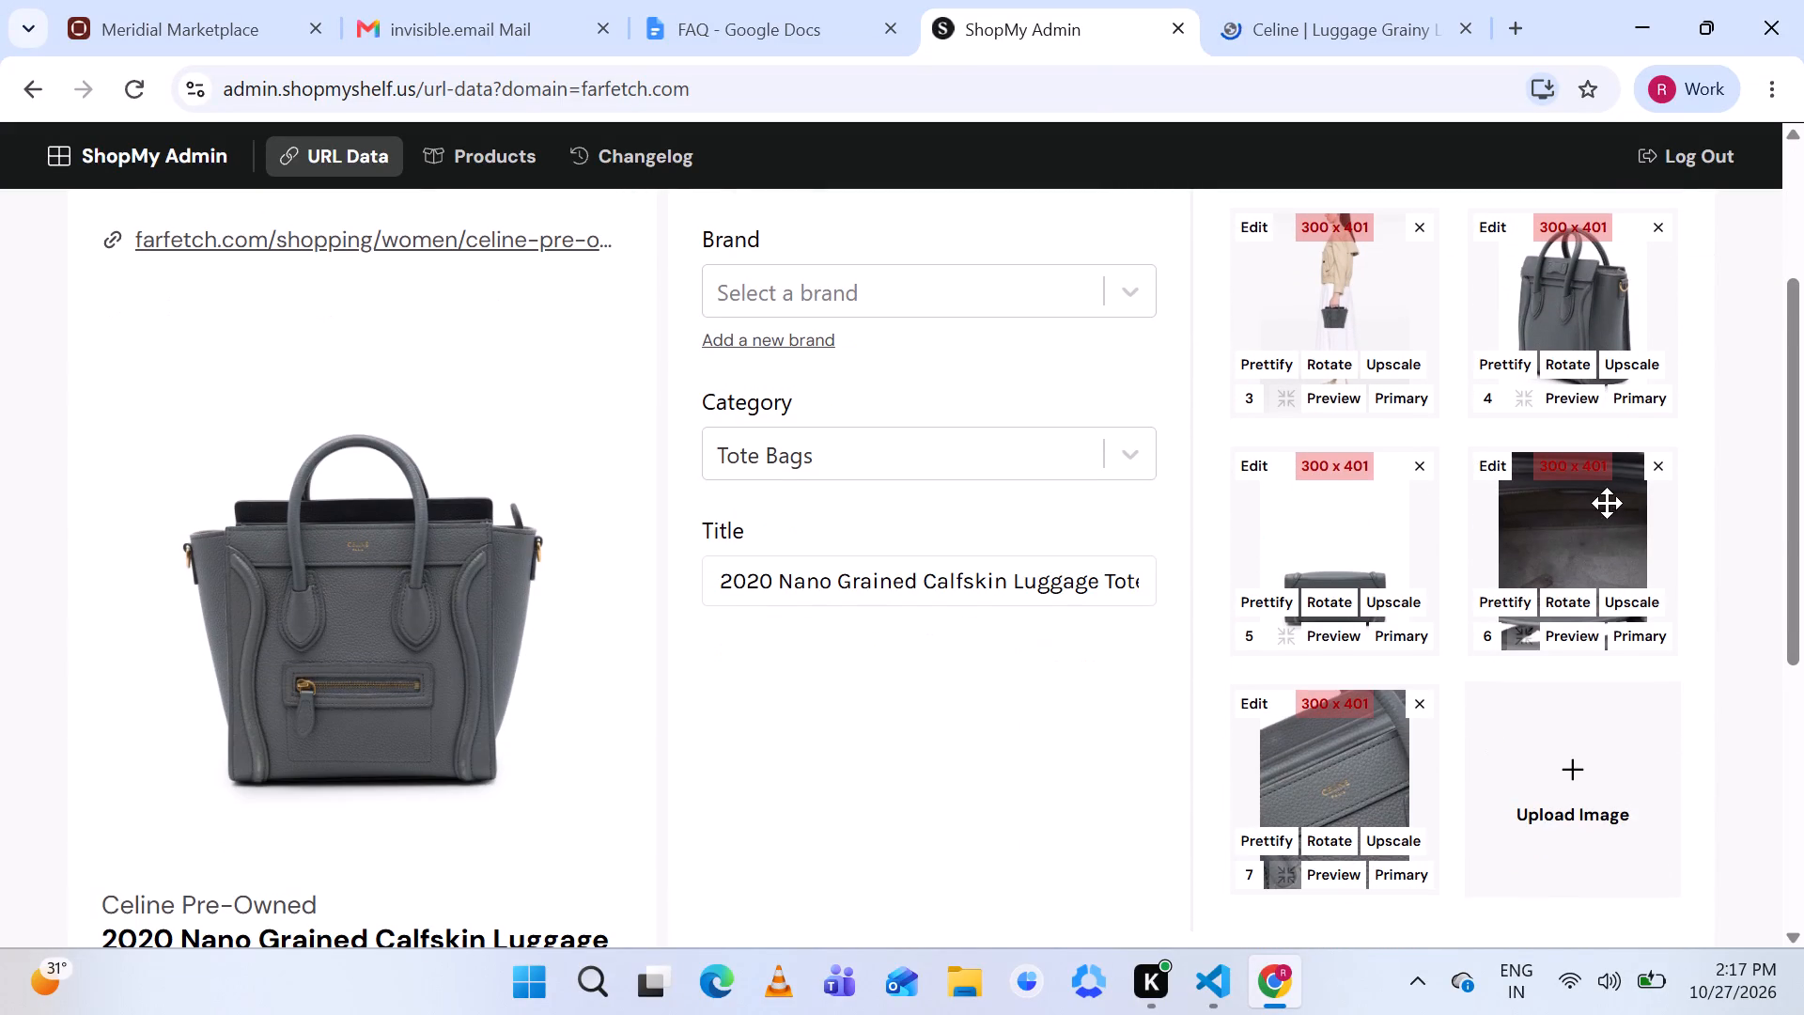
{"action": "left_click", "coordinate": [1653, 465]}
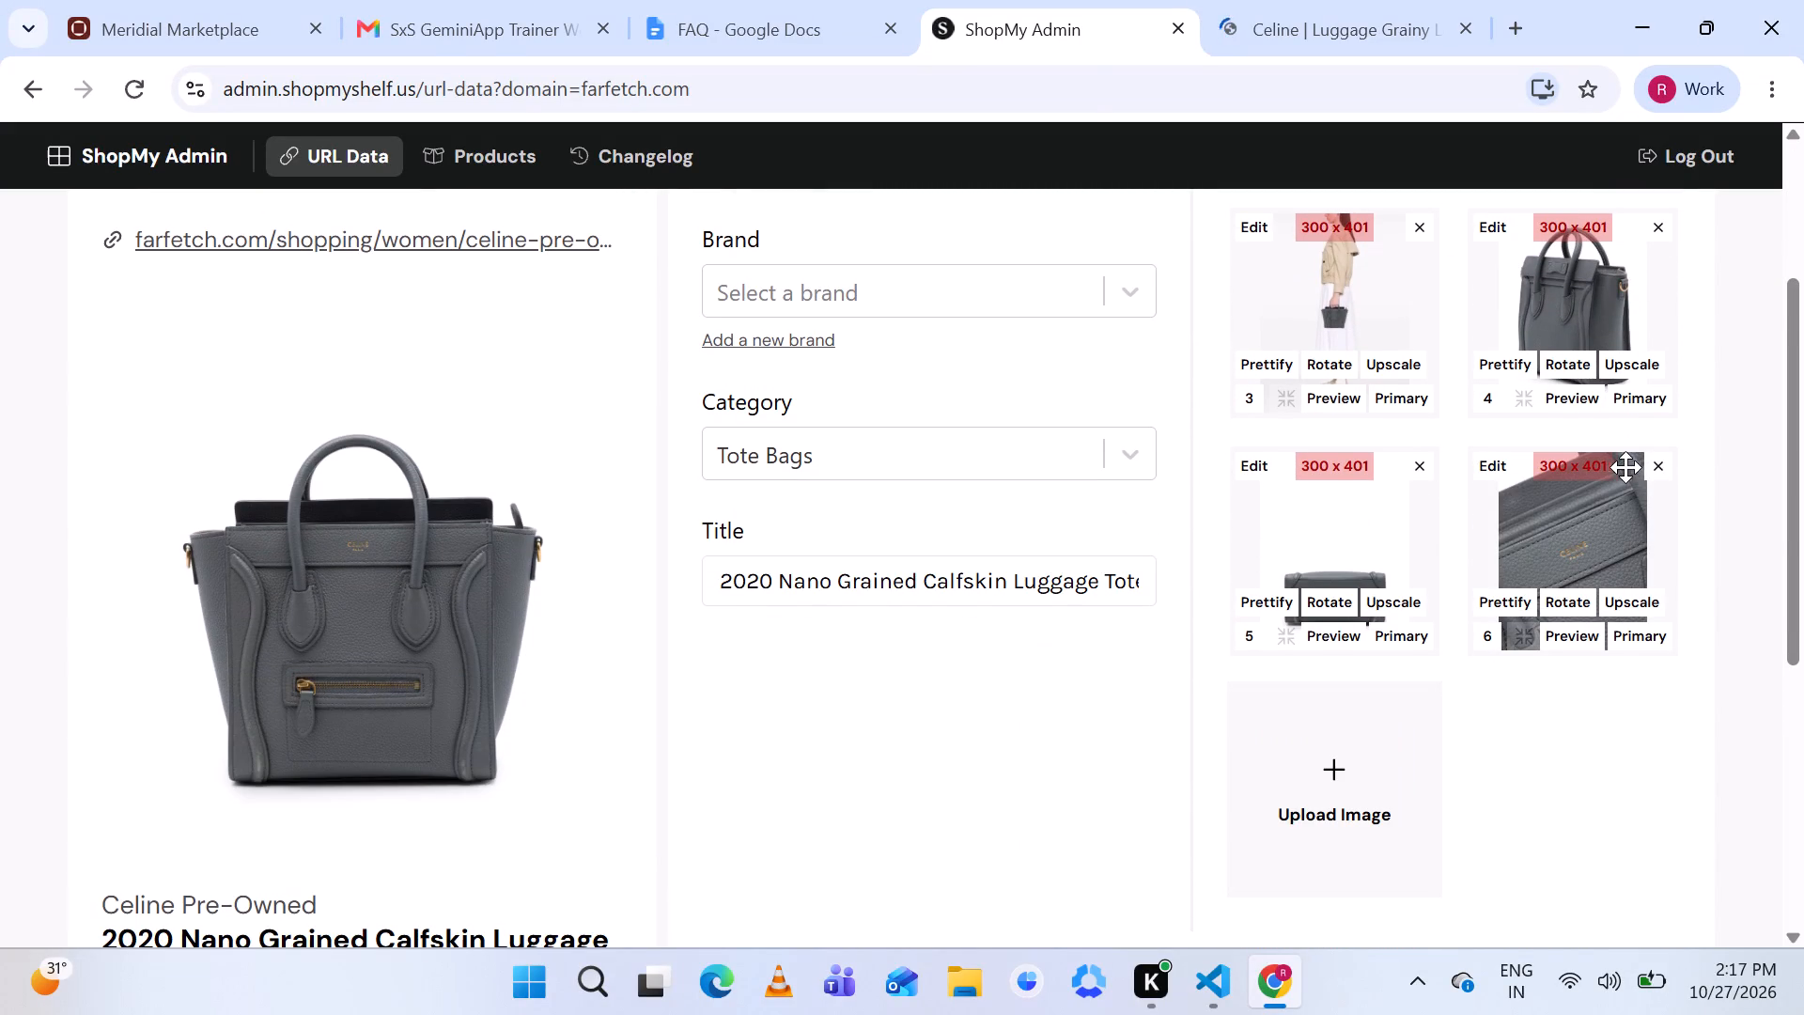
{"action": "left_click", "coordinate": [1653, 466]}
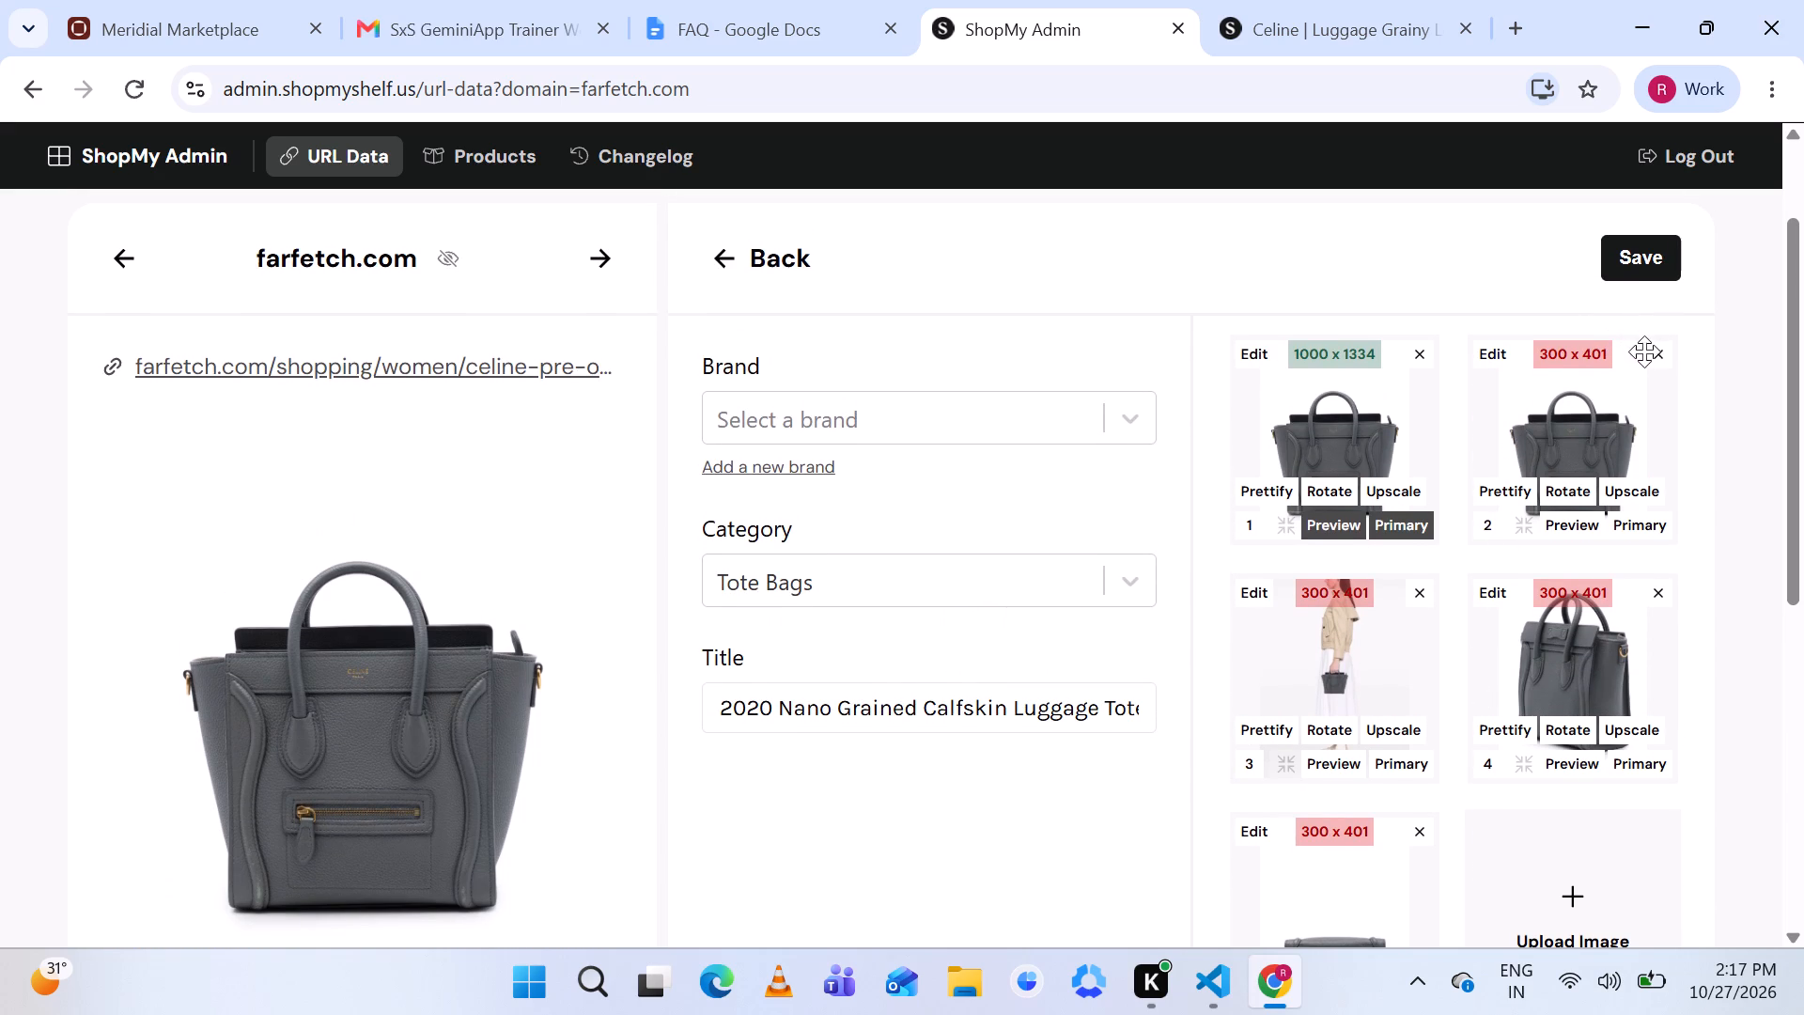
{"action": "left_click", "coordinate": [1656, 356]}
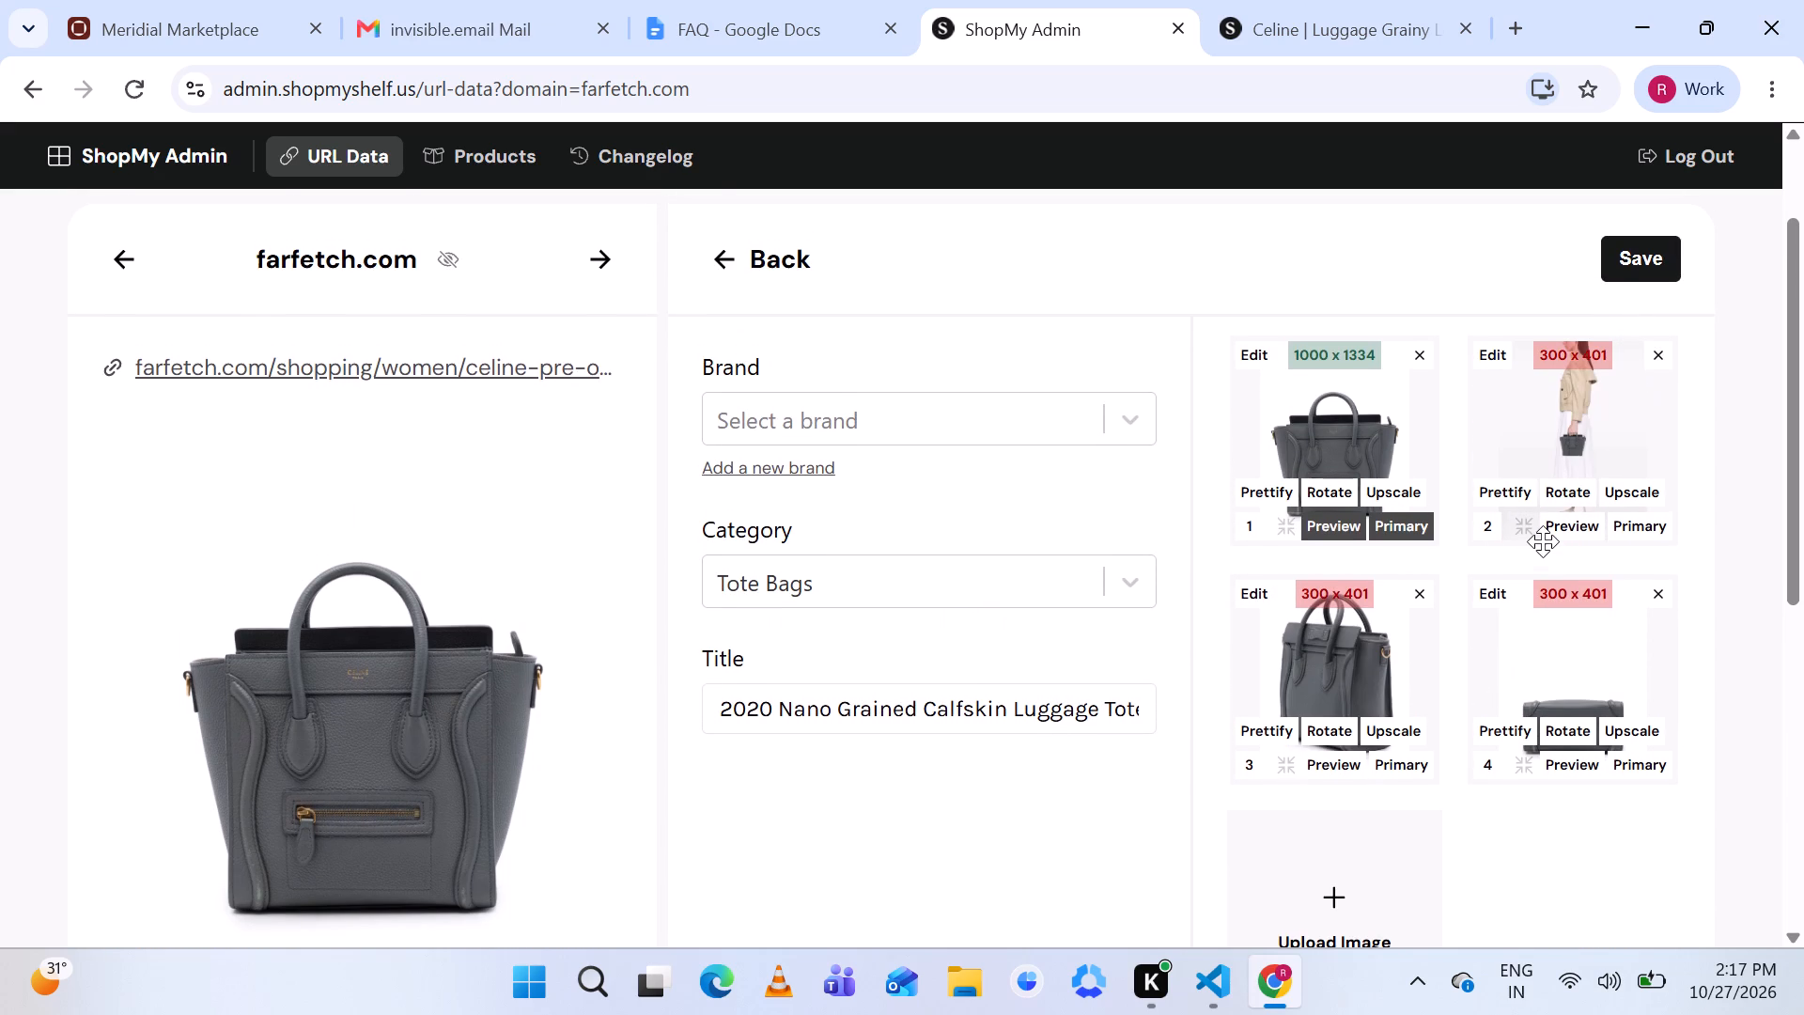
{"action": "scroll", "coordinate": [1543, 541], "scroll_direction": "down", "scroll_amount": 1}
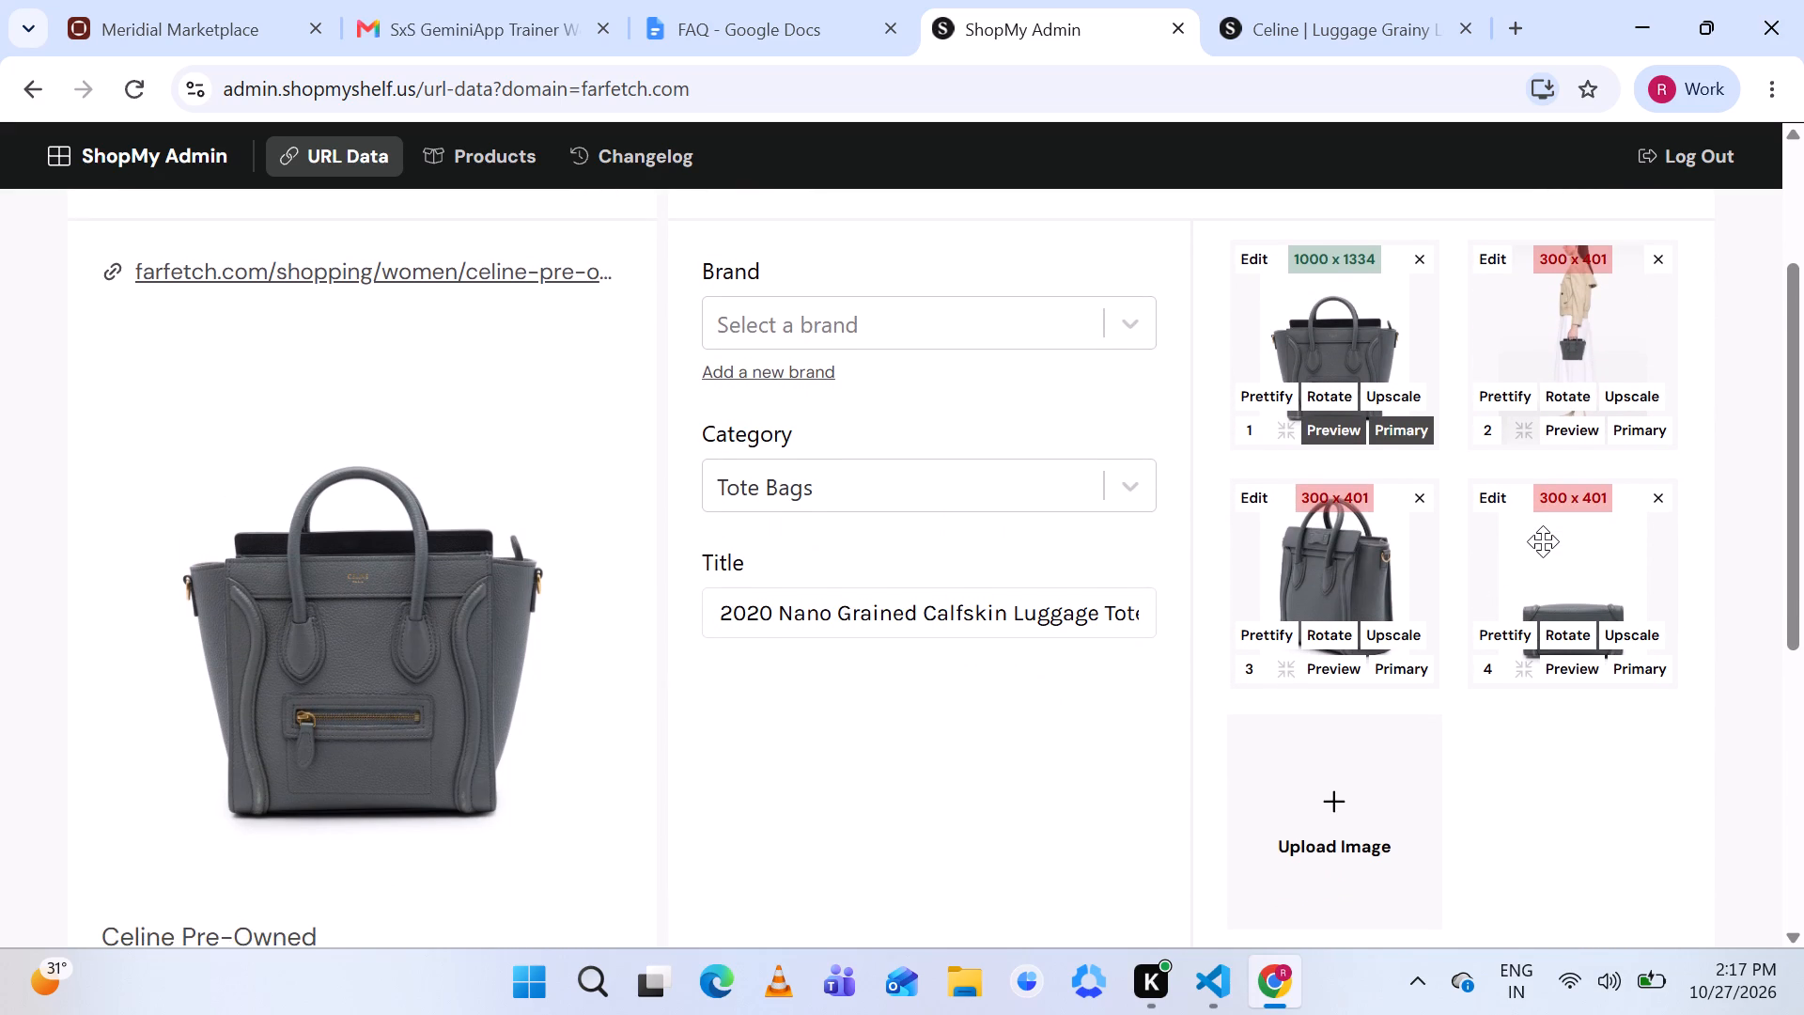
{"action": "scroll", "coordinate": [1543, 541], "scroll_direction": "down", "scroll_amount": 1}
{"action": "scroll", "coordinate": [1543, 541], "scroll_direction": "up", "scroll_amount": 1}
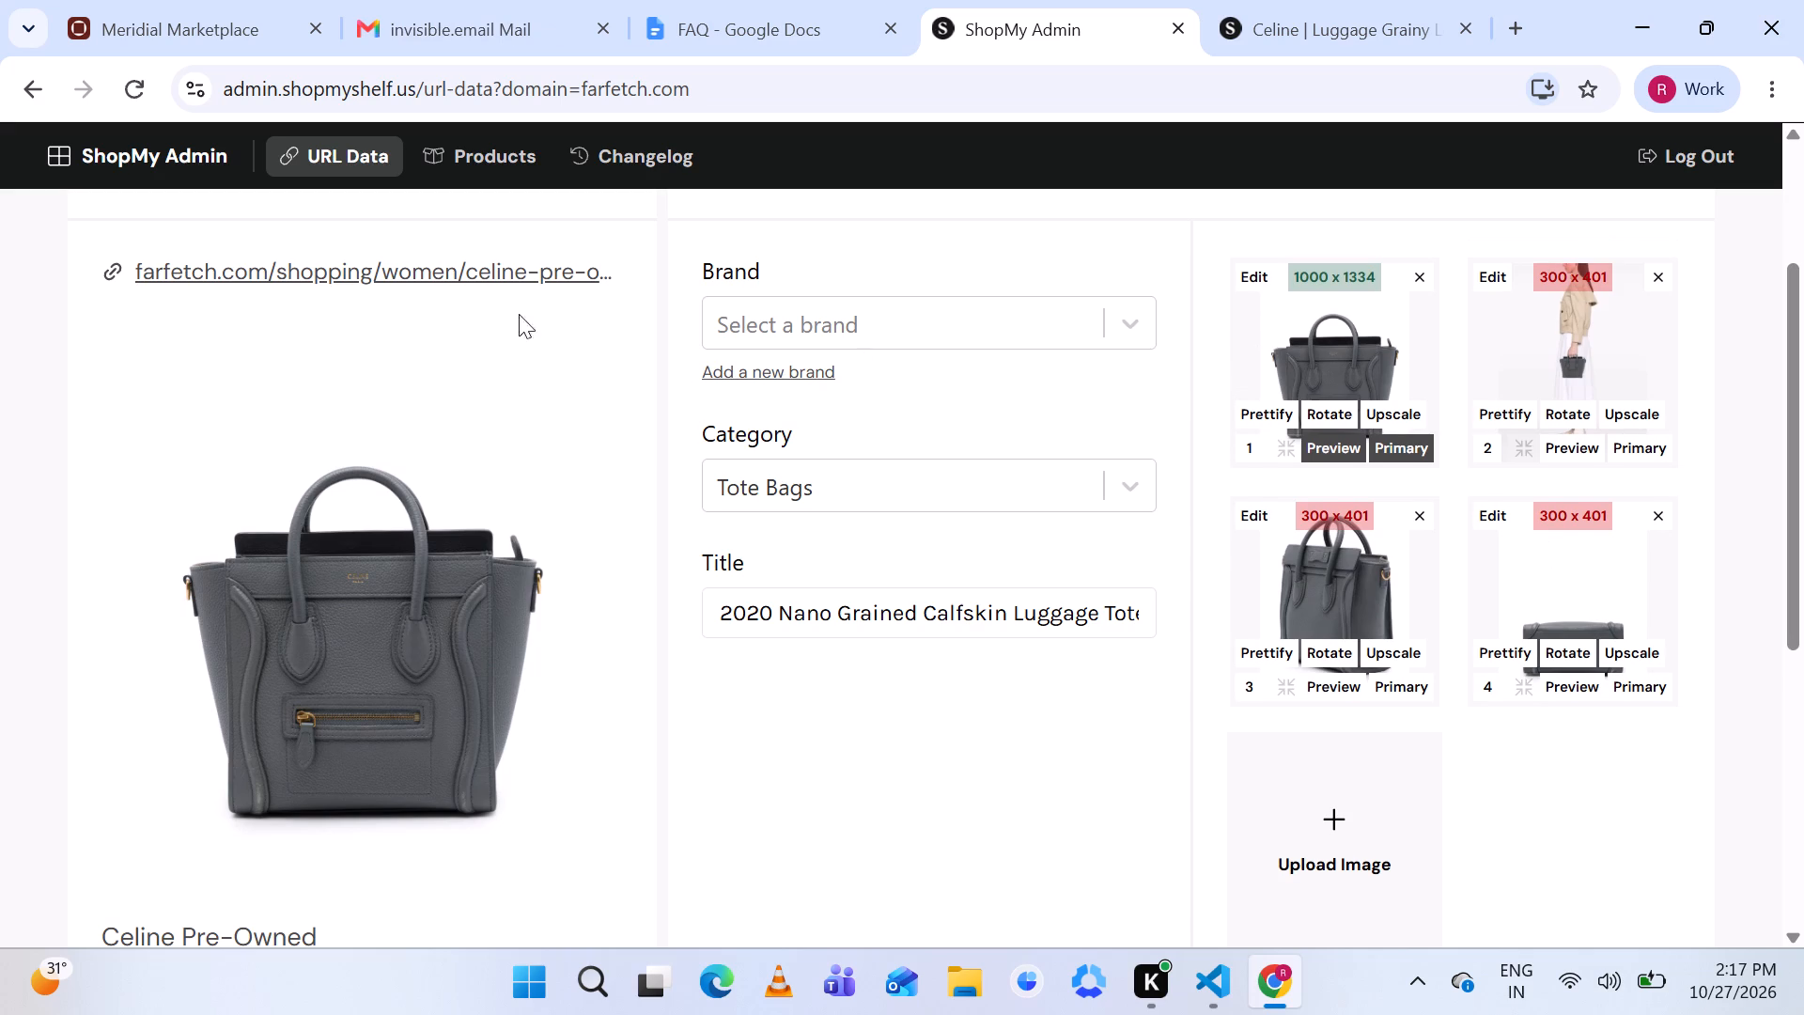
Open the Celine bag's Farfetch listing and check it against the suggested ShopMy product and the new product's details.
{"action": "left_click", "coordinate": [504, 264]}
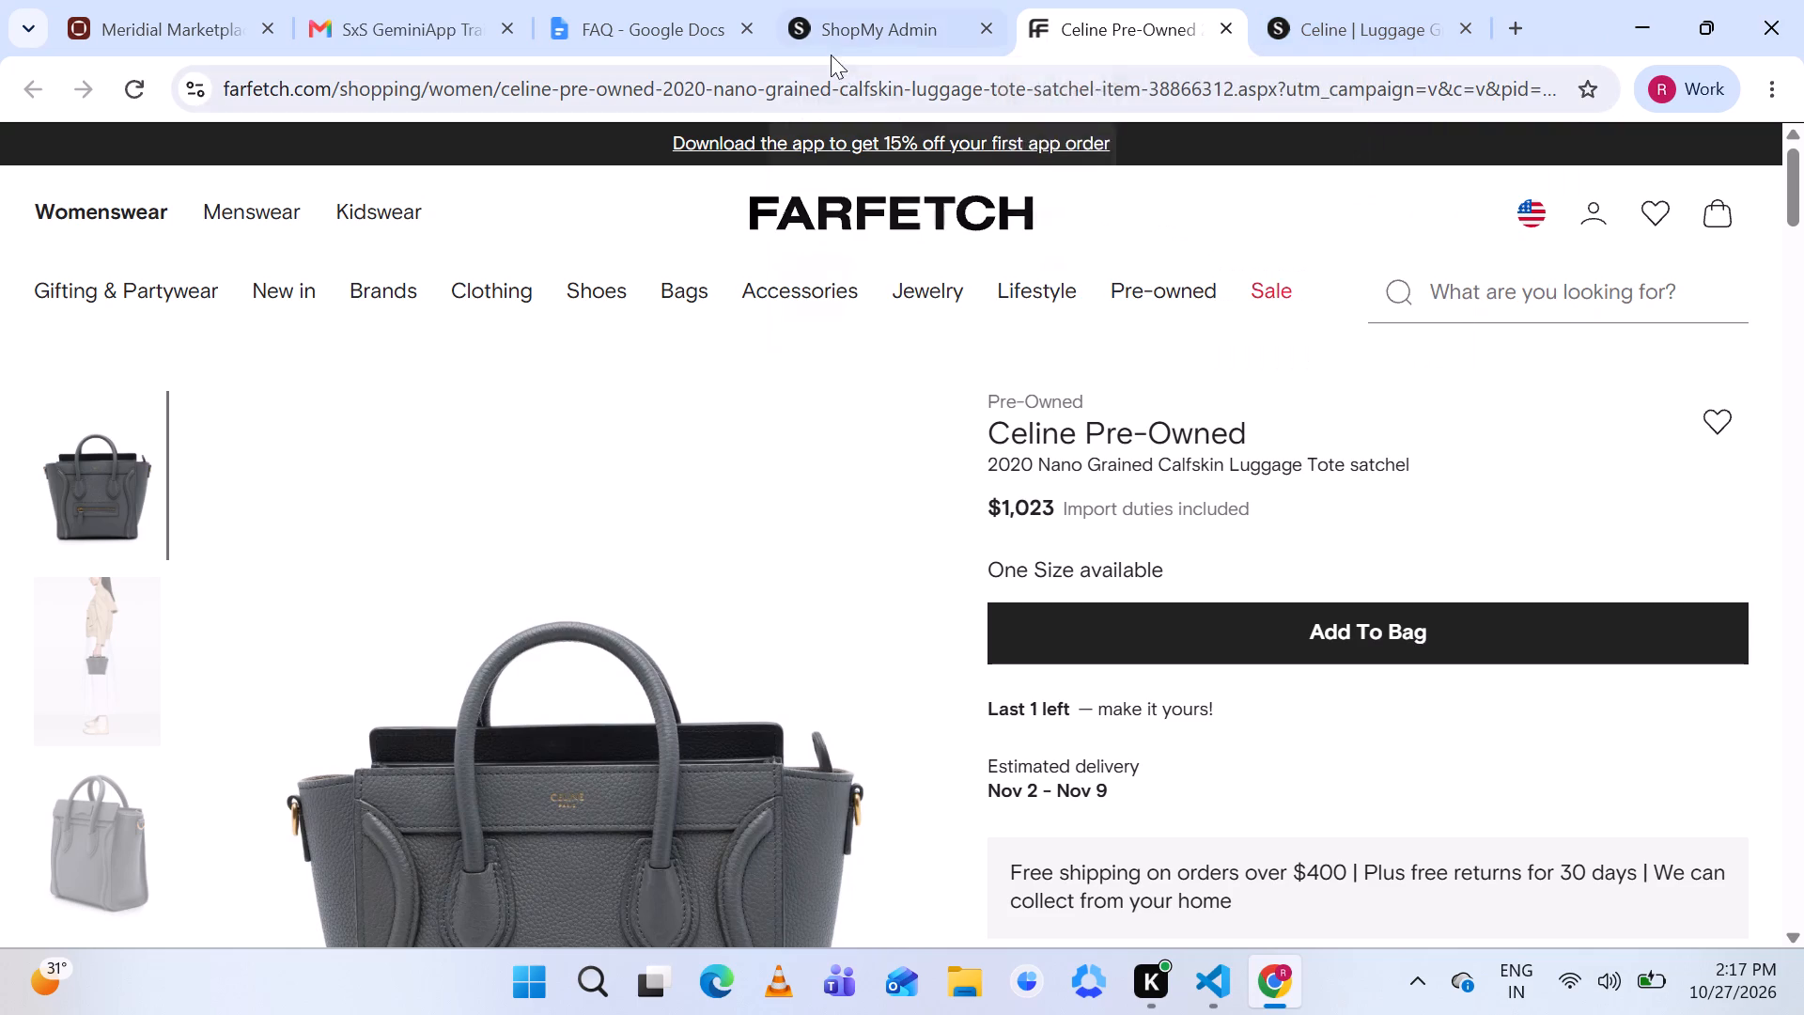
{"action": "left_click", "coordinate": [867, 23]}
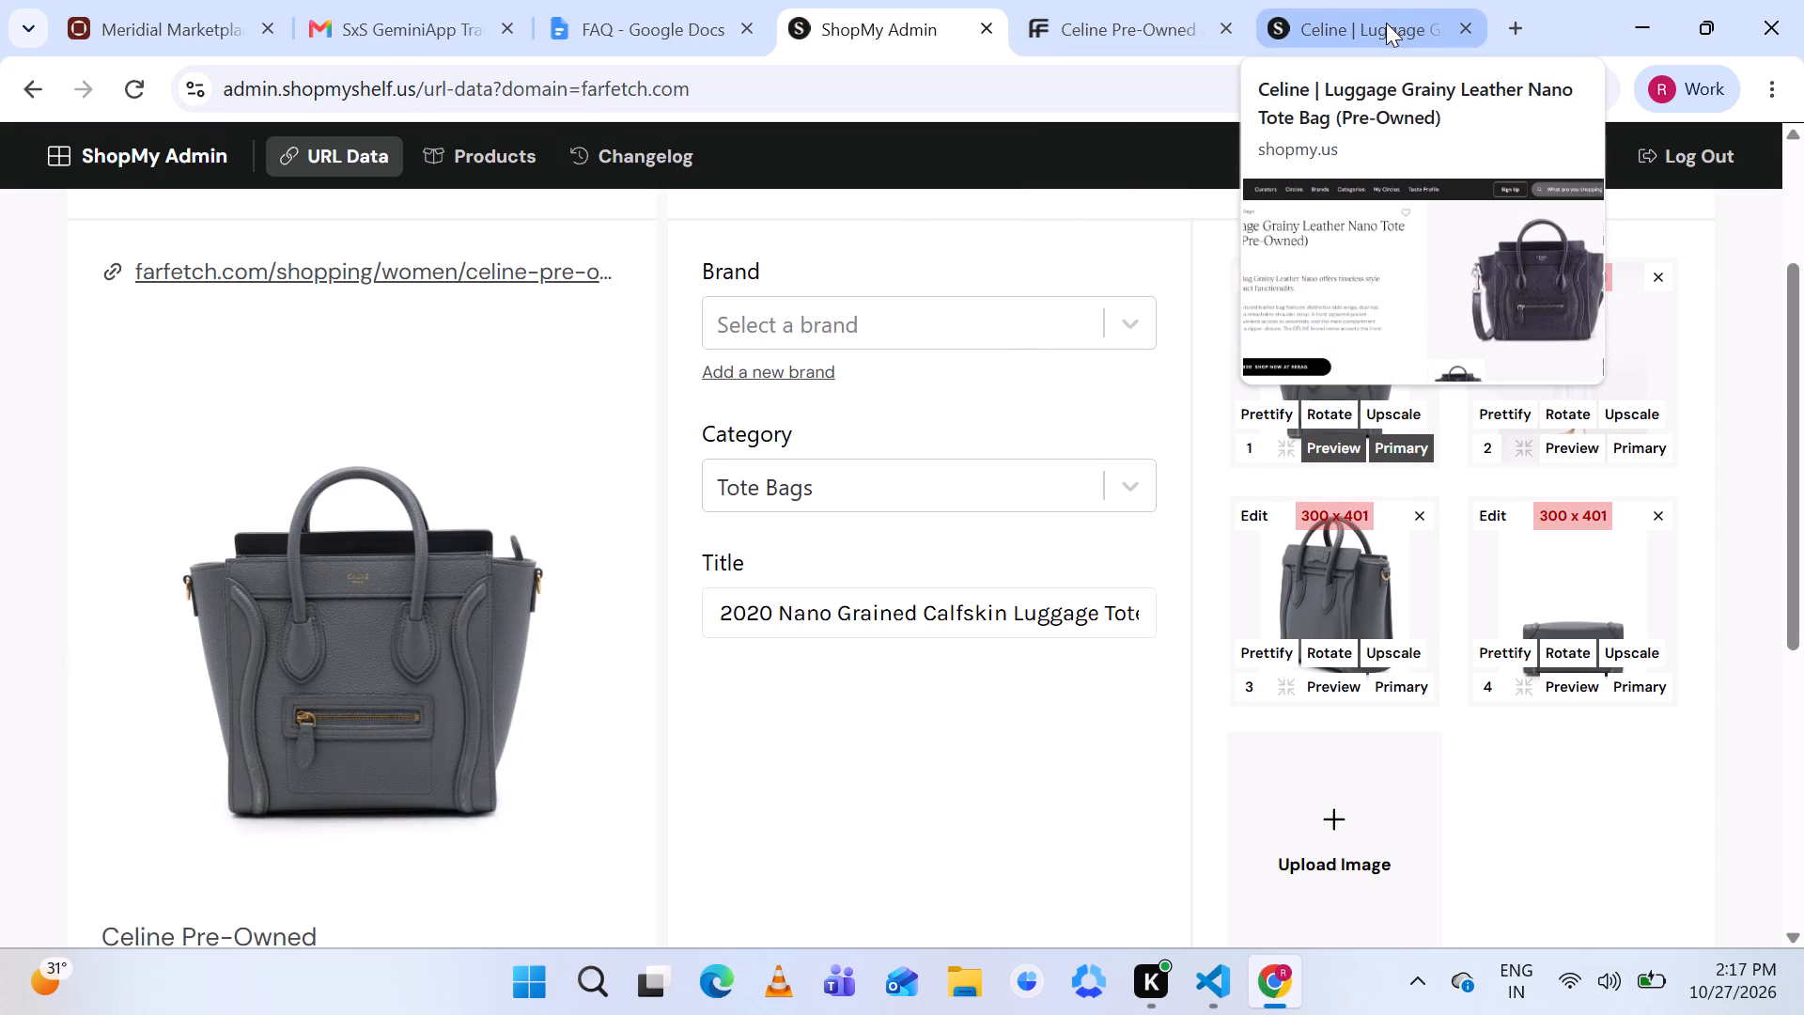
{"action": "left_click", "coordinate": [1386, 23]}
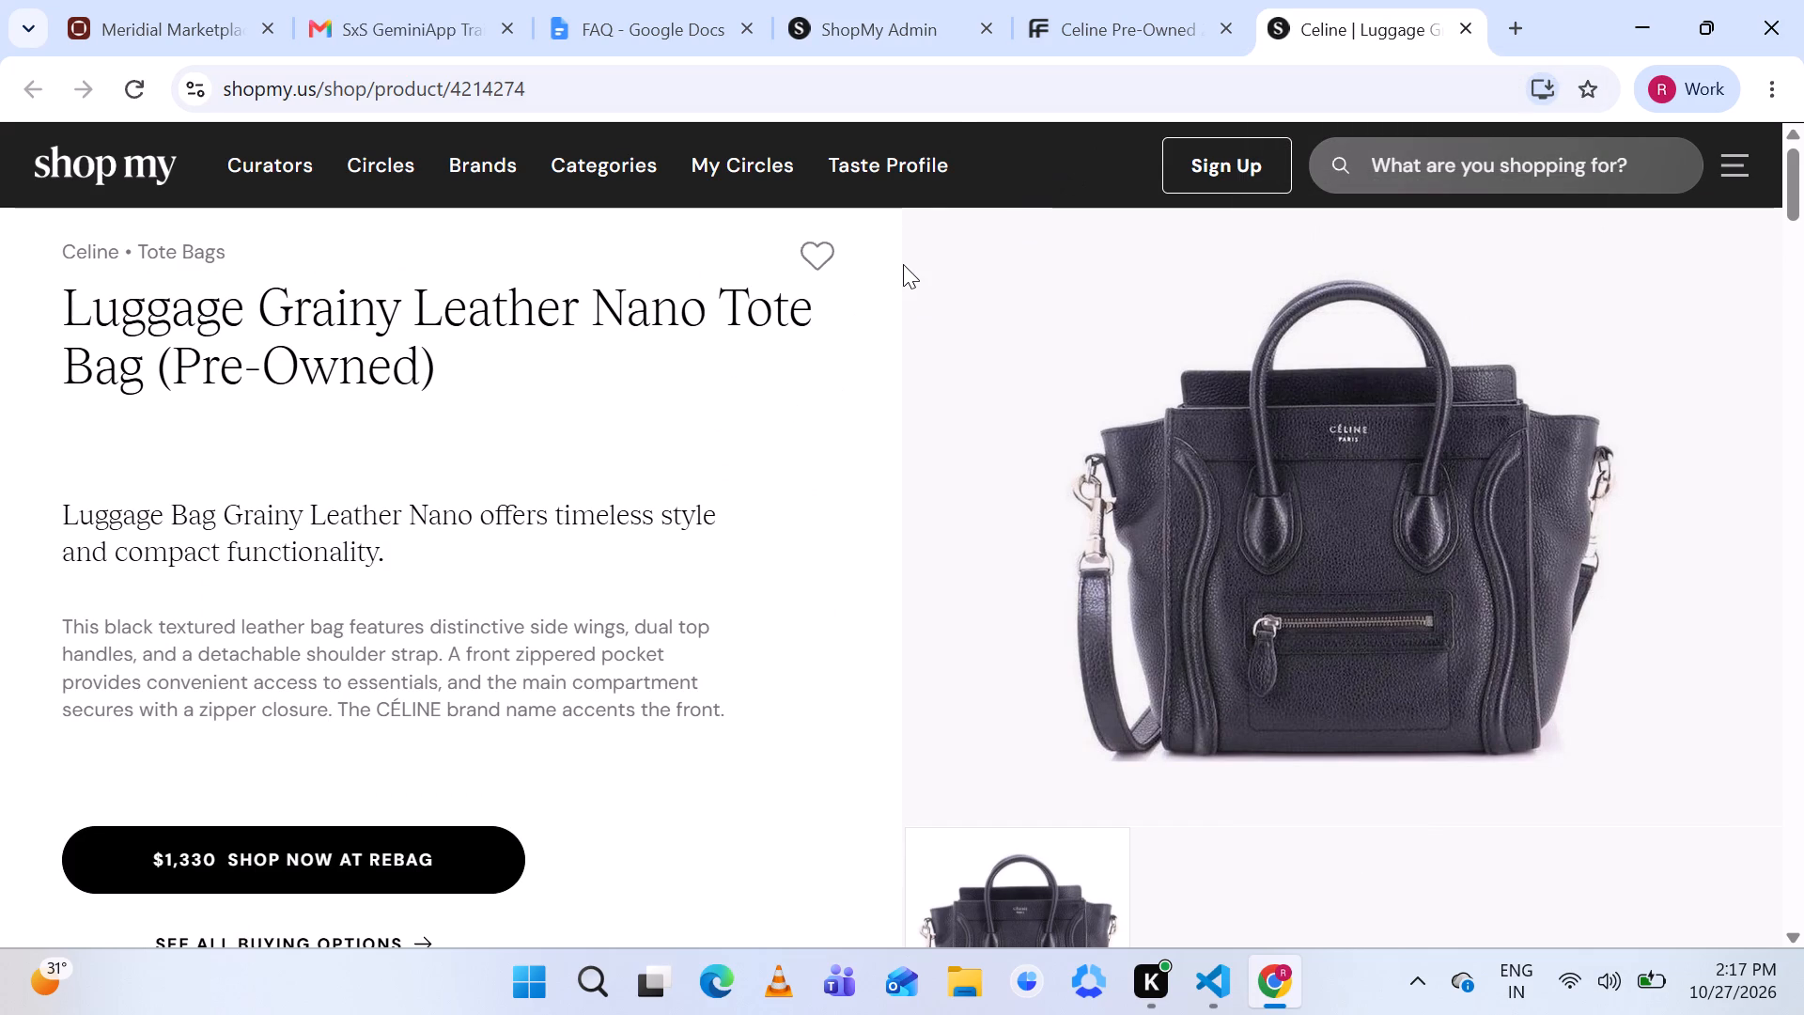
{"action": "left_click", "coordinate": [874, 29]}
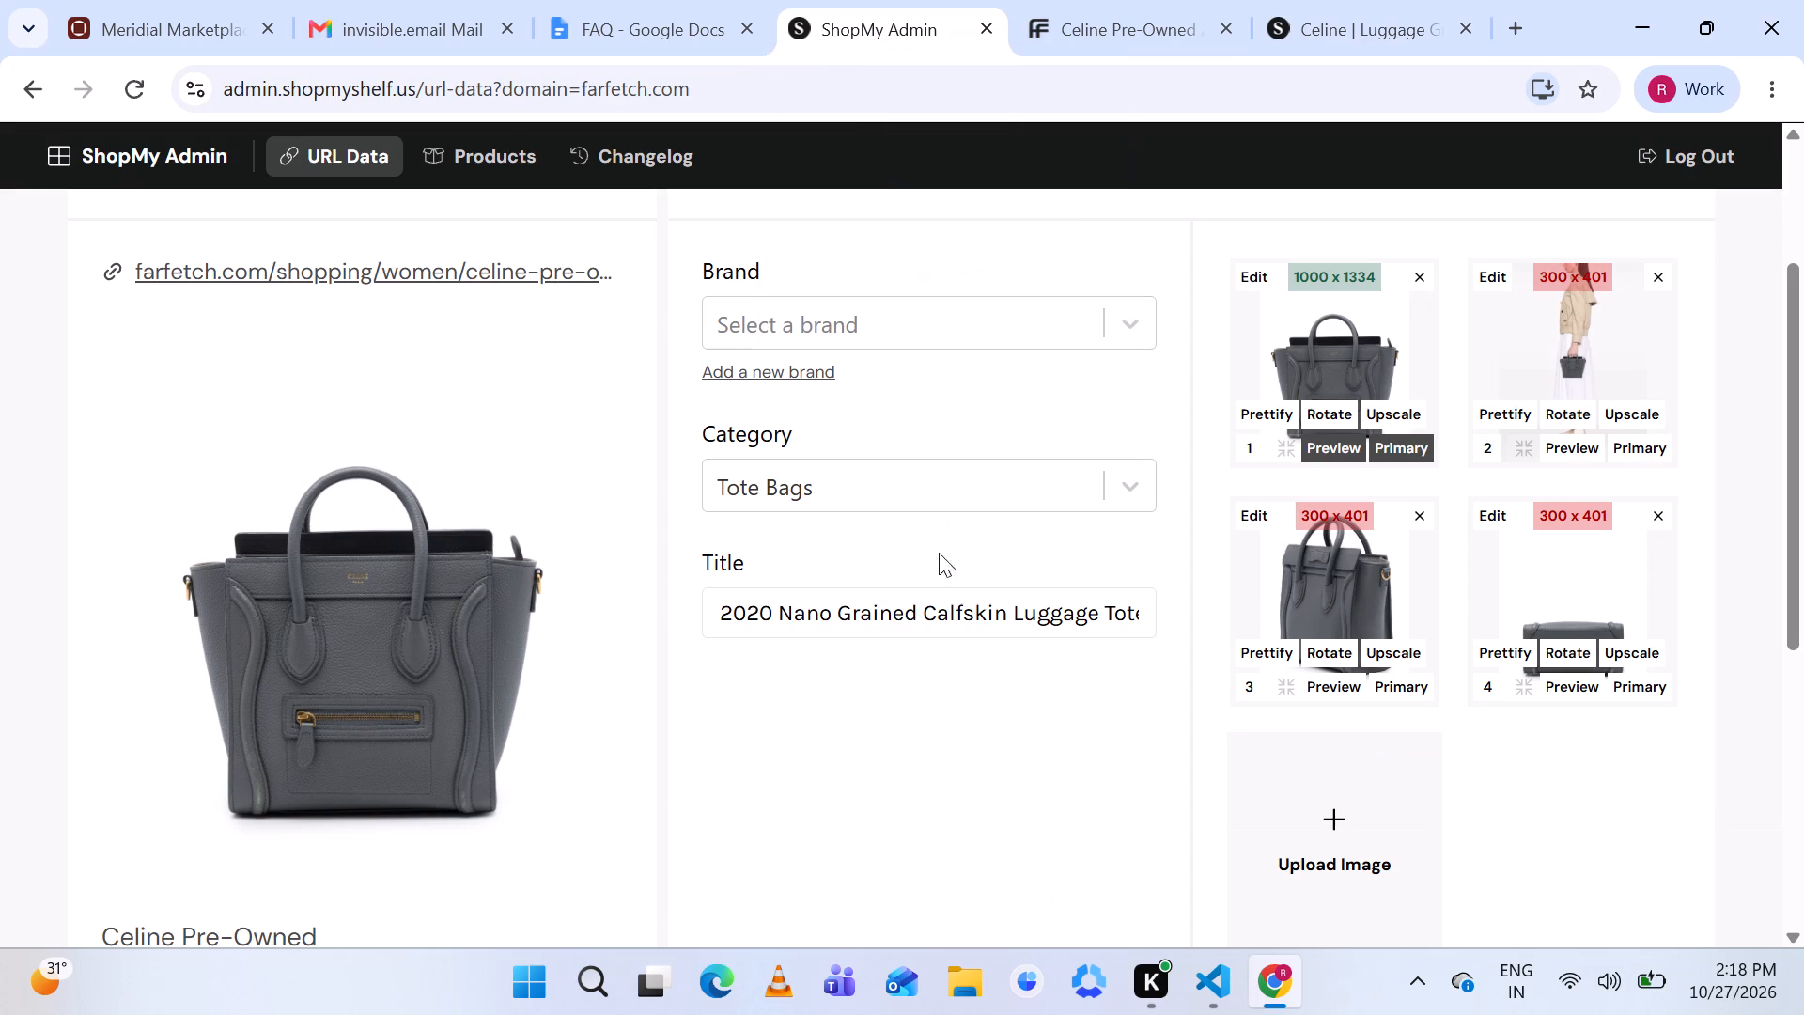
{"action": "scroll", "coordinate": [951, 607], "scroll_direction": "down", "scroll_amount": 1}
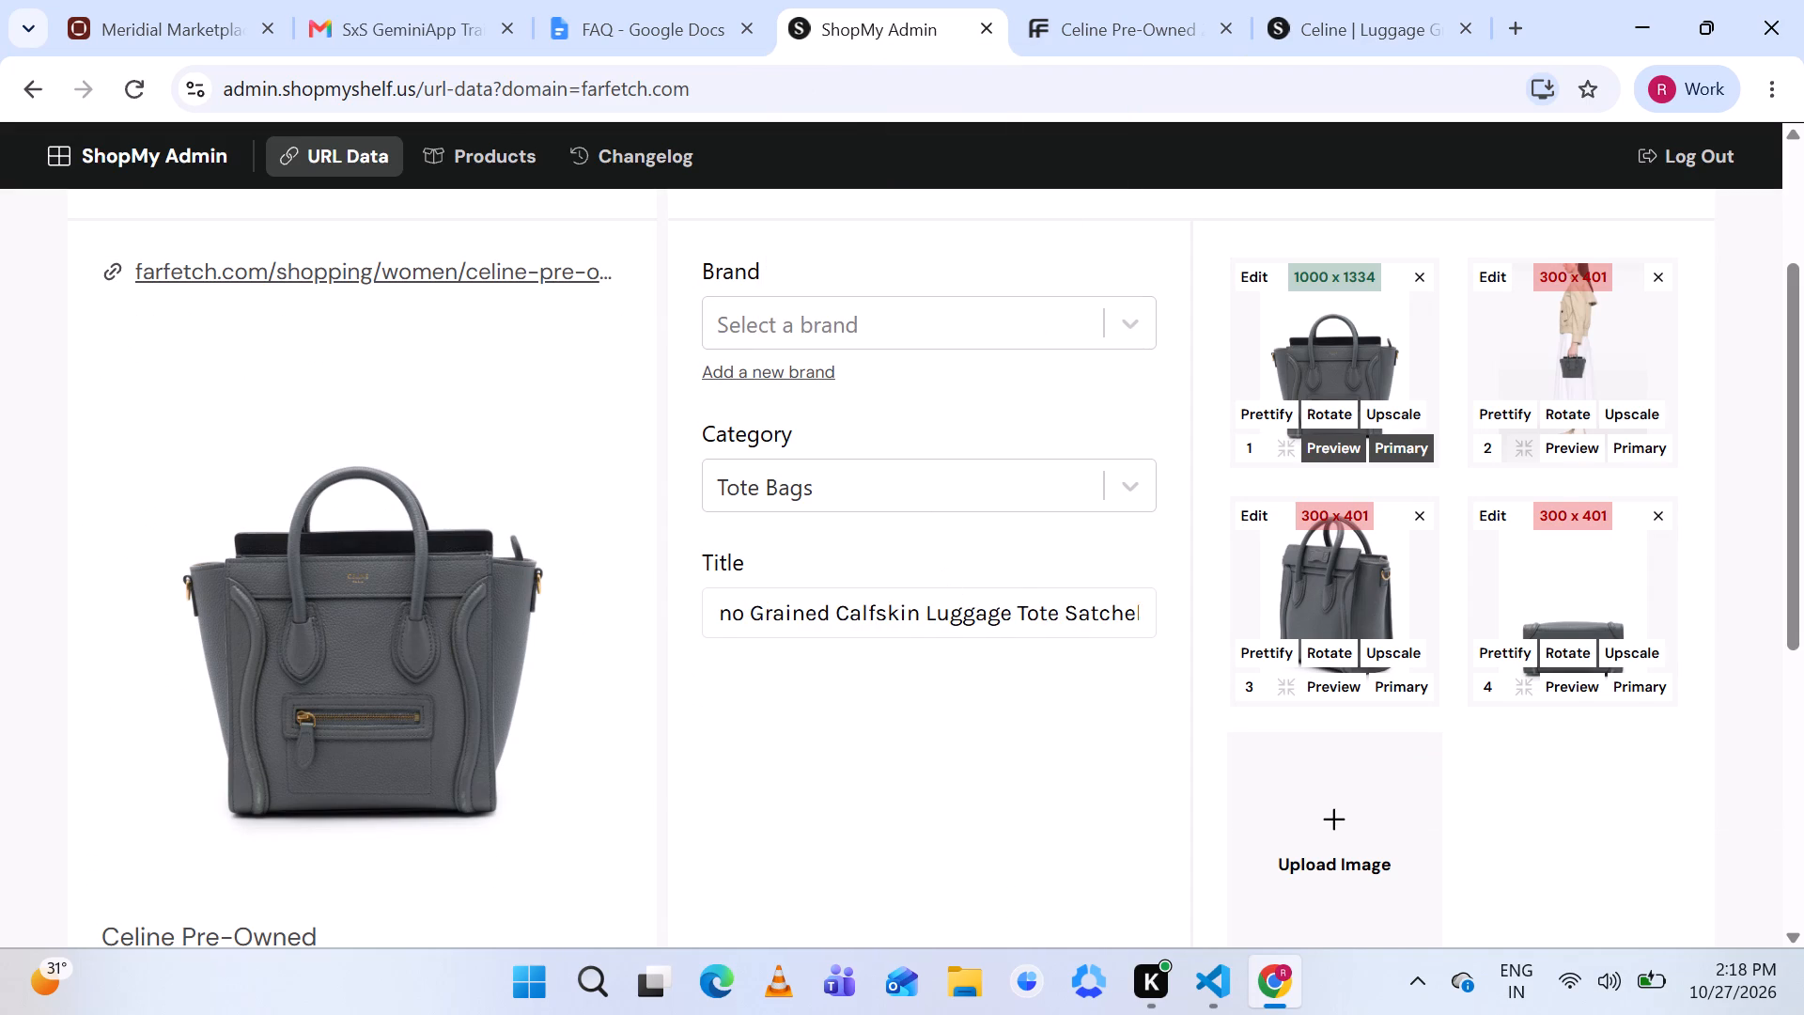
{"action": "scroll", "coordinate": [951, 607], "scroll_direction": "down", "scroll_amount": 1}
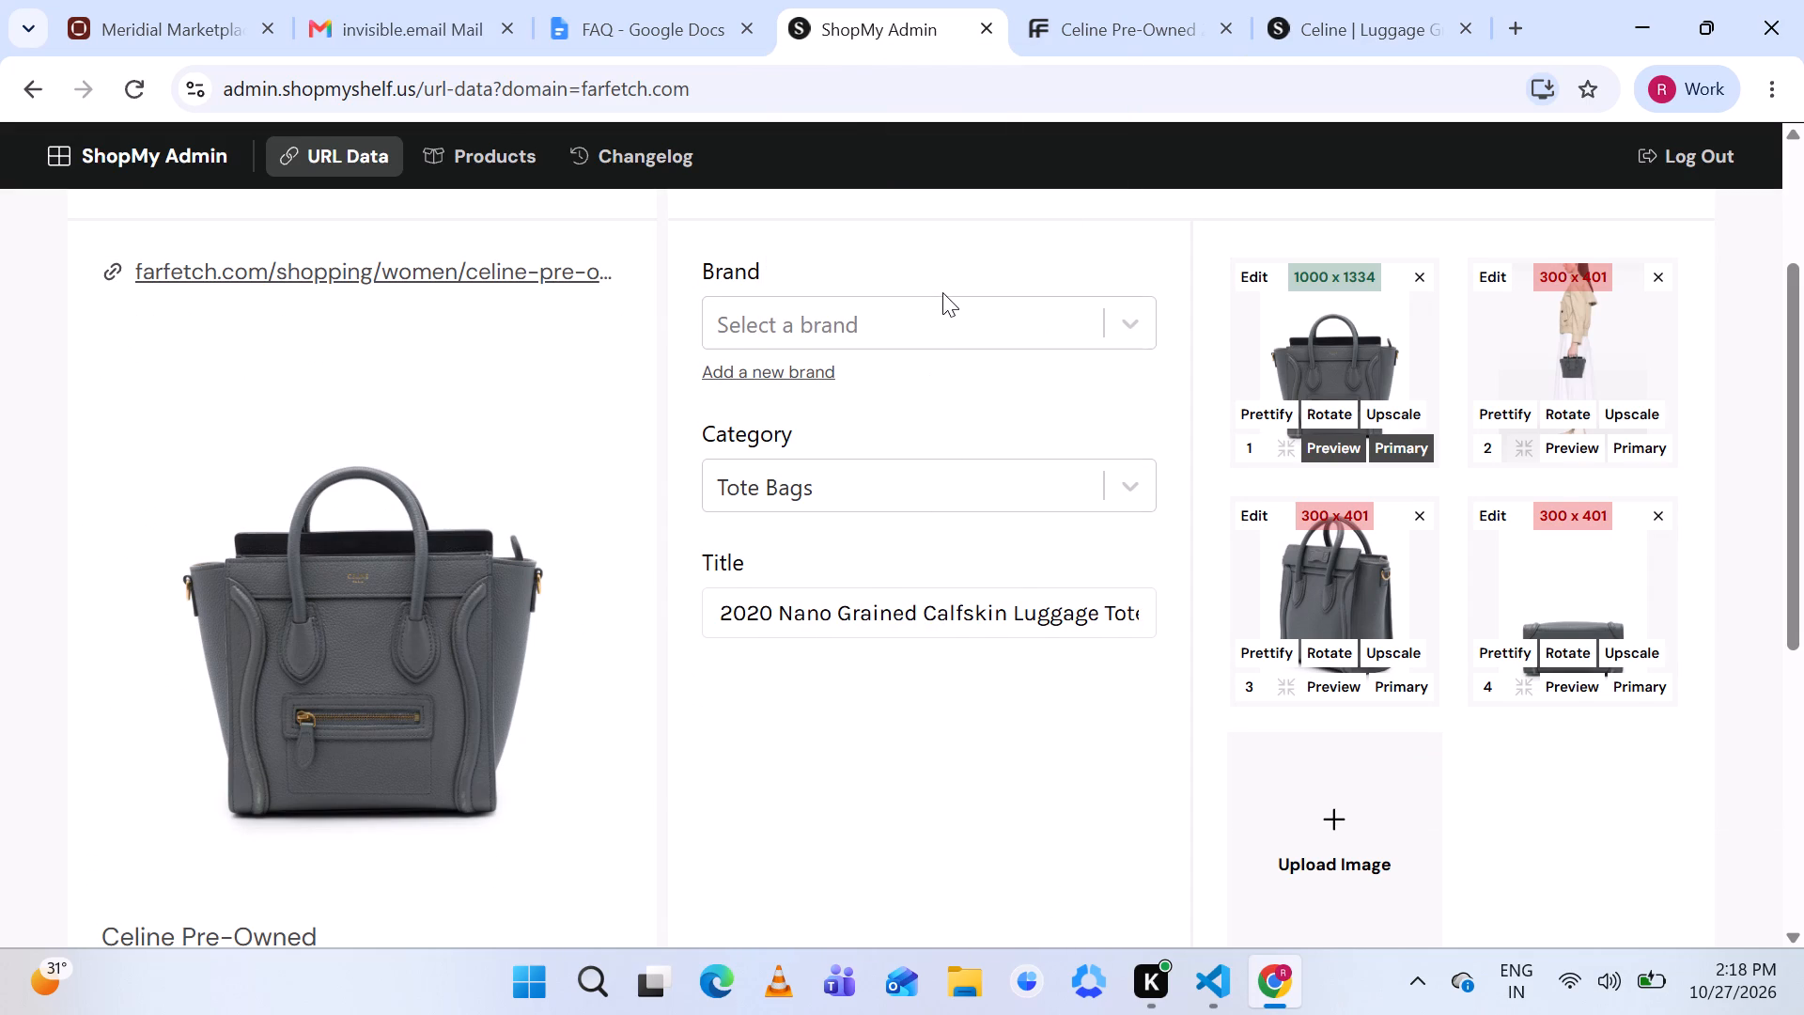
Set the new product's brand to Celine (celine.com).
{"action": "left_click", "coordinate": [883, 314]}
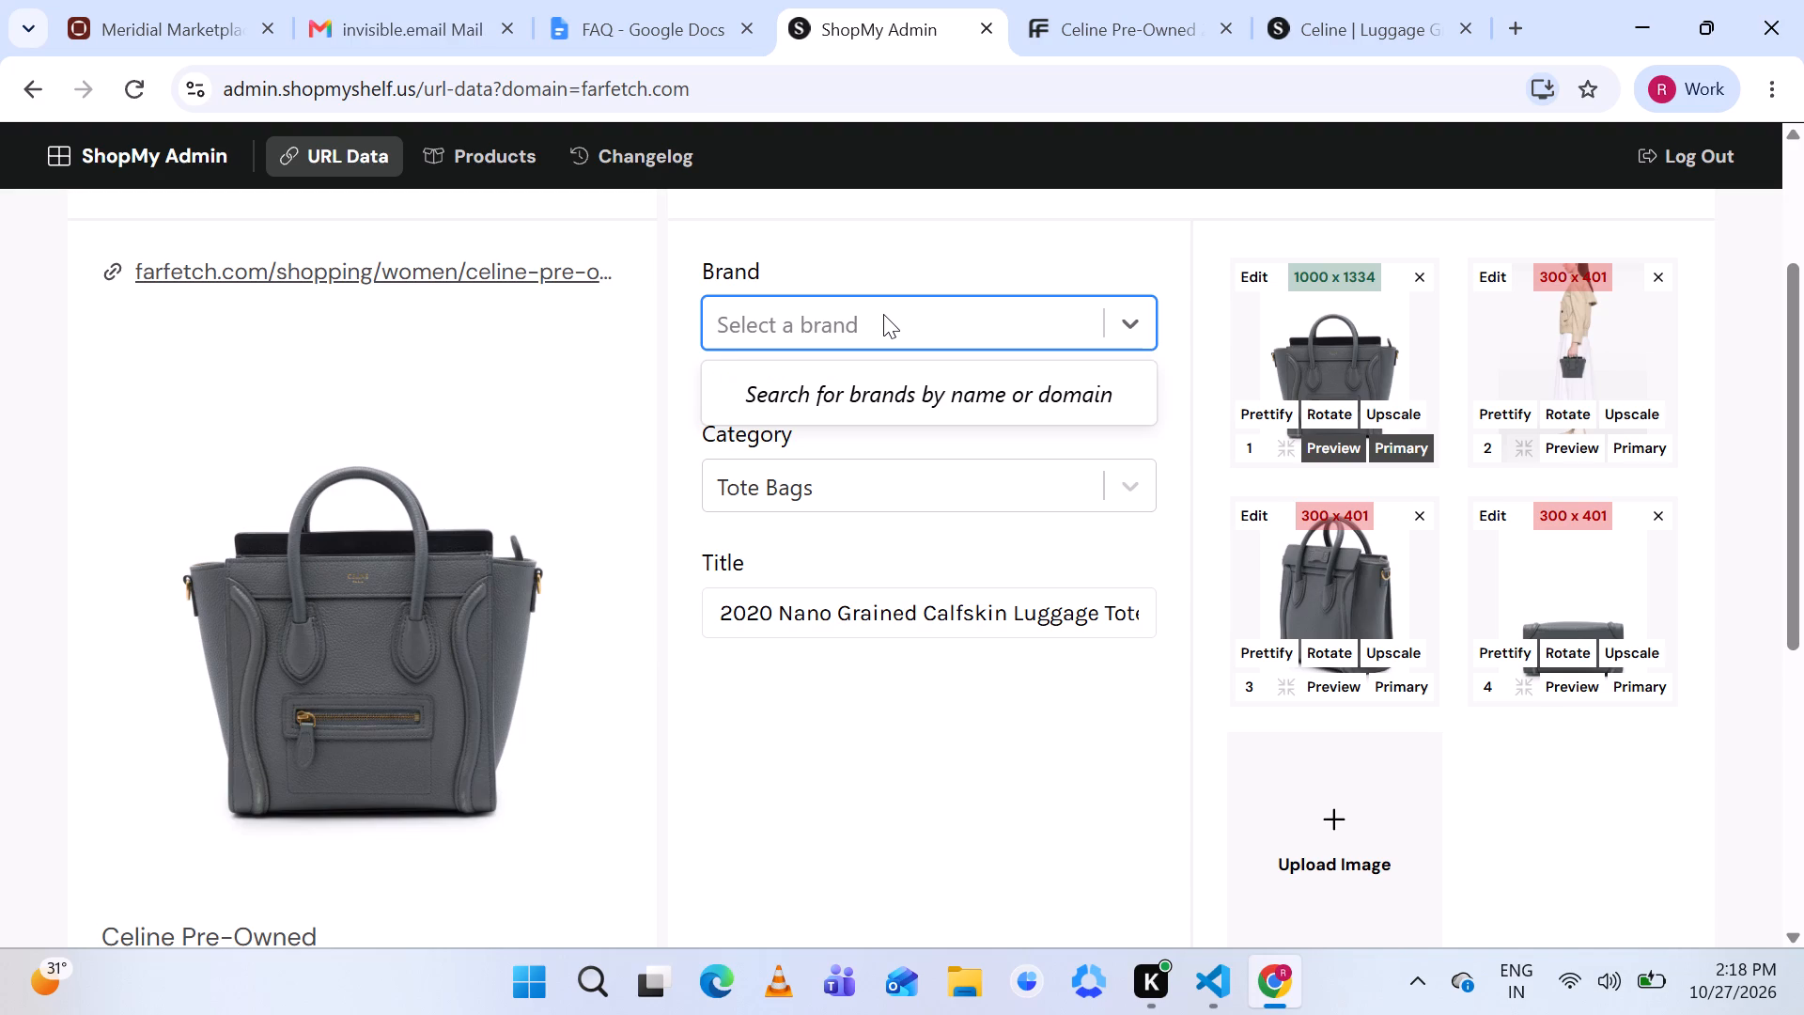
{"action": "type", "text": "cel"}
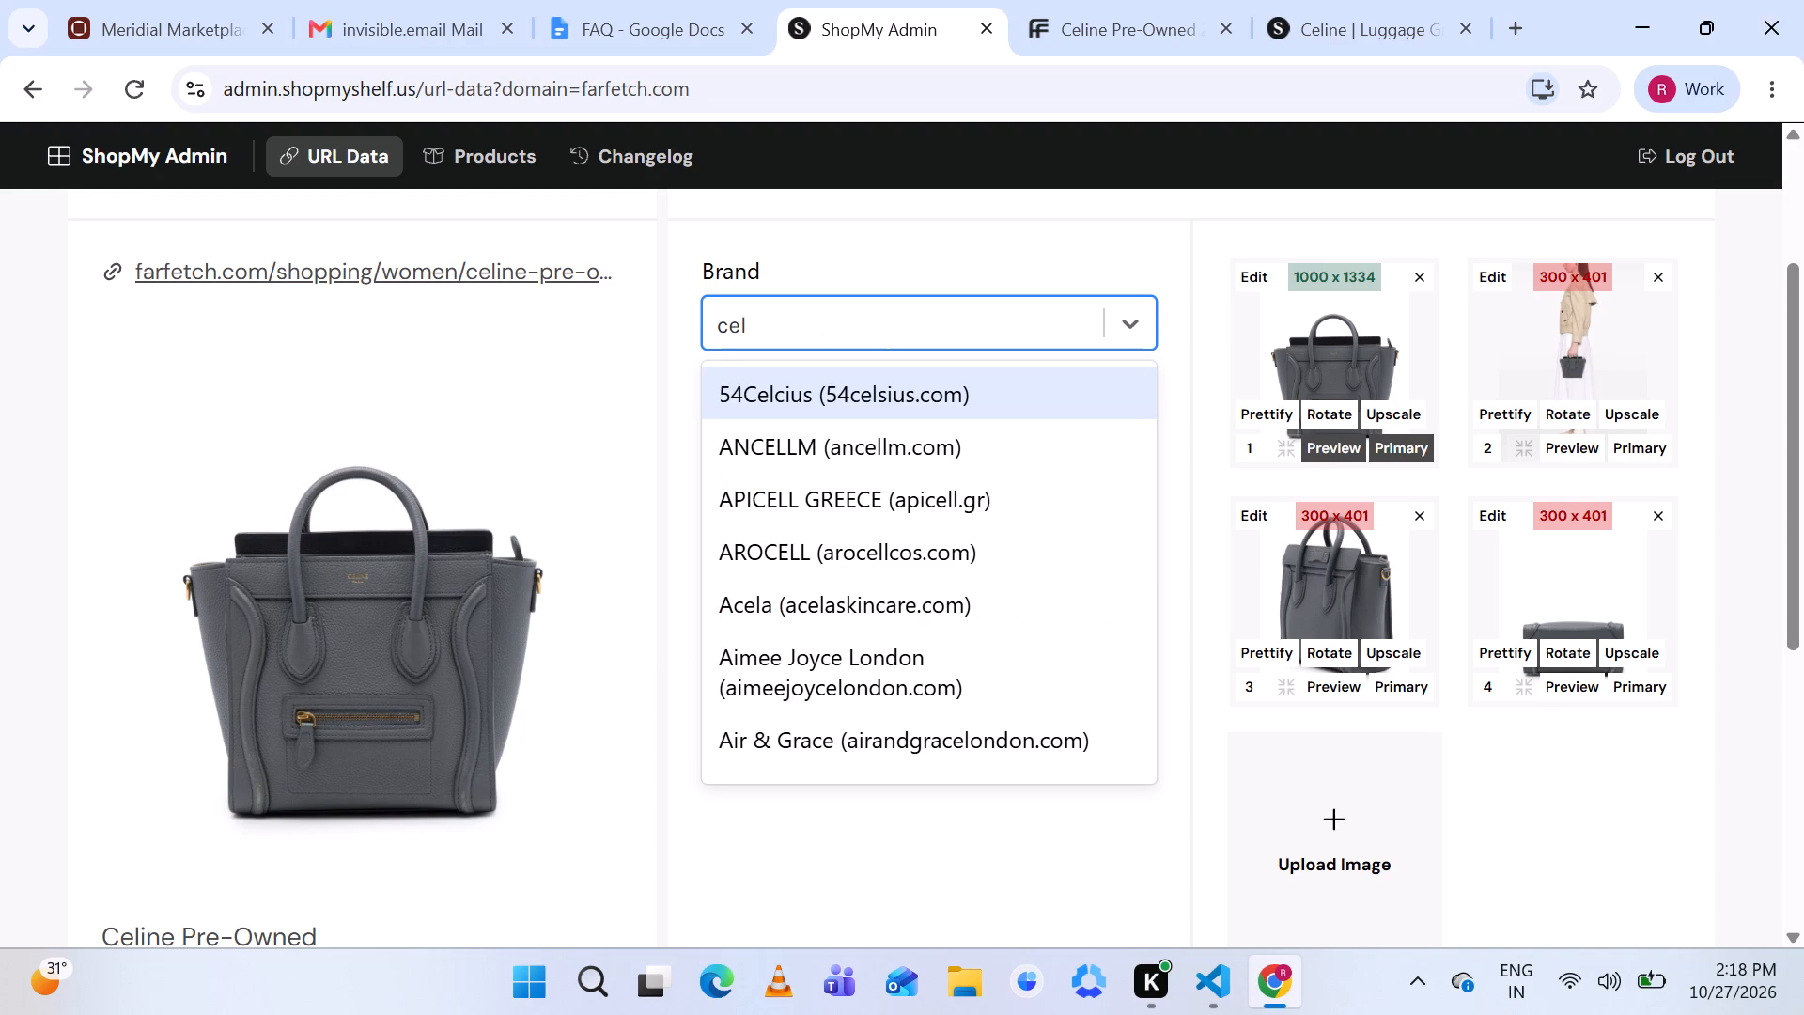
{"action": "type", "text": "ine"}
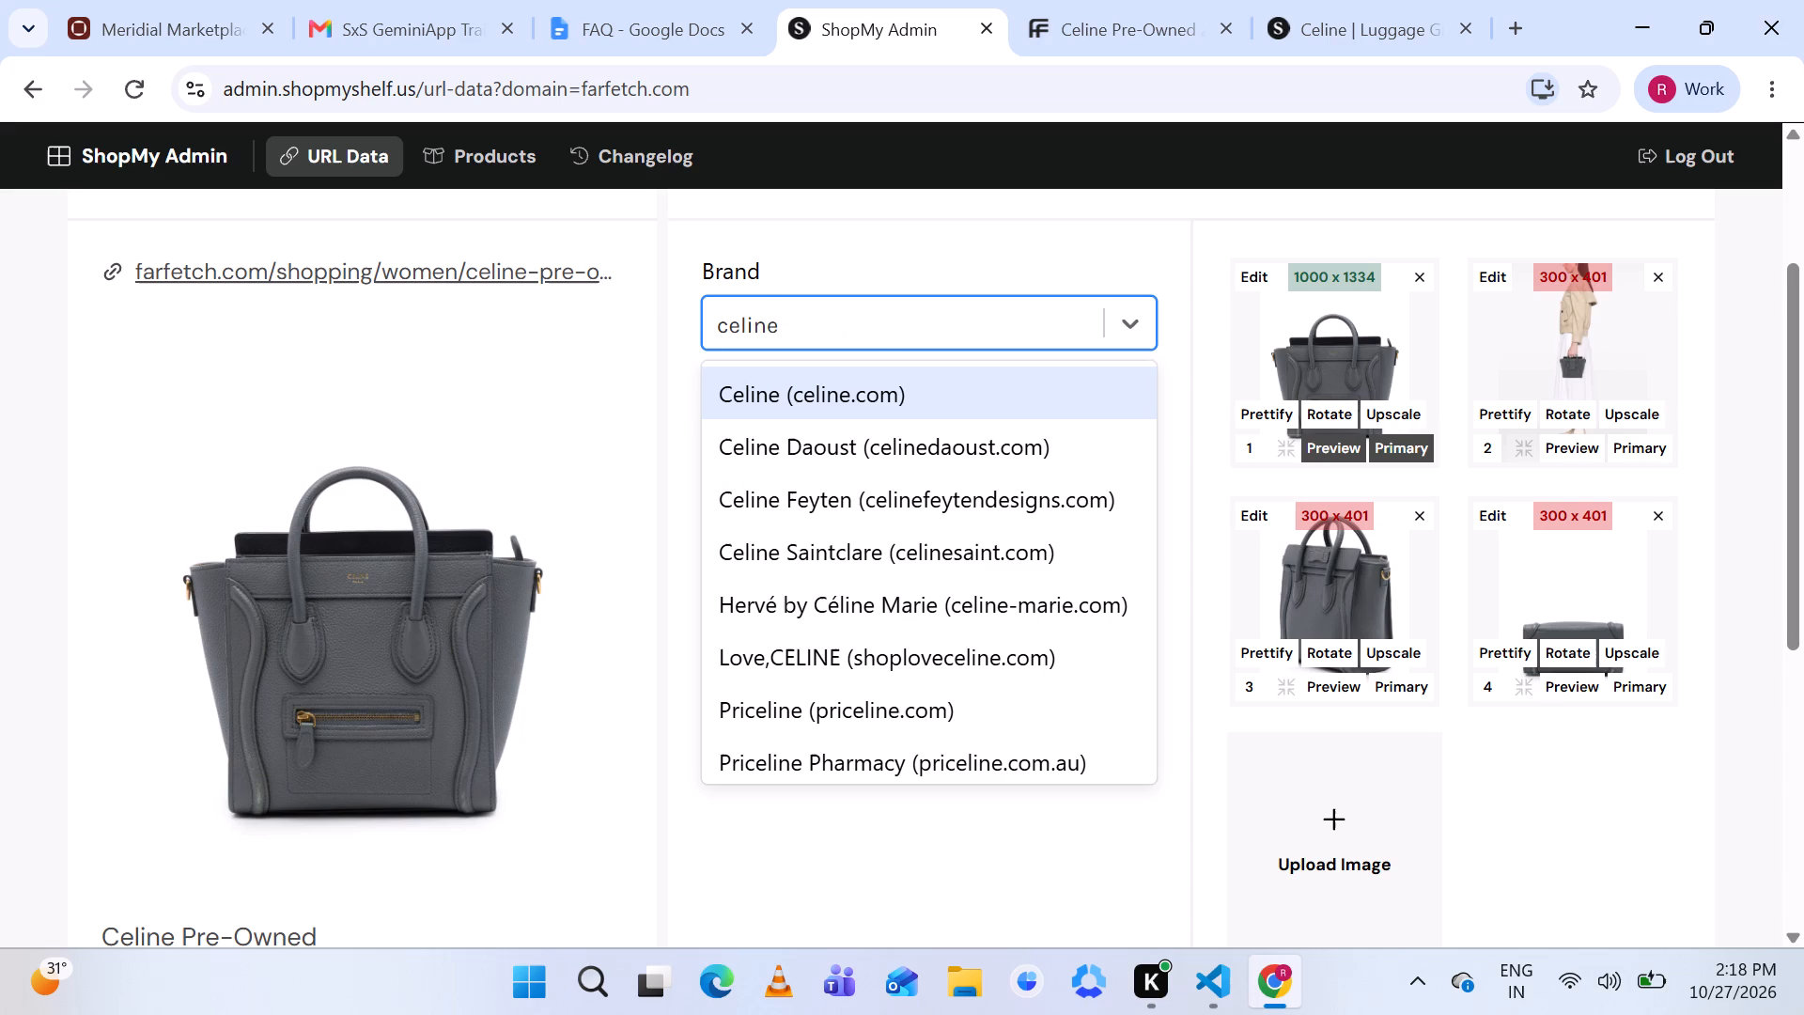
{"action": "scroll", "coordinate": [844, 513], "scroll_direction": "down", "scroll_amount": 3}
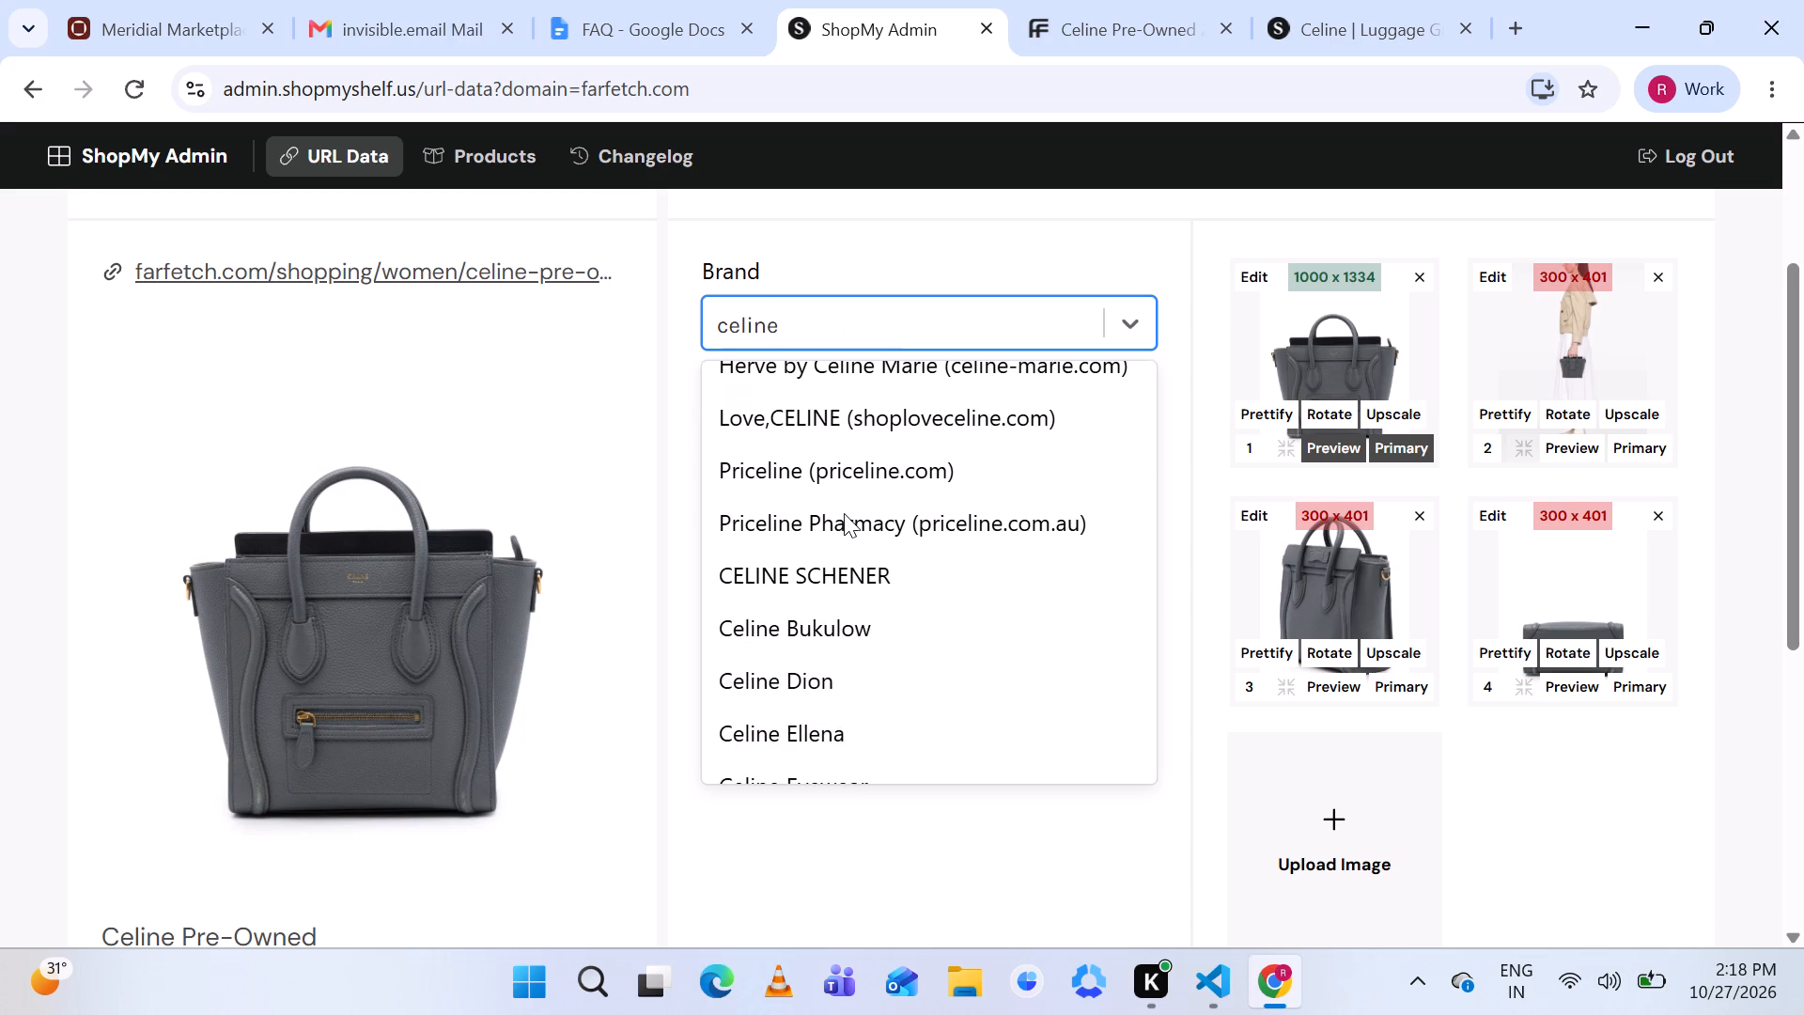
{"action": "scroll", "coordinate": [844, 513], "scroll_direction": "down", "scroll_amount": 4}
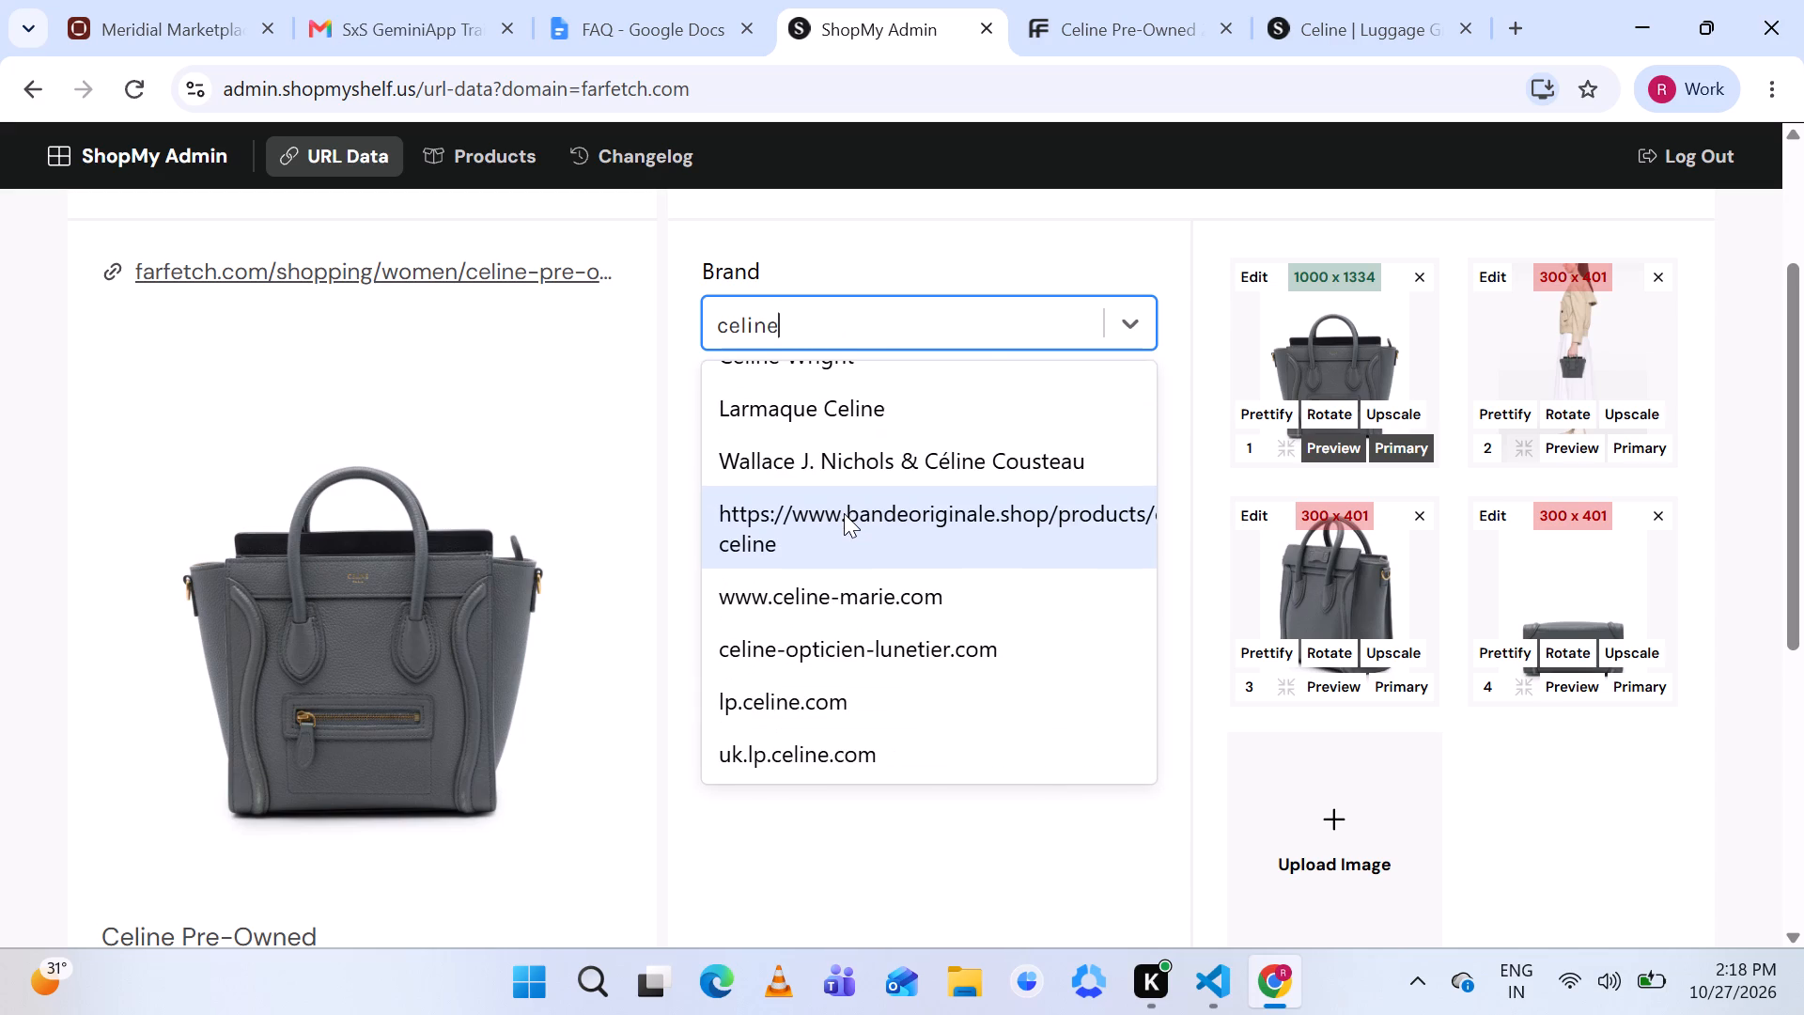
{"action": "scroll", "coordinate": [844, 513], "scroll_direction": "down", "scroll_amount": 1}
{"action": "scroll", "coordinate": [844, 513], "scroll_direction": "up", "scroll_amount": 3}
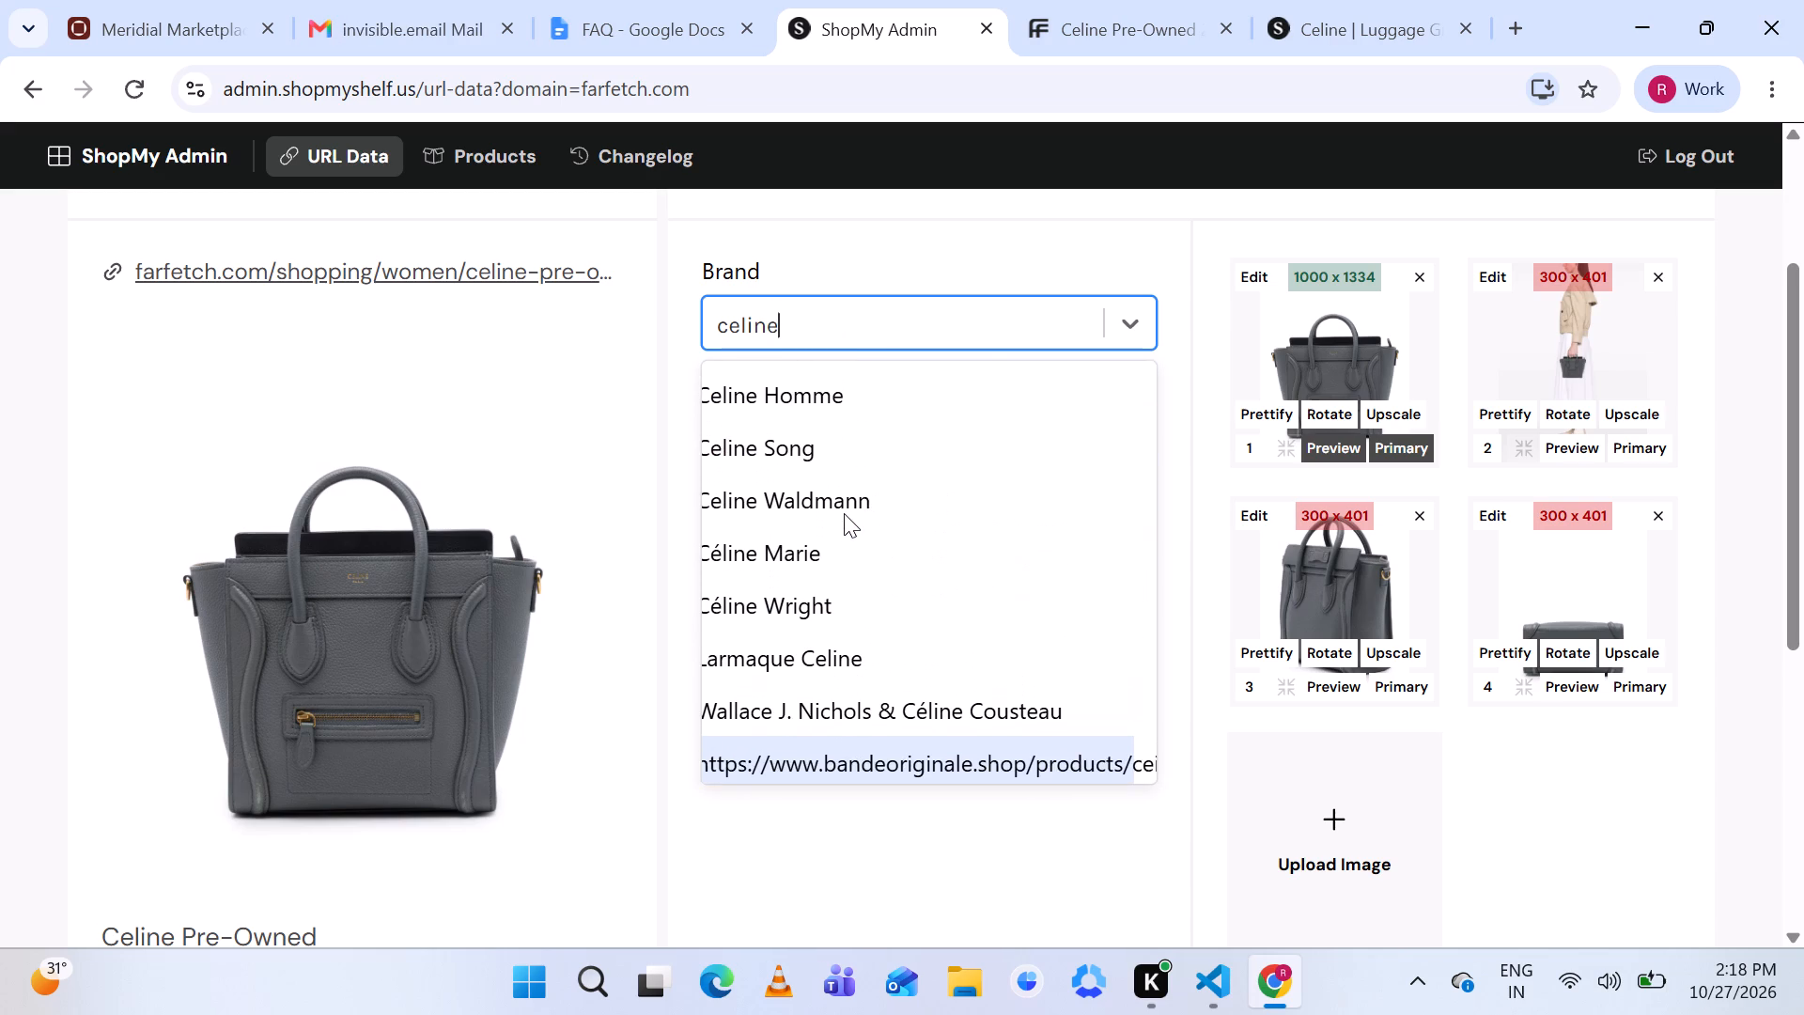
{"action": "scroll", "coordinate": [844, 513], "scroll_direction": "right", "scroll_amount": 1}
{"action": "scroll", "coordinate": [844, 513], "scroll_direction": "up", "scroll_amount": 6}
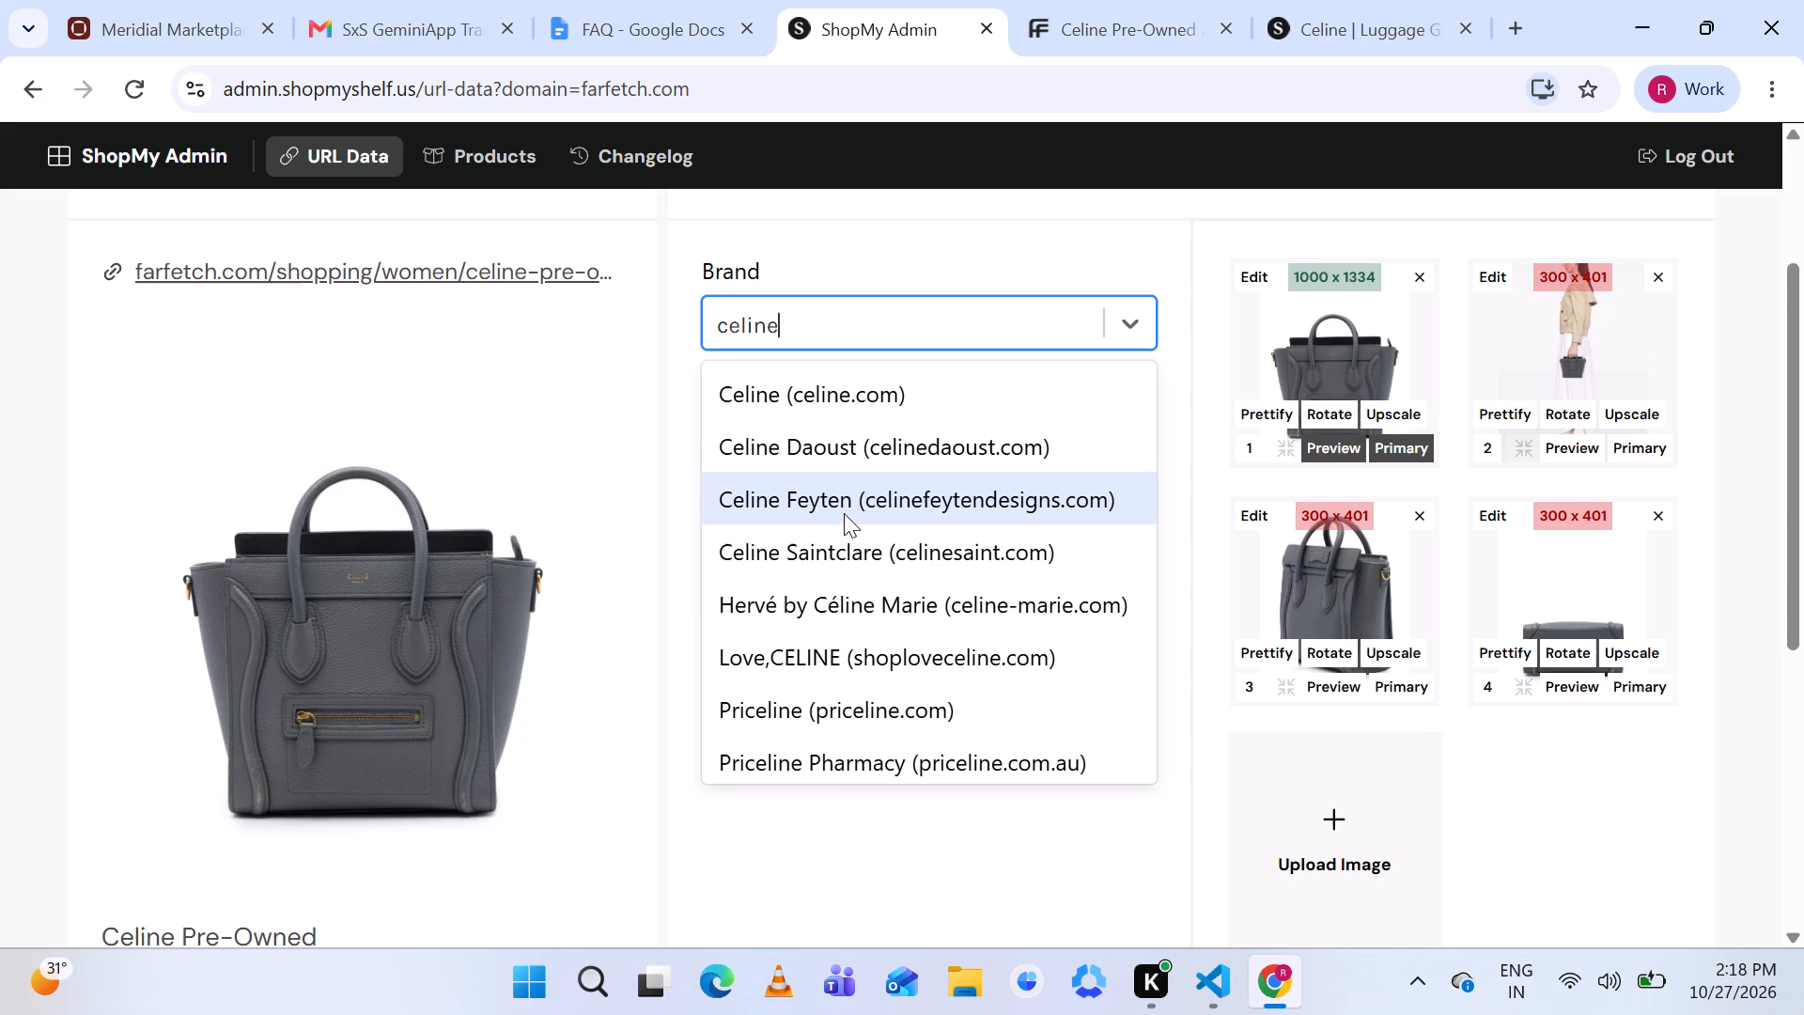
{"action": "left_click", "coordinate": [882, 394]}
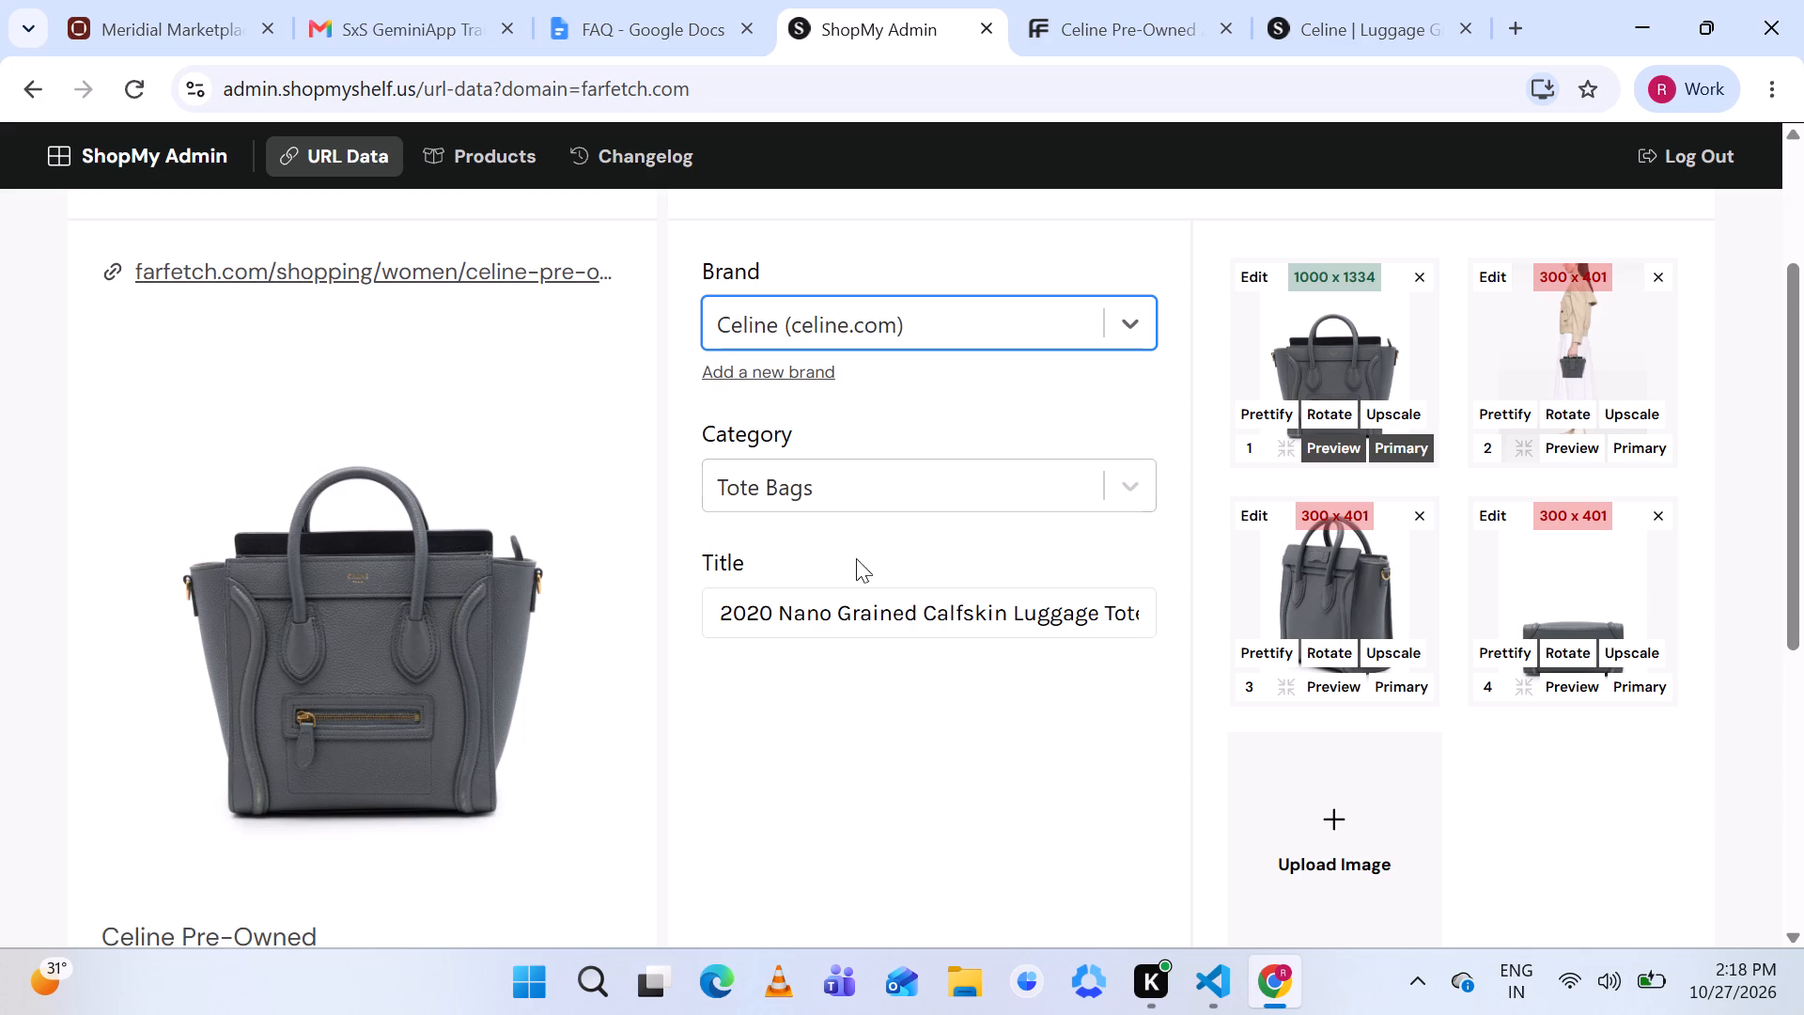
Save the new Celine 2020 Nano Grained Calfskin Luggage Tote Satchel product.
{"action": "scroll", "coordinate": [934, 542], "scroll_direction": "down", "scroll_amount": 1}
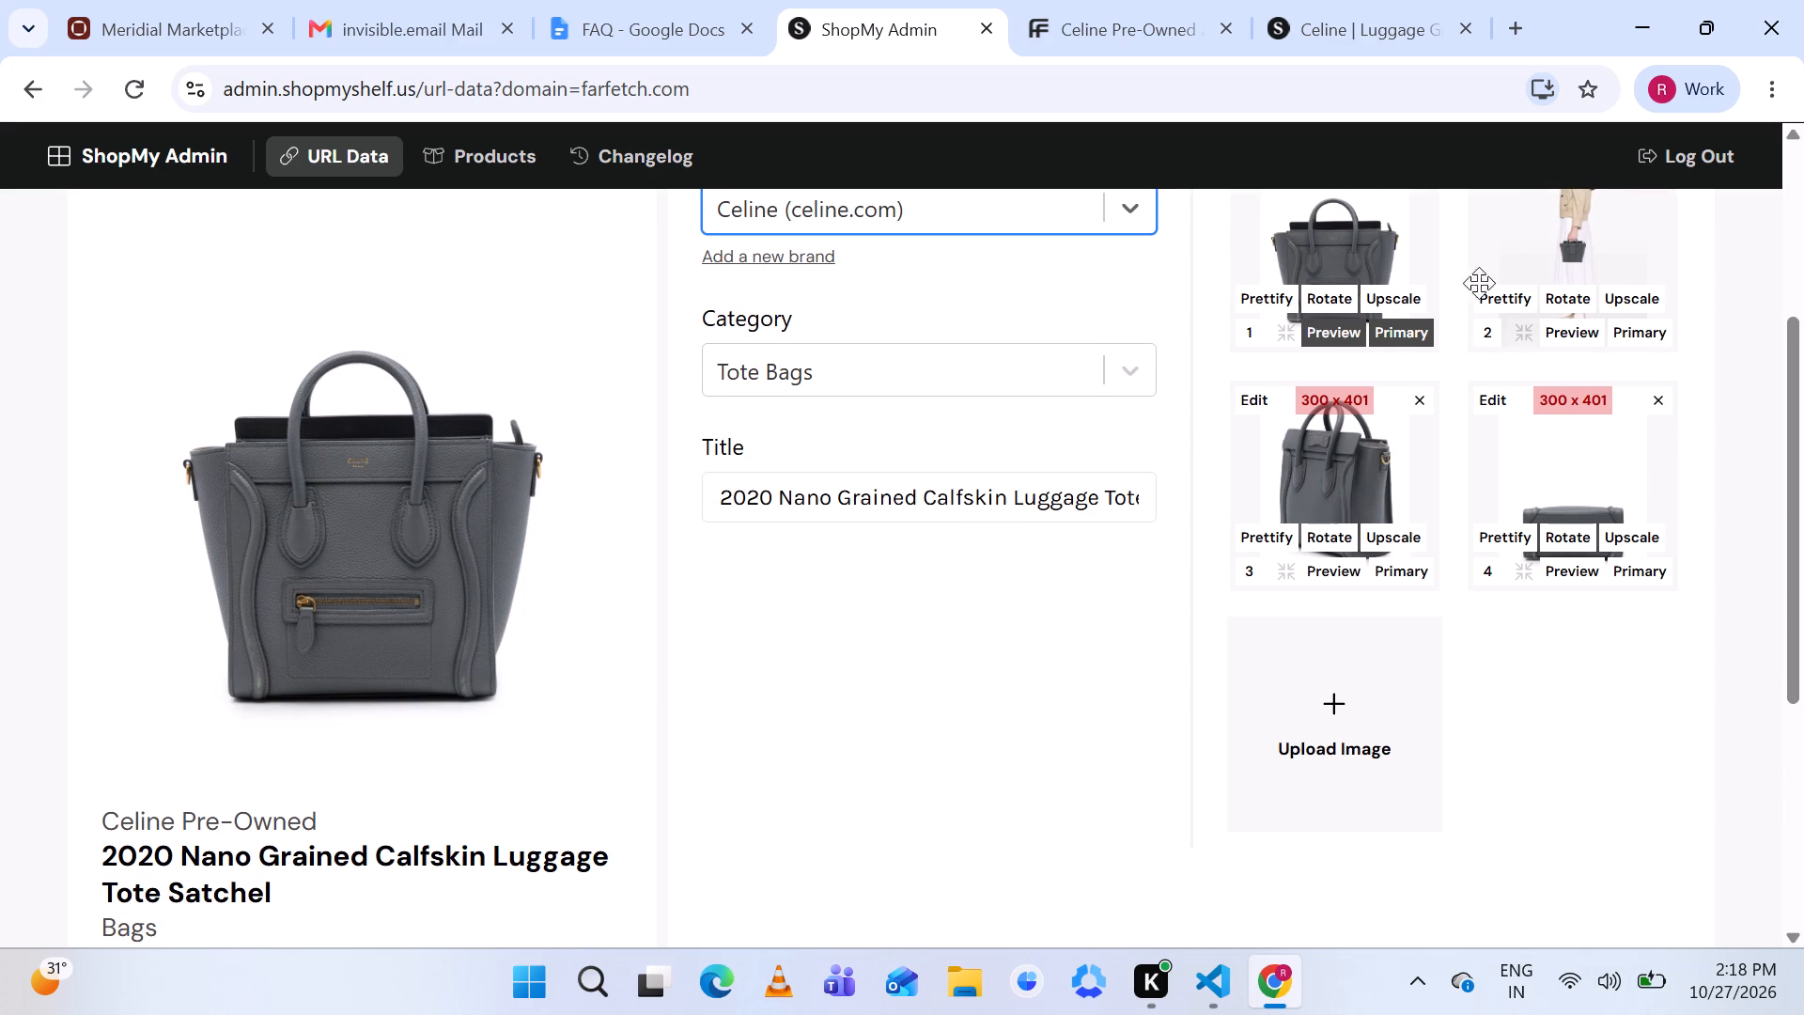
{"action": "scroll", "coordinate": [1511, 311], "scroll_direction": "up", "scroll_amount": 2}
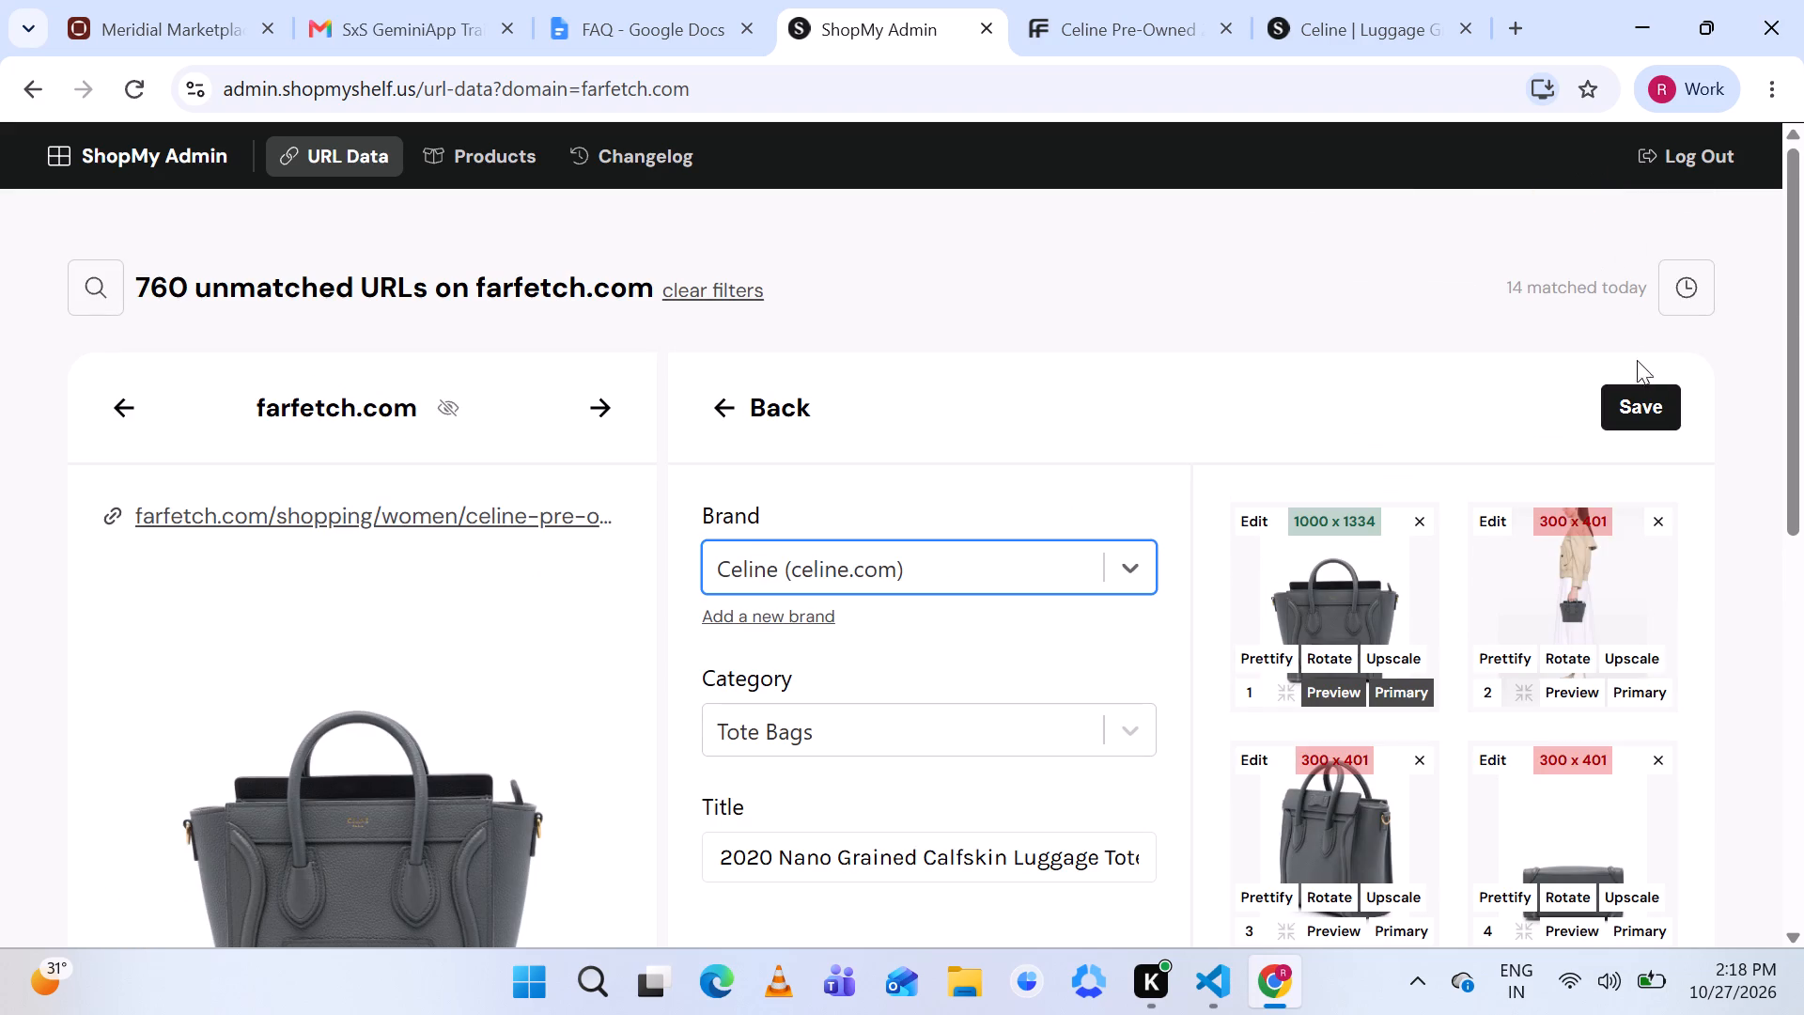
{"action": "left_click", "coordinate": [1637, 383]}
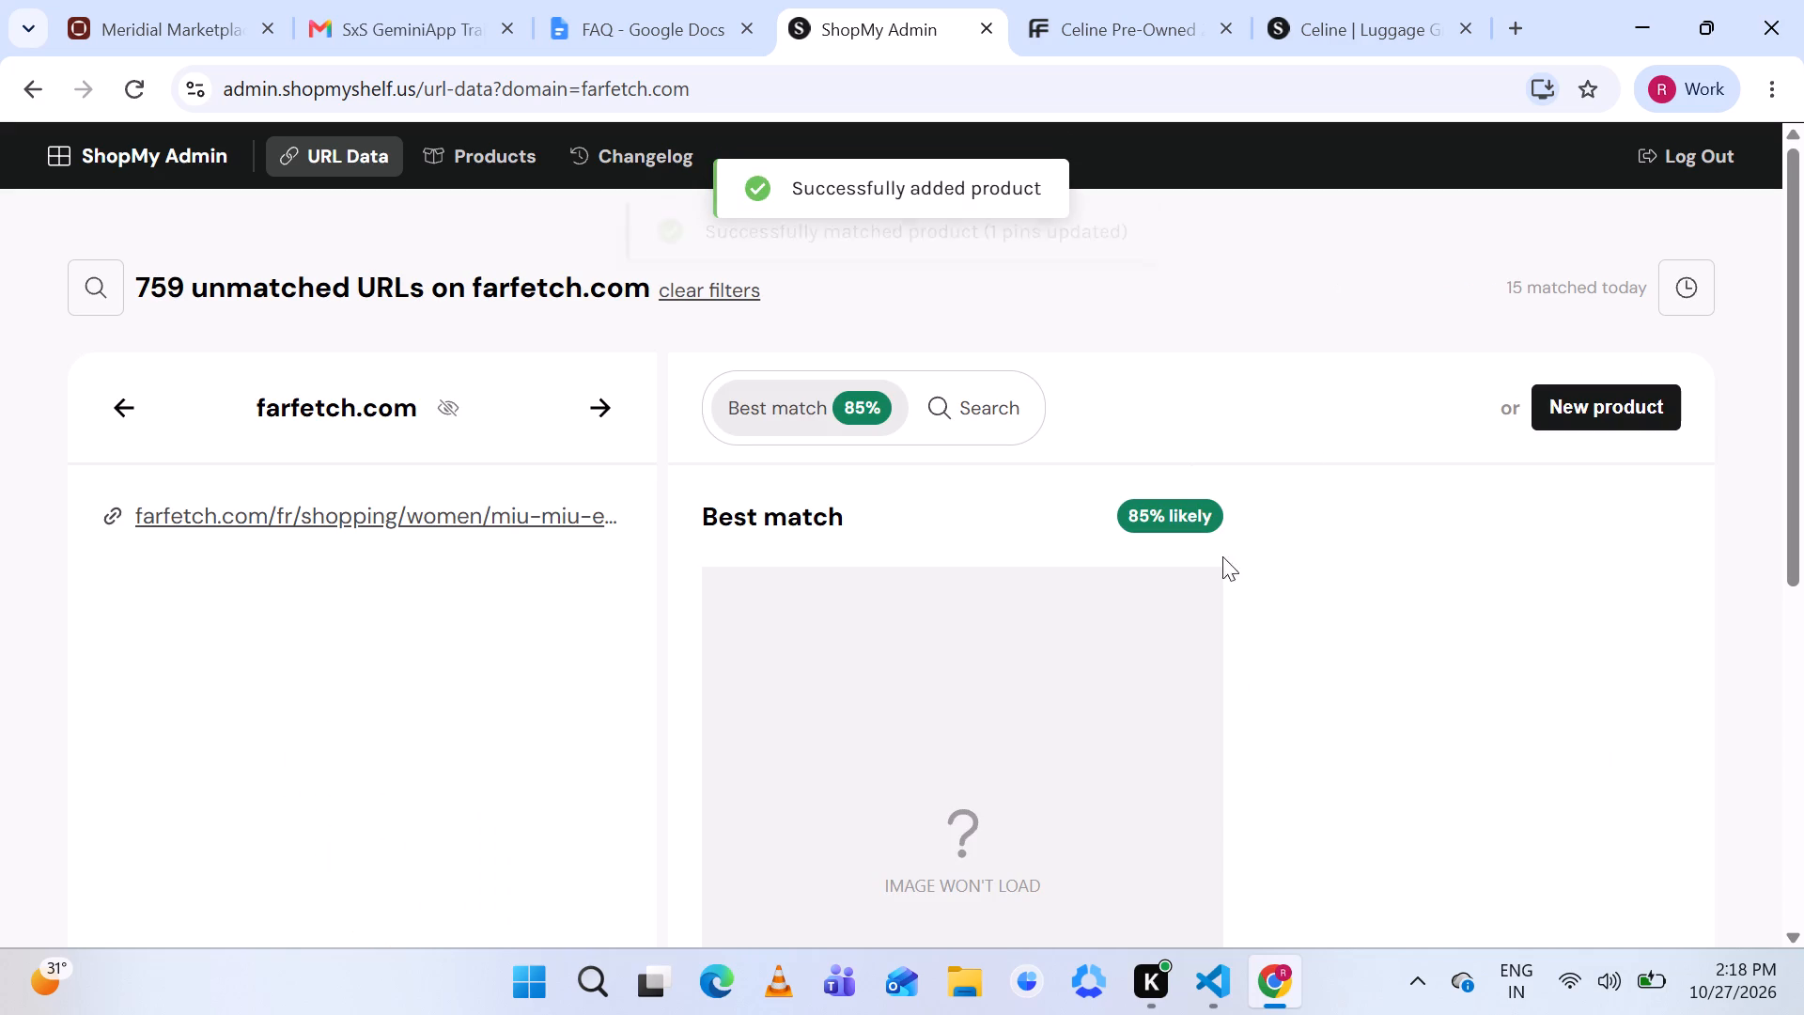
Compare the ShopMy page for the Miu Miu Oval Metal Frame Sunglasses with the Farfetch item, closing both Celine pages.
{"action": "scroll", "coordinate": [1174, 632], "scroll_direction": "down", "scroll_amount": 1}
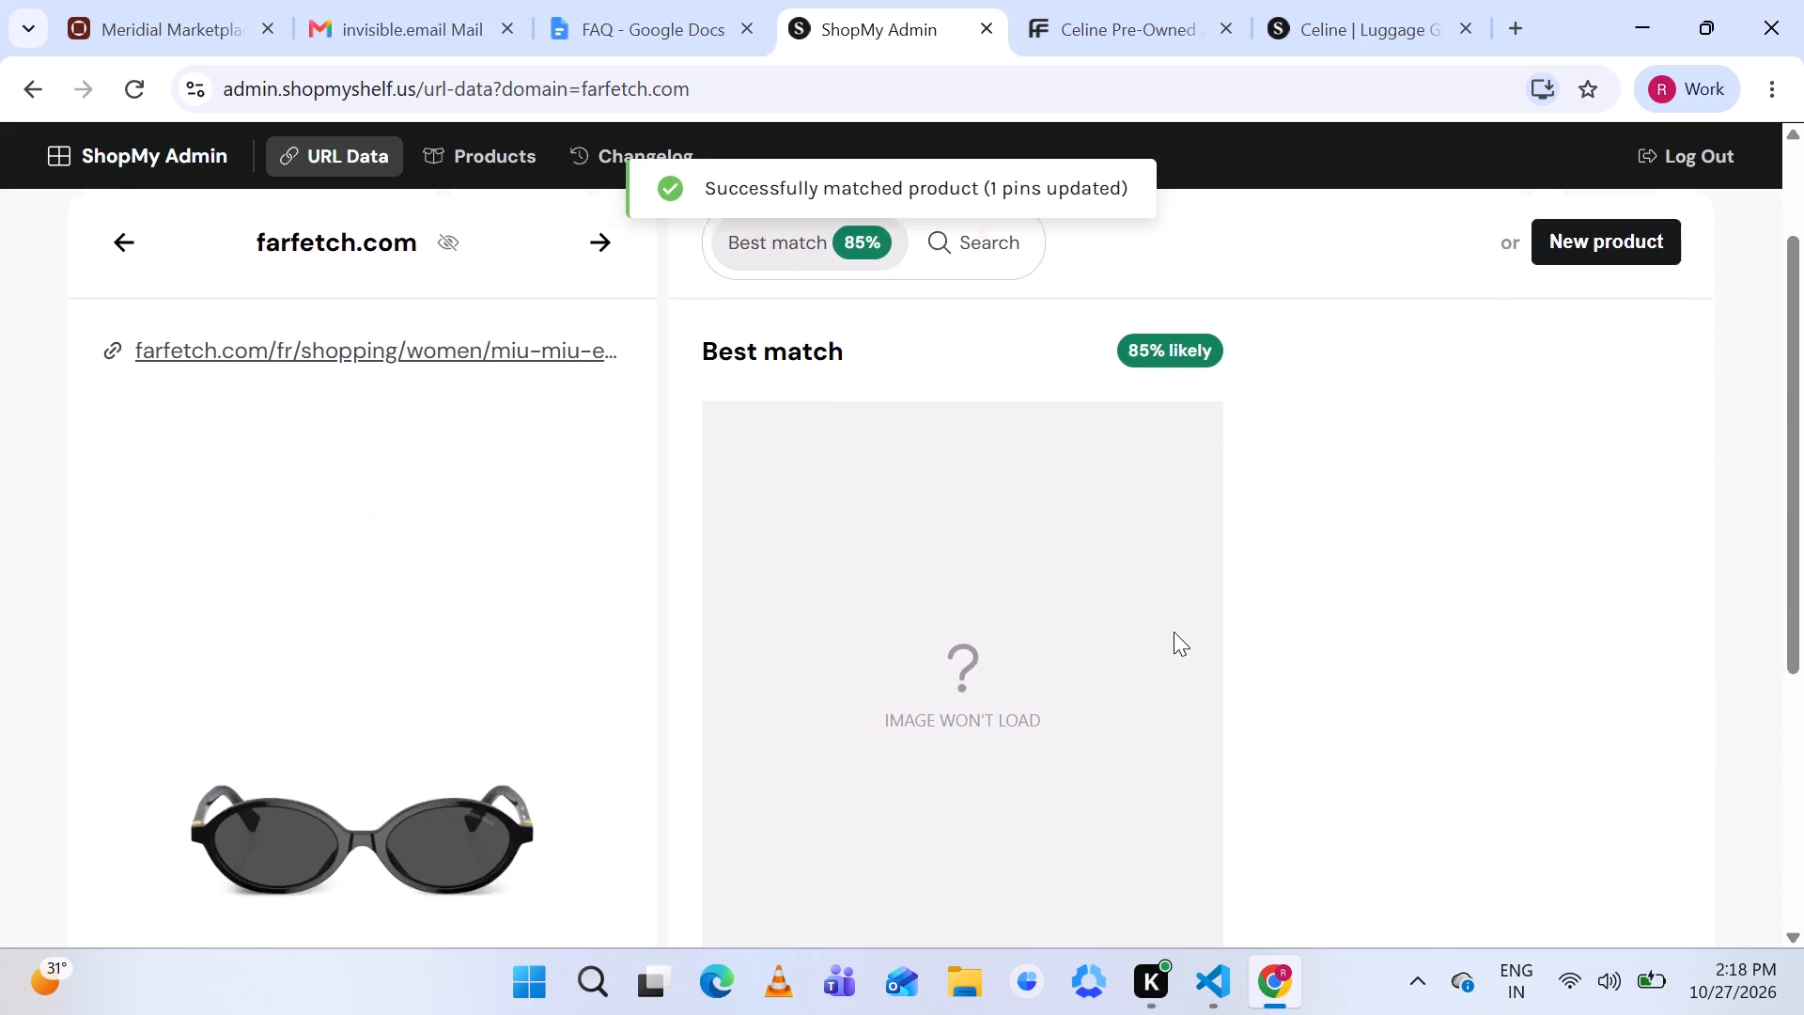
{"action": "scroll", "coordinate": [1174, 632], "scroll_direction": "down", "scroll_amount": 2}
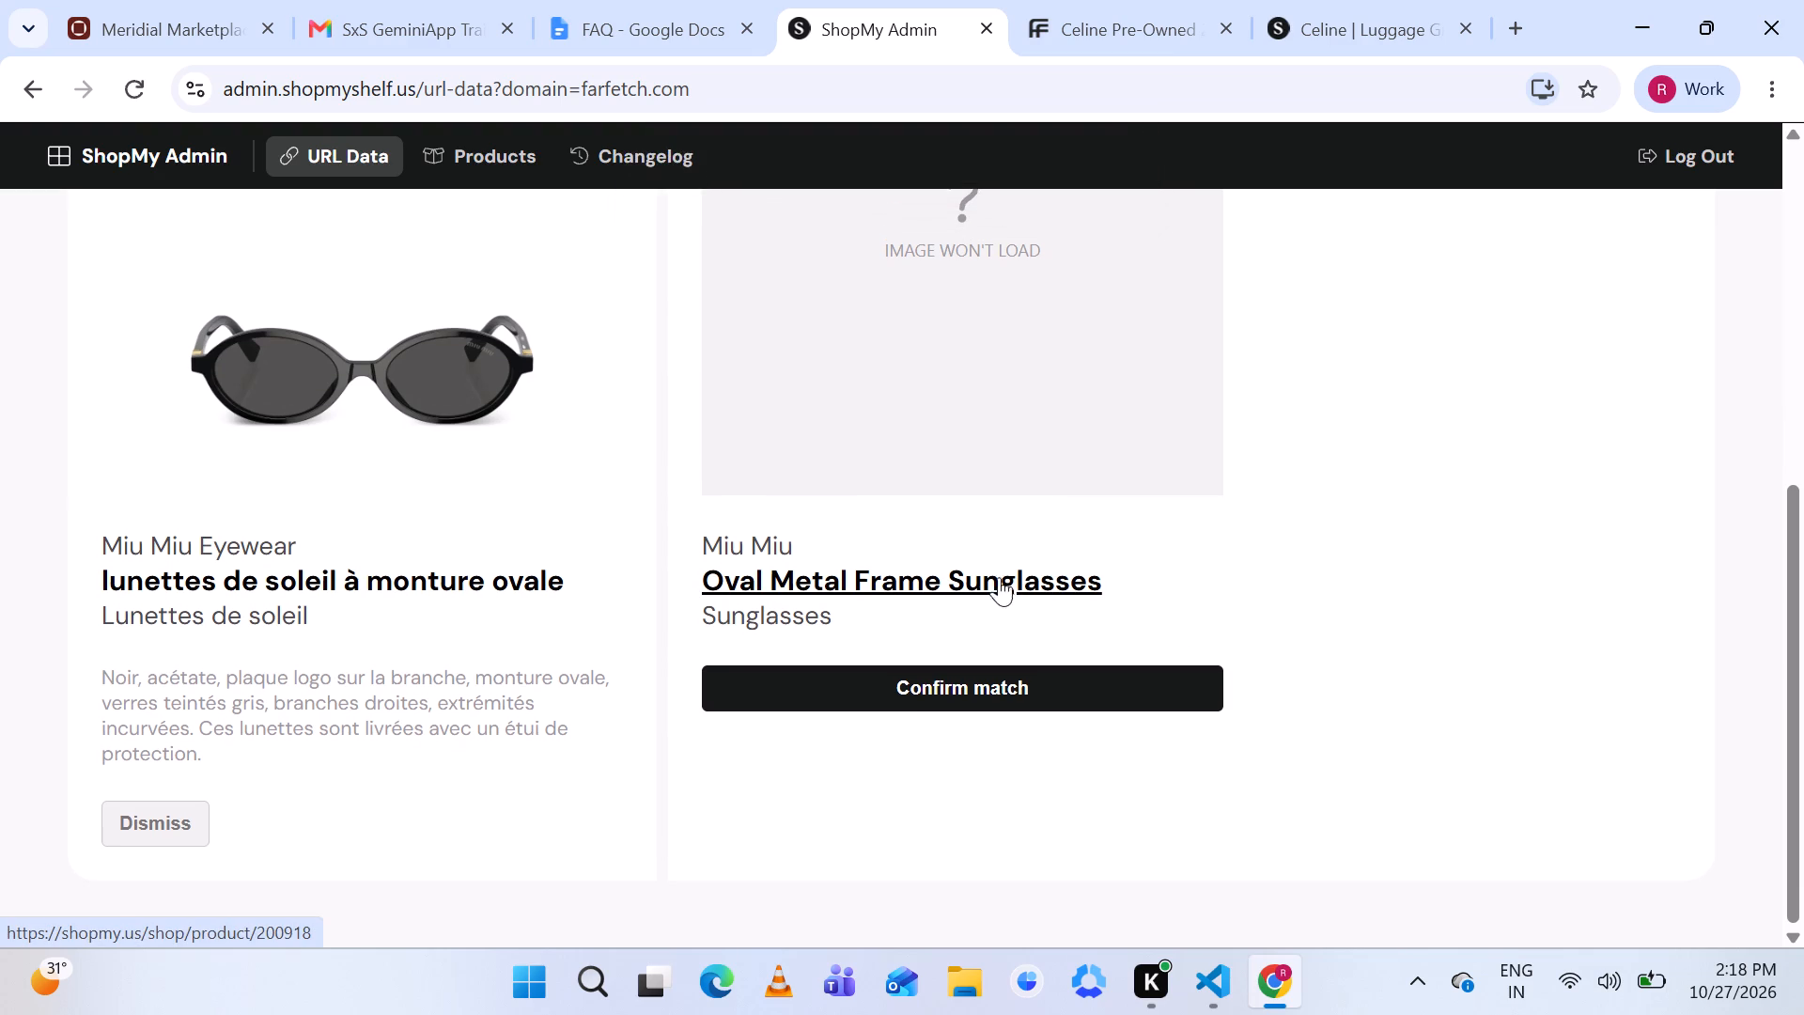
{"action": "left_click", "coordinate": [967, 574]}
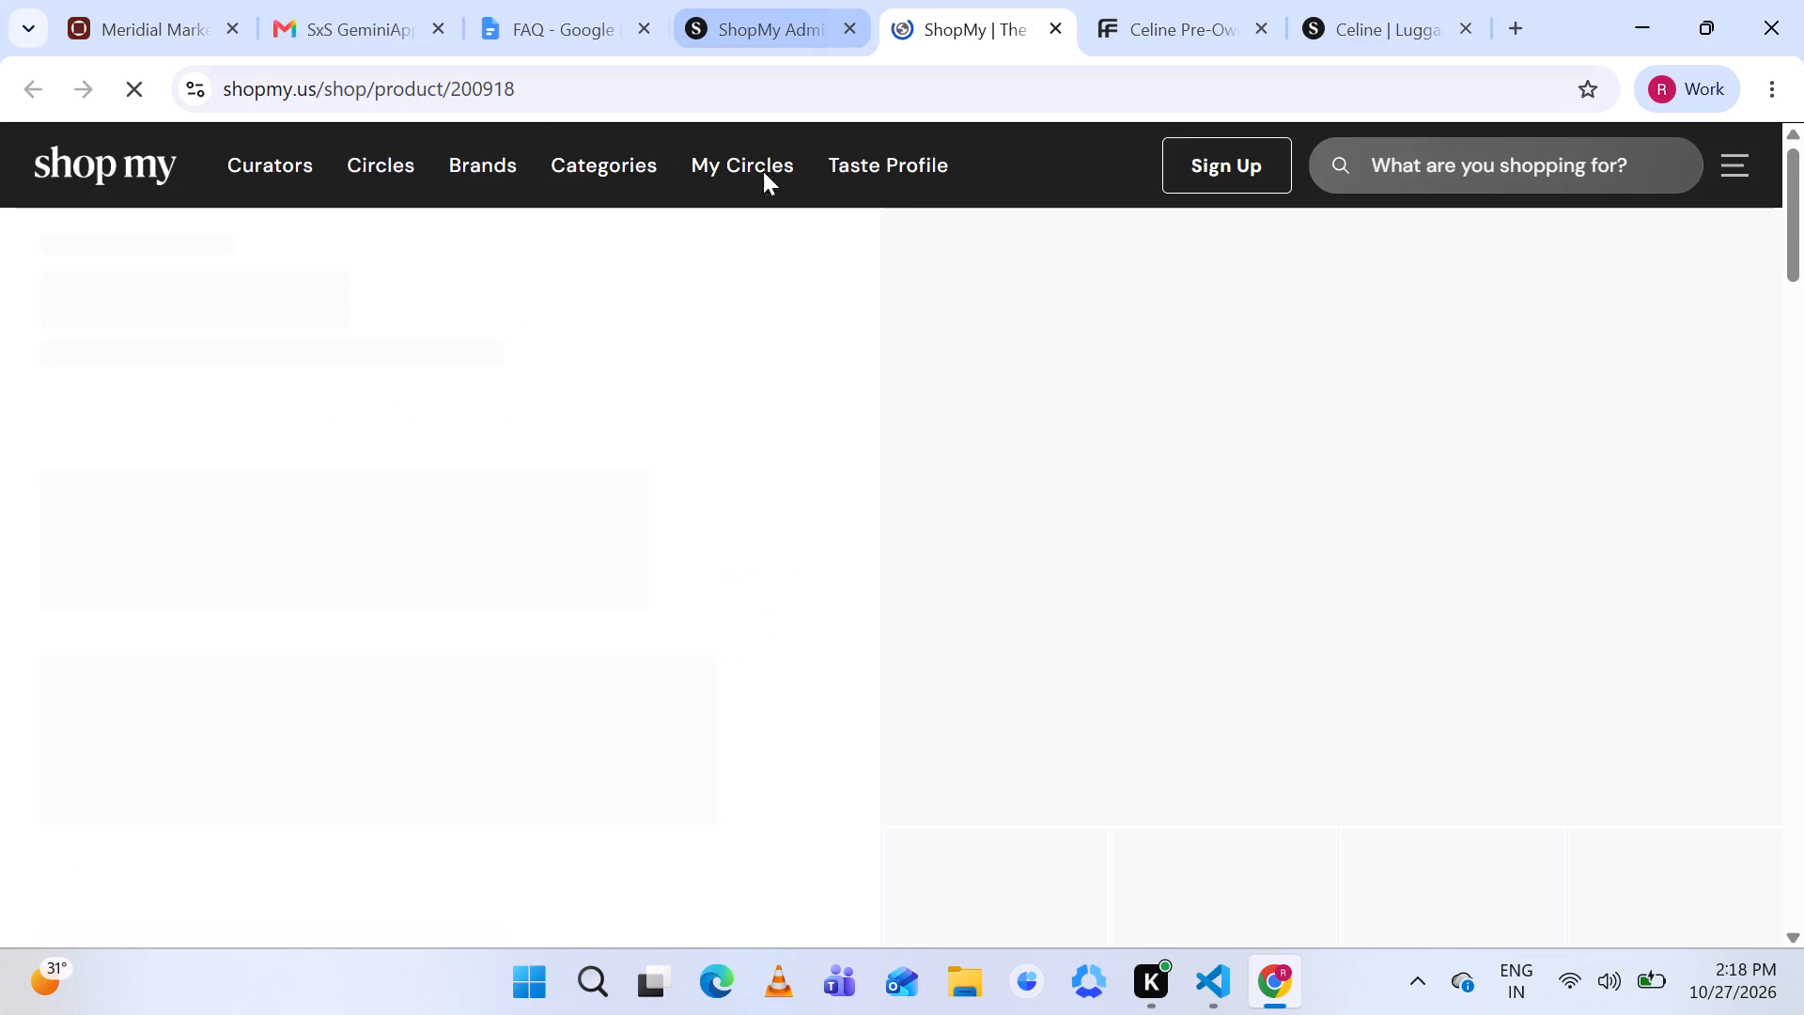
{"action": "left_click", "coordinate": [1258, 30]}
{"action": "left_click", "coordinate": [1258, 30]}
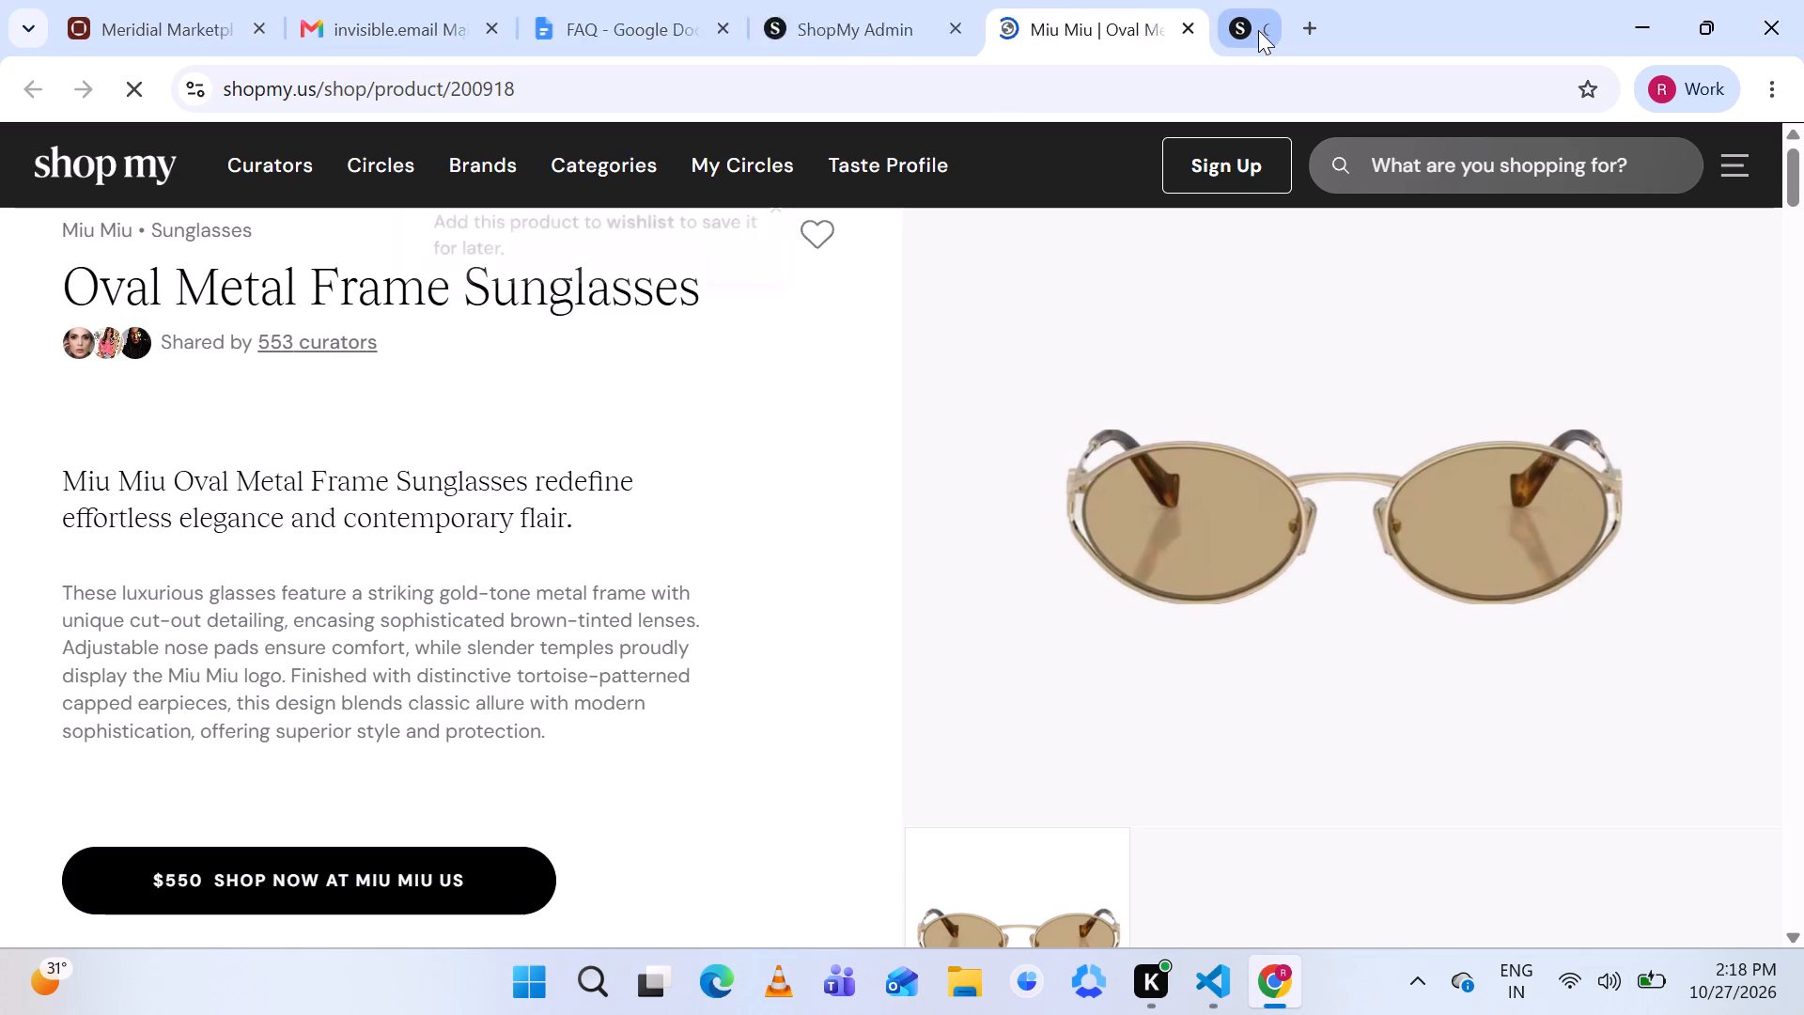
{"action": "left_click", "coordinate": [900, 29]}
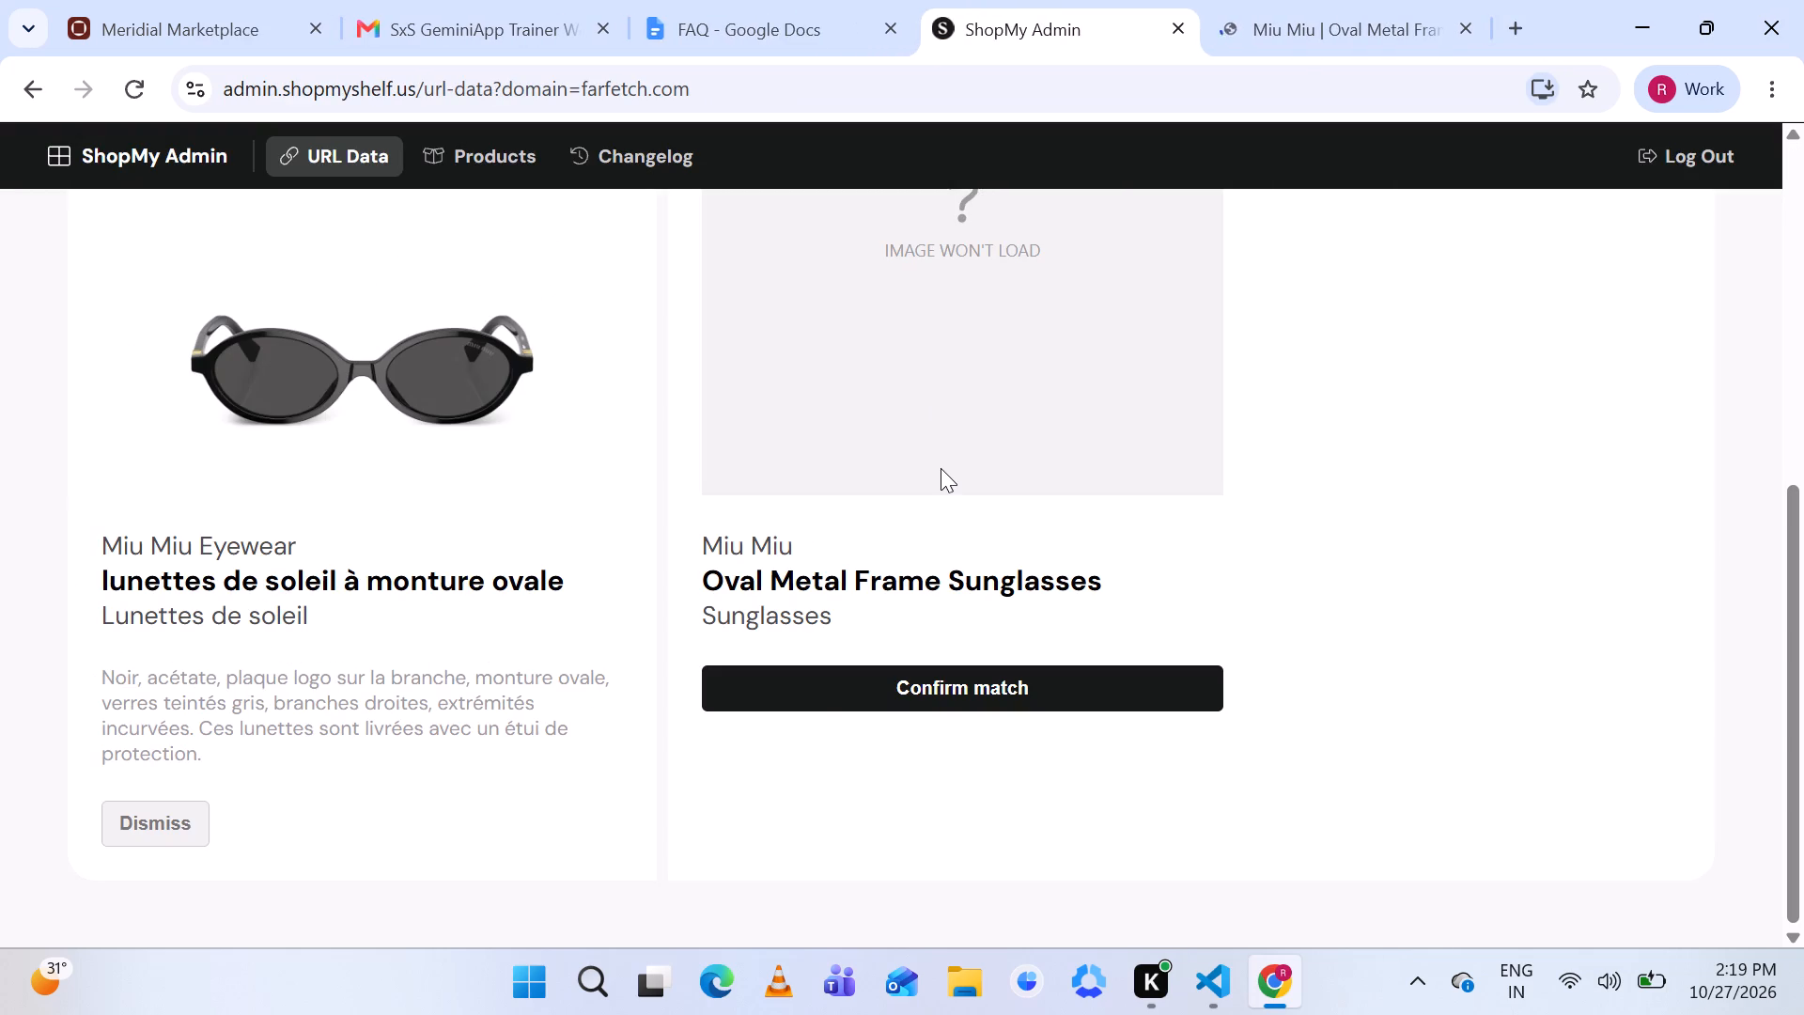
{"action": "scroll", "coordinate": [941, 468], "scroll_direction": "up", "scroll_amount": 2}
{"action": "scroll", "coordinate": [1399, 351], "scroll_direction": "up", "scroll_amount": 1}
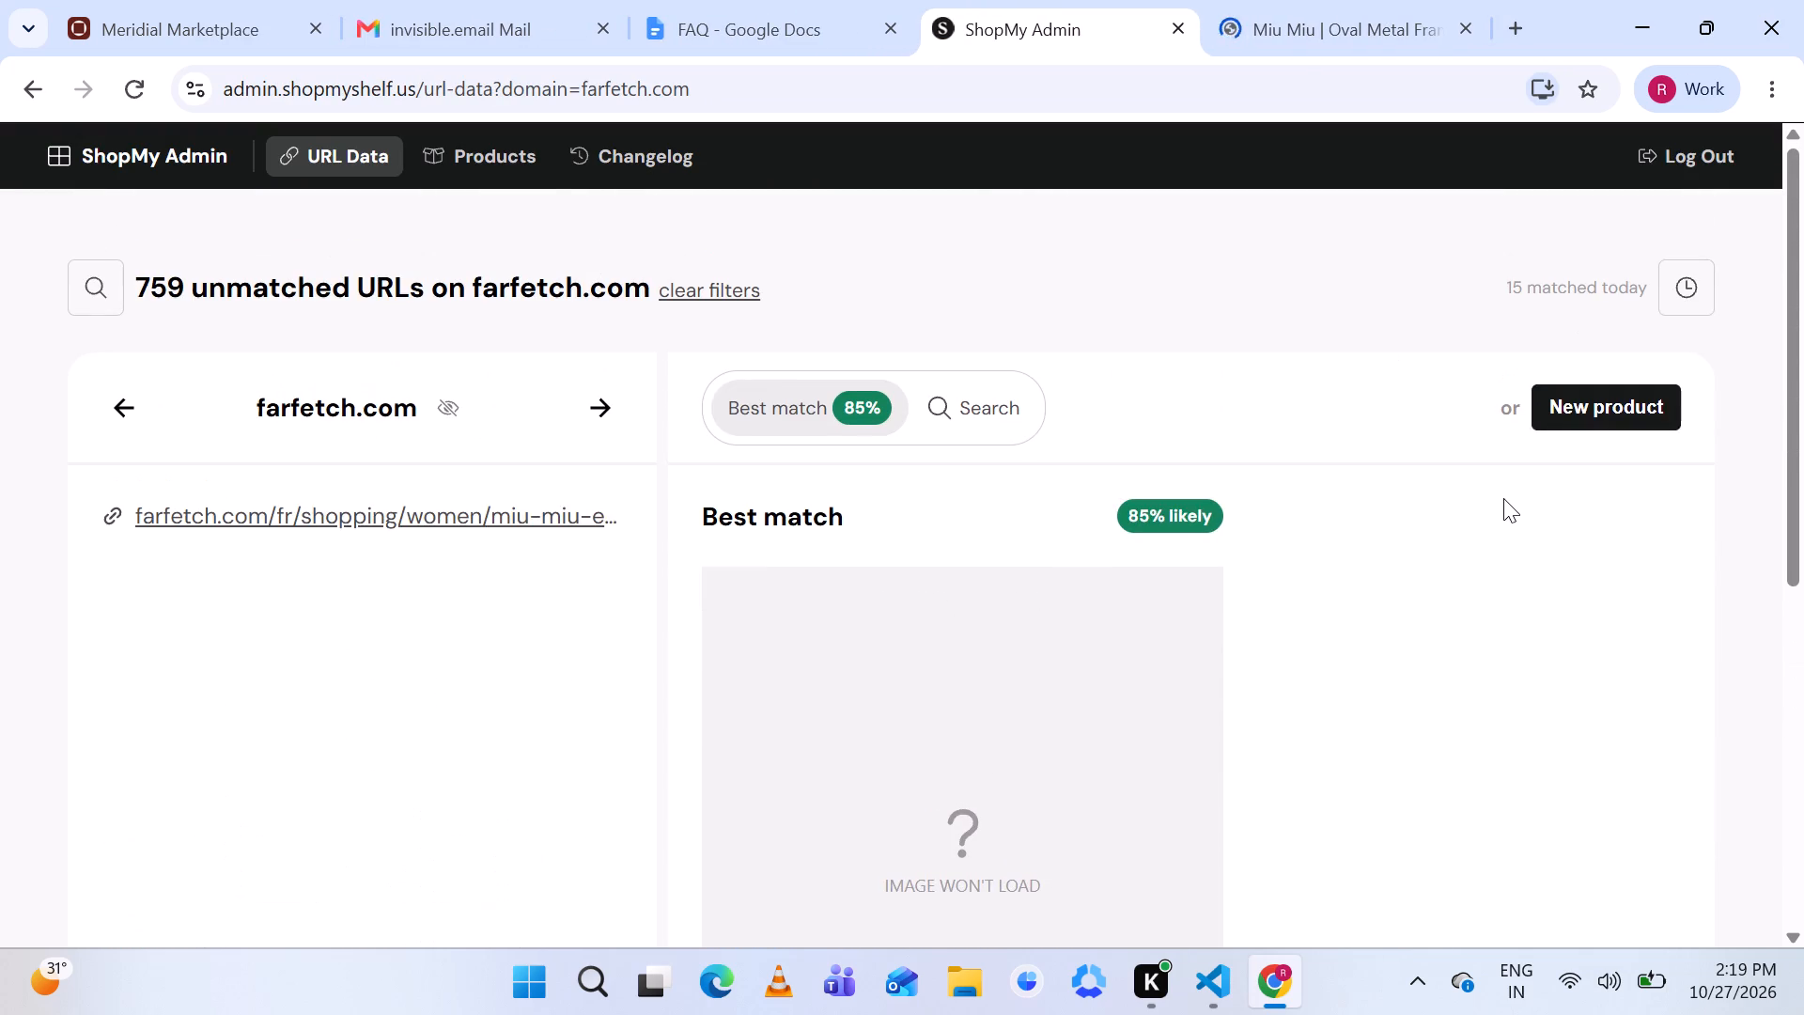
{"action": "scroll", "coordinate": [1503, 498], "scroll_direction": "down", "scroll_amount": 3}
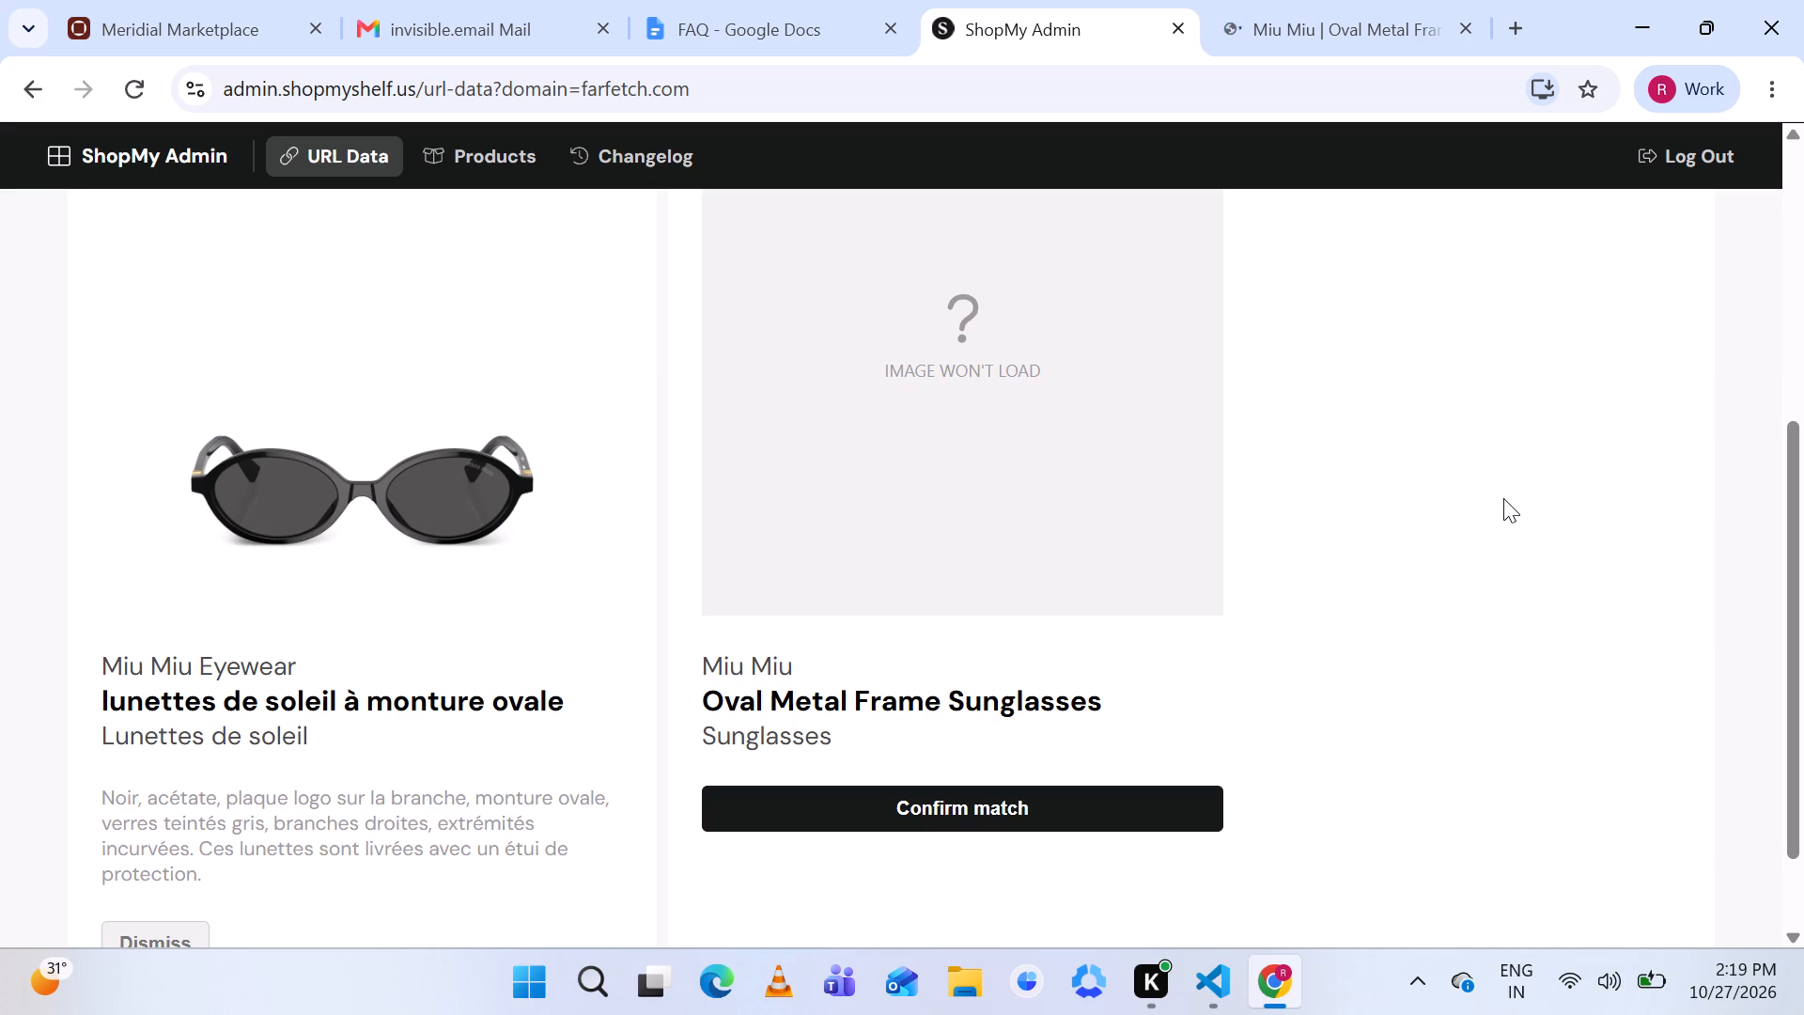
{"action": "scroll", "coordinate": [1503, 498], "scroll_direction": "up", "scroll_amount": 4}
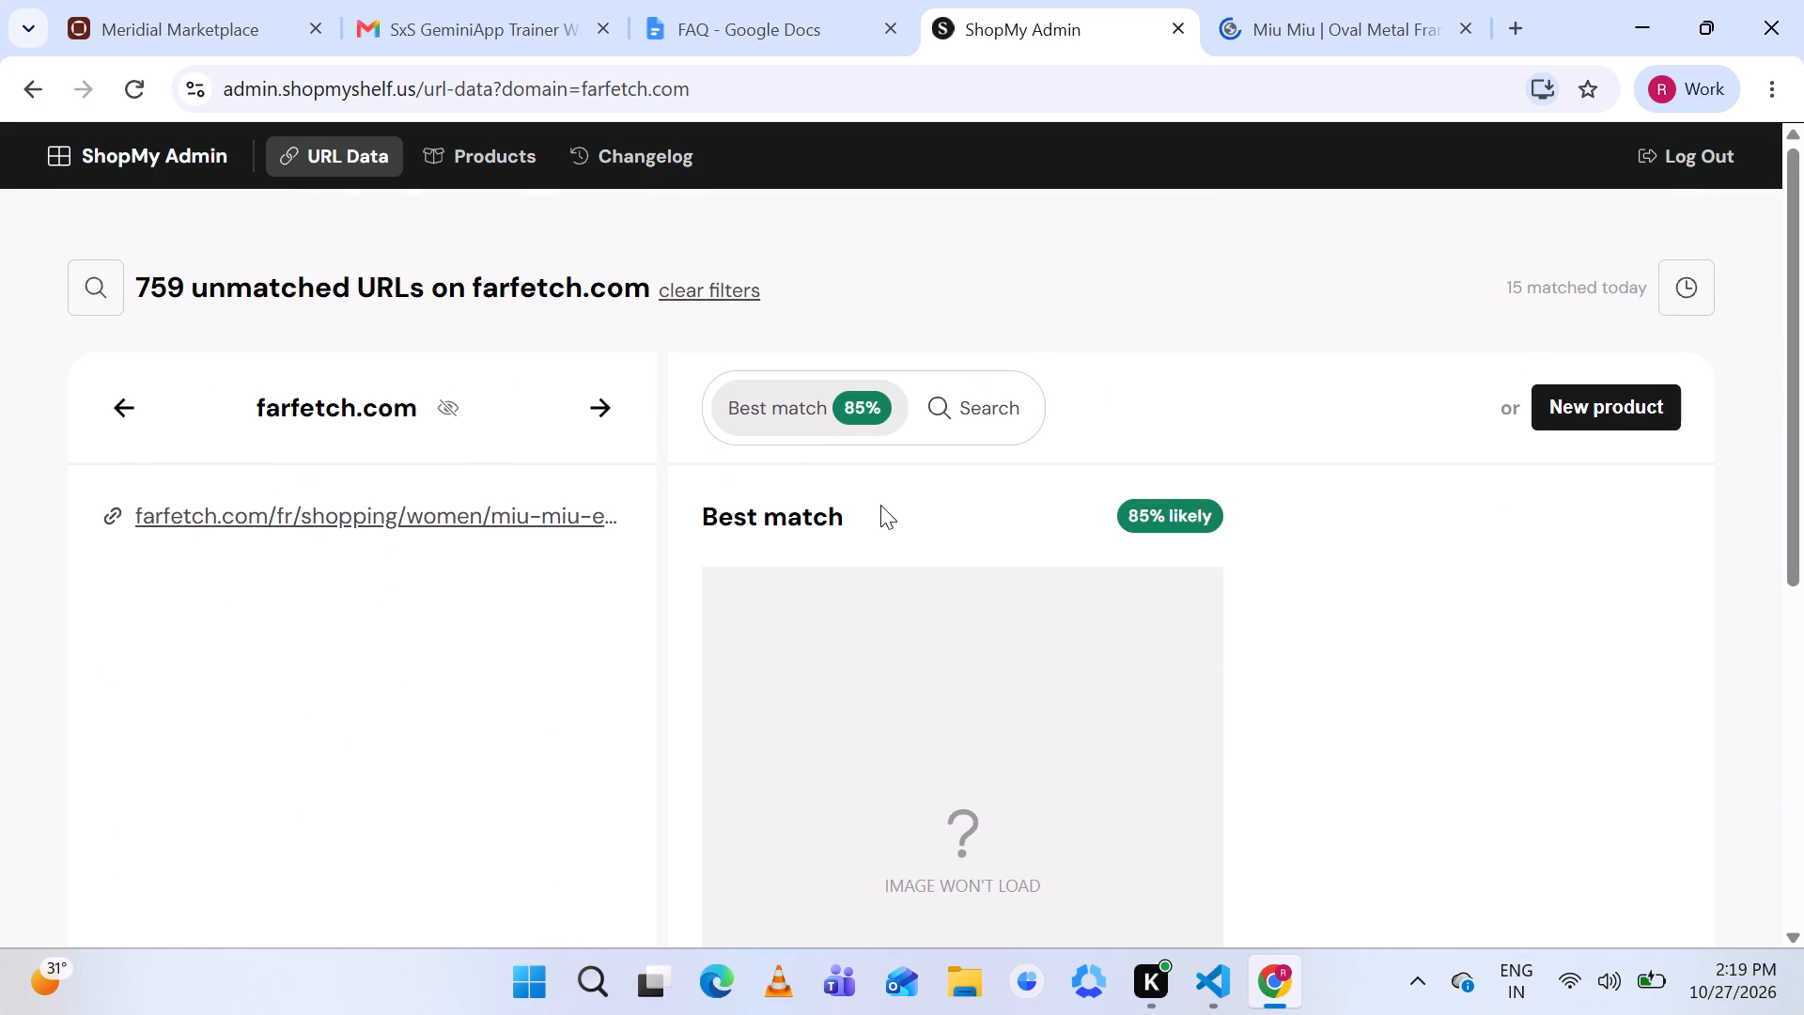
Open a new product form for the Miu Miu oval sunglasses, then skip to the next unmatched URL without saving.
{"action": "left_click", "coordinate": [1550, 411]}
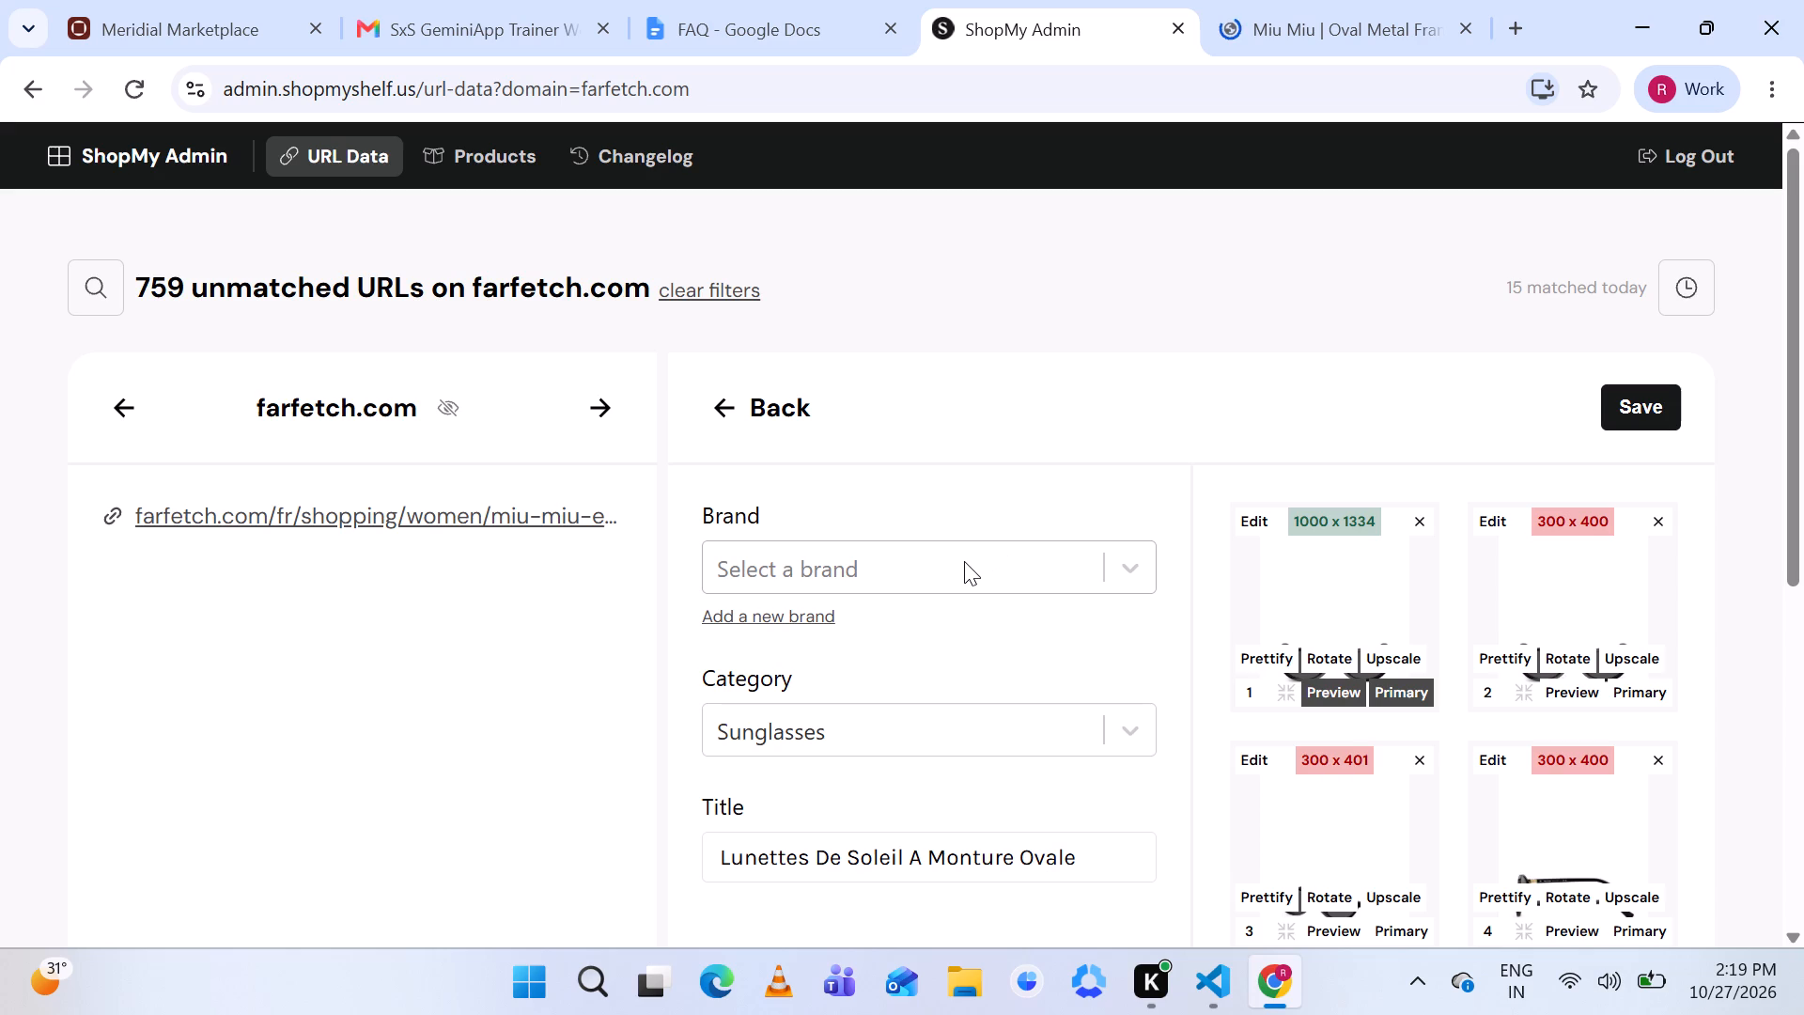
{"action": "left_click", "coordinate": [589, 405]}
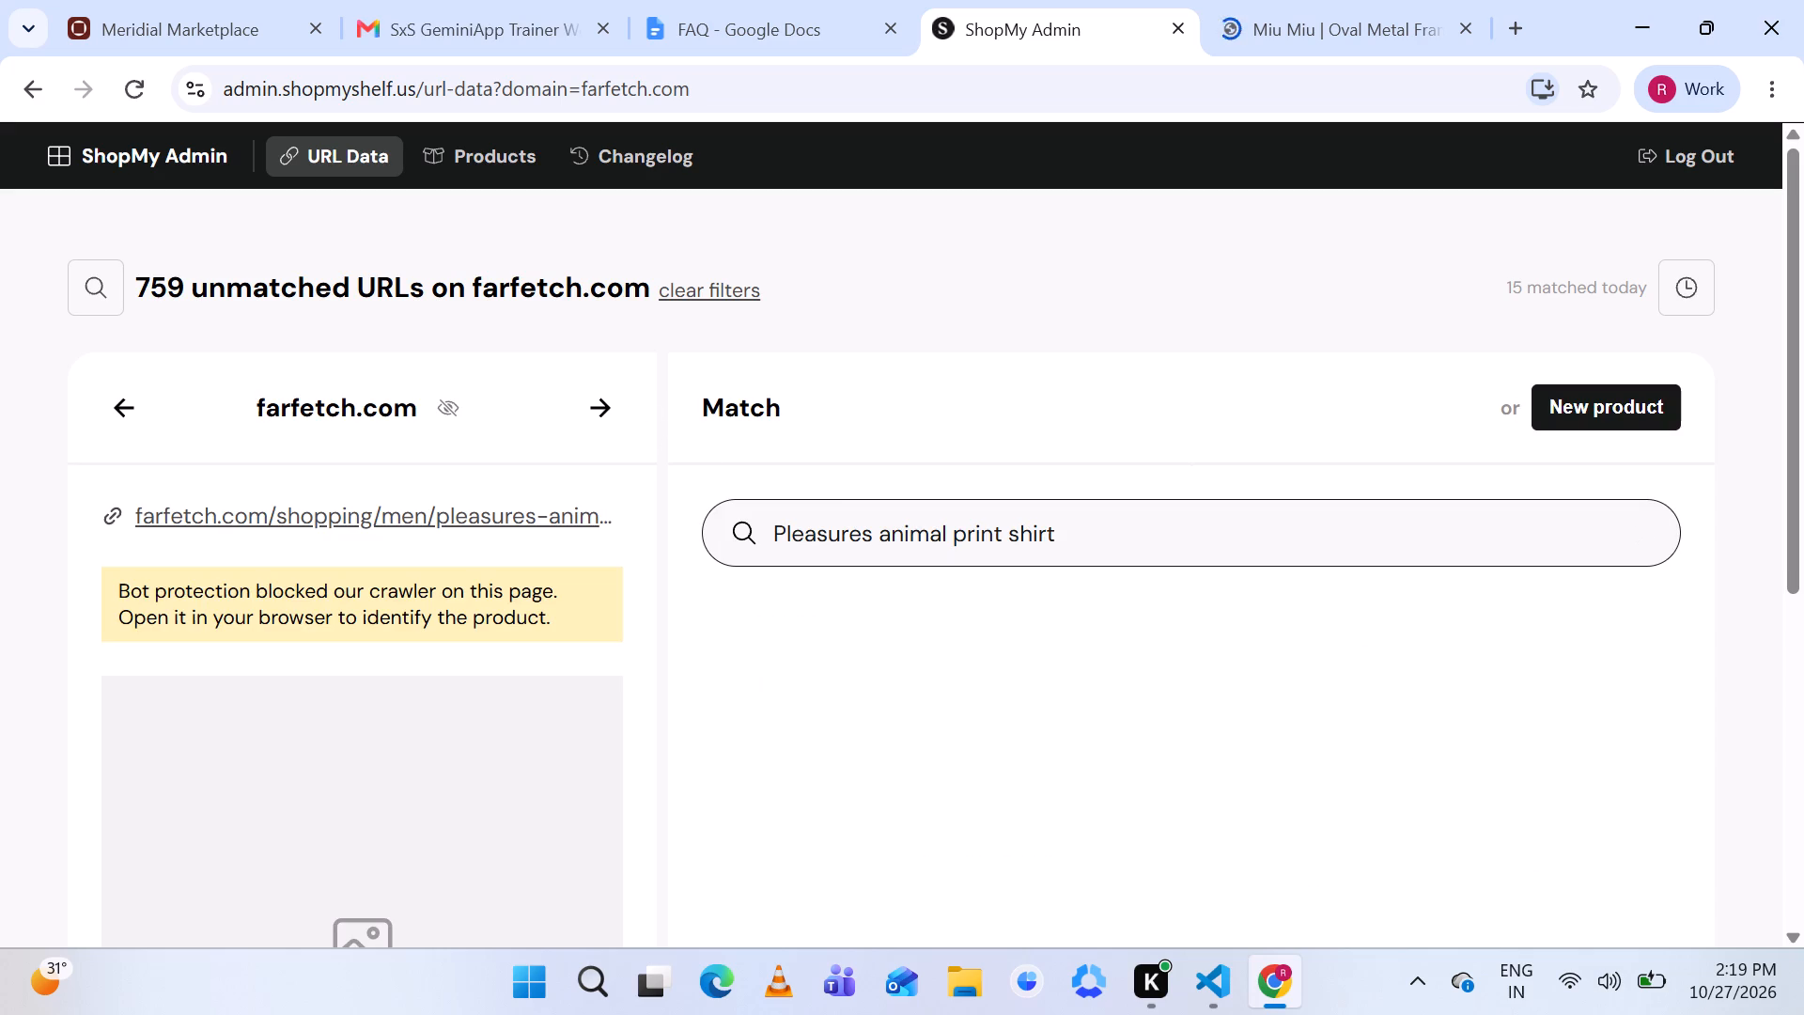
Skip the unmatched URL for the Pleasures animal print shirt.
{"action": "left_click", "coordinate": [590, 402]}
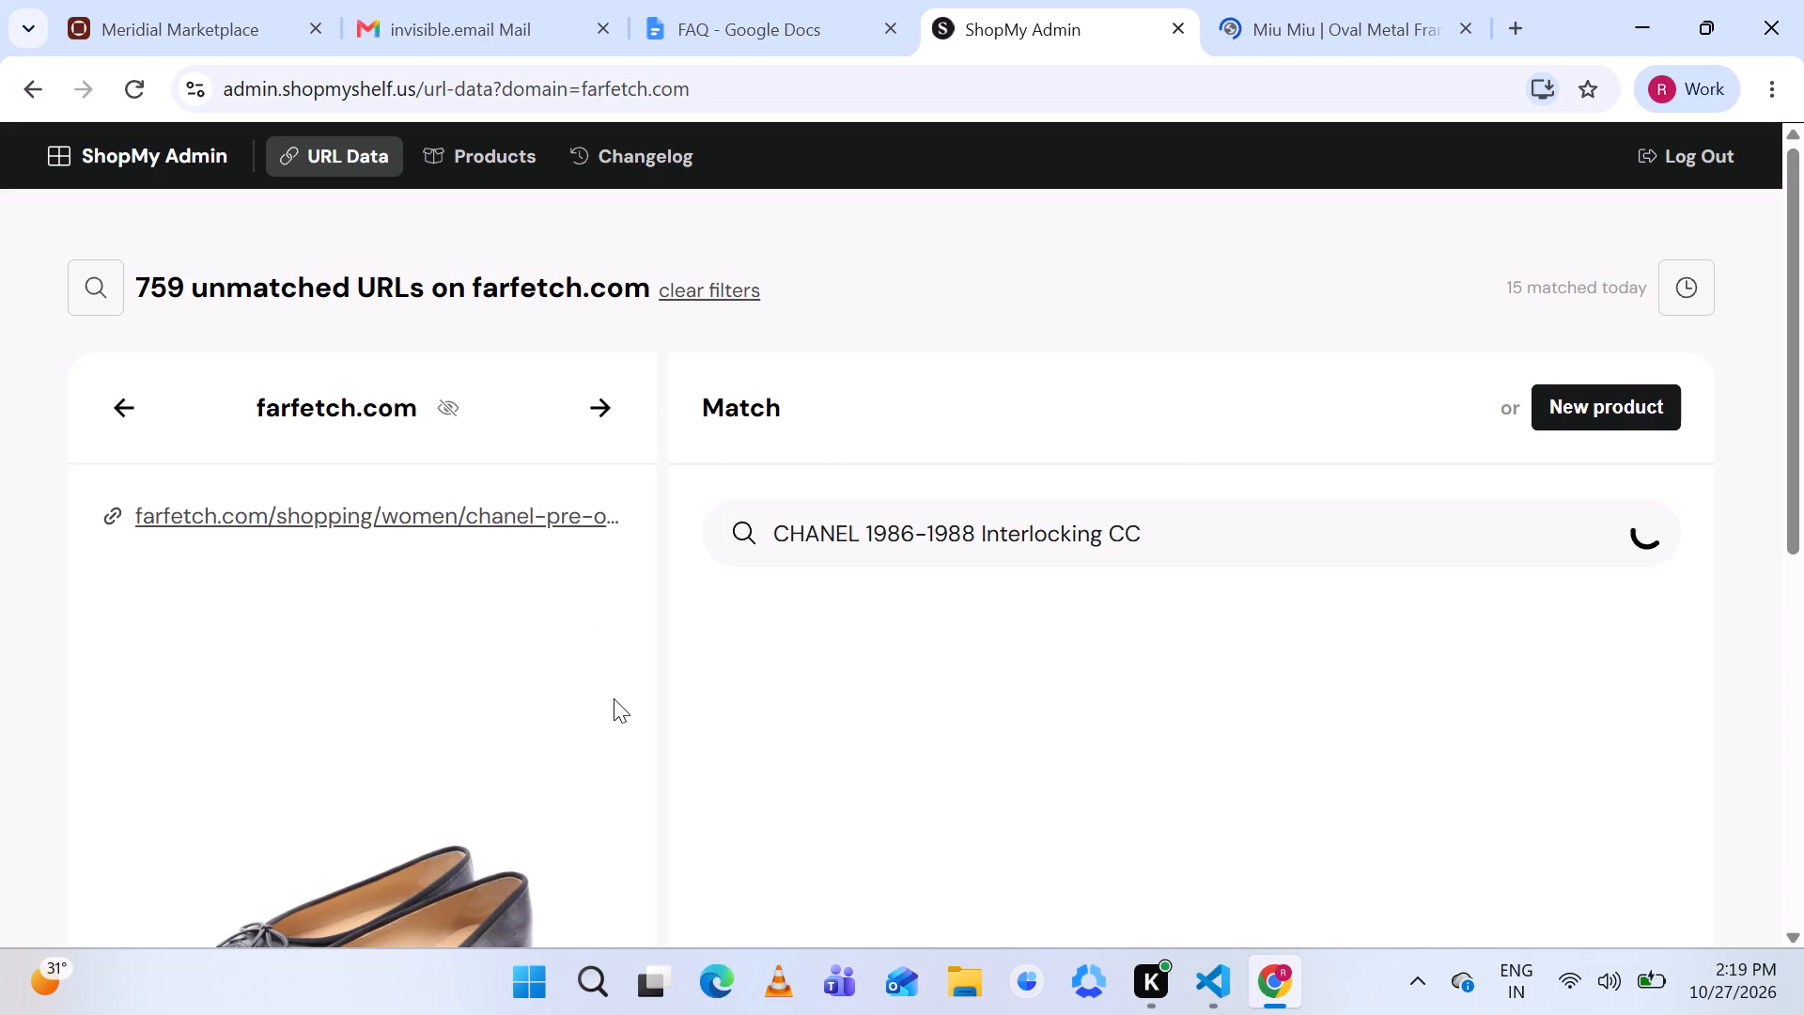
Match the Chanel bow-detail ballet flats URL to the 1986-1988 Interlocking CC Ballet Flats (Pre-Owned) product and confirm the match.
{"action": "scroll", "coordinate": [751, 828], "scroll_direction": "down", "scroll_amount": 2}
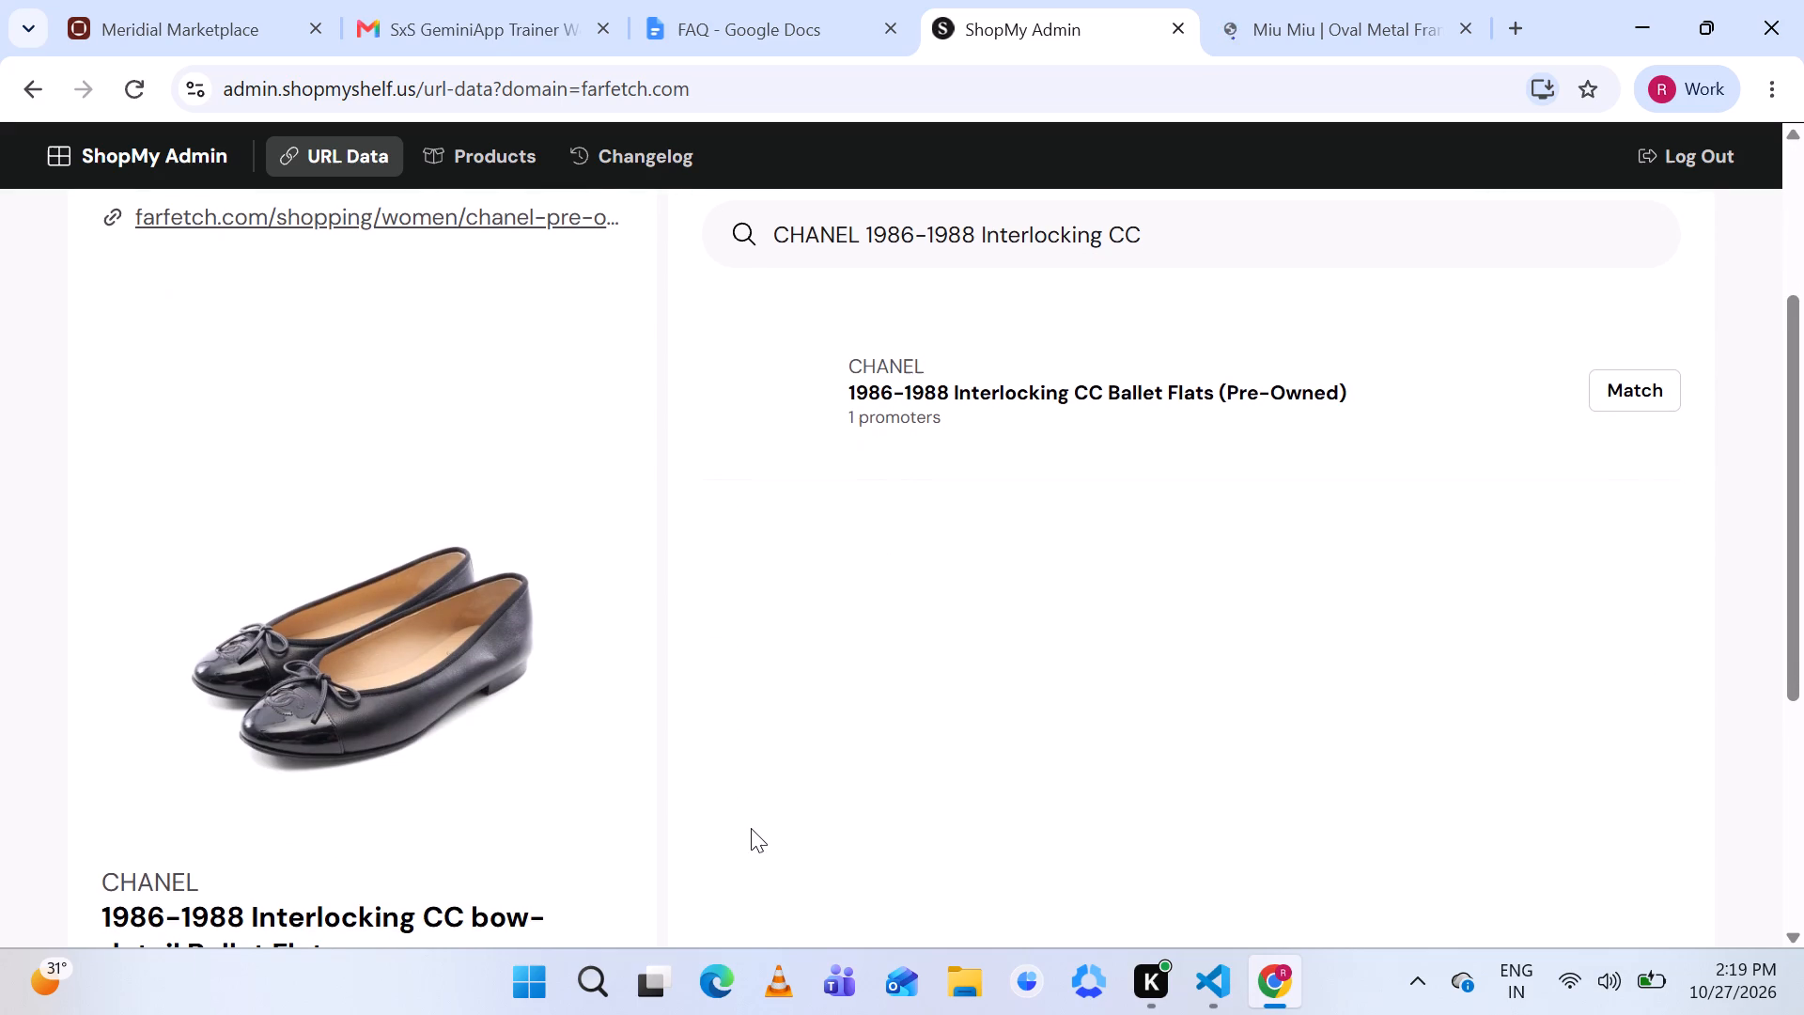
{"action": "scroll", "coordinate": [751, 828], "scroll_direction": "up", "scroll_amount": 1}
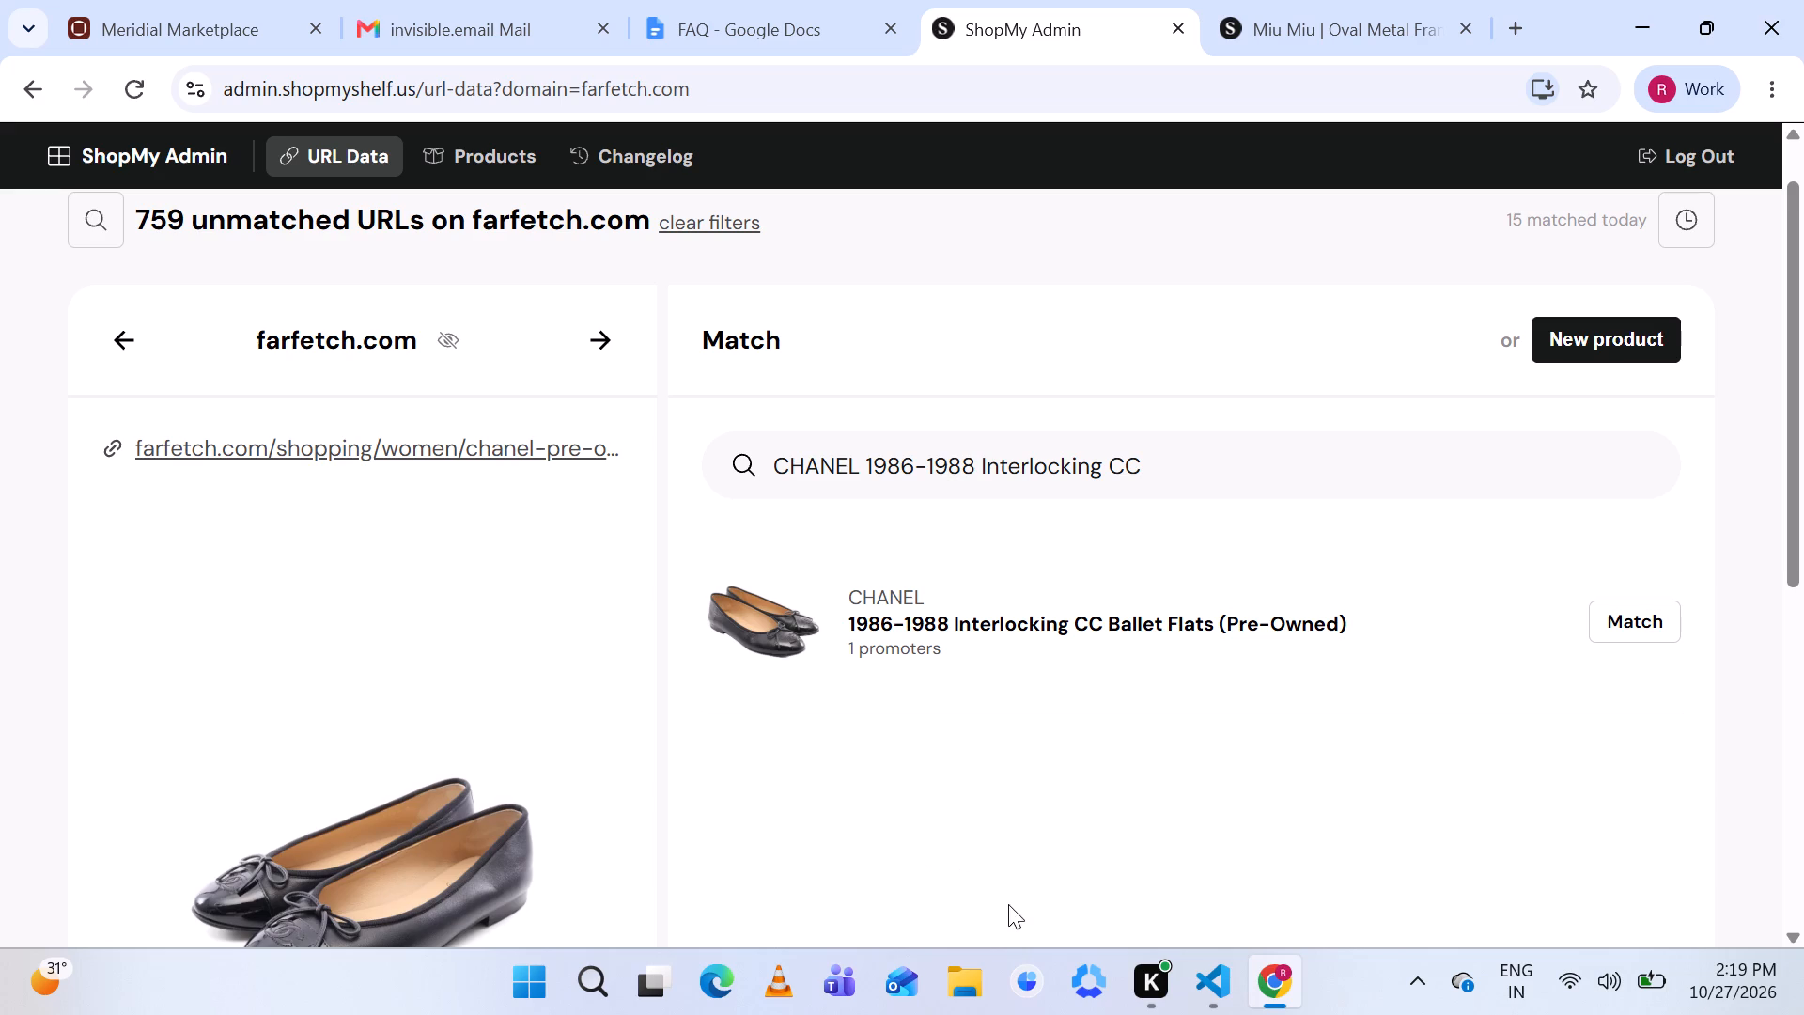
{"action": "scroll", "coordinate": [1239, 623], "scroll_direction": "down", "scroll_amount": 3}
{"action": "scroll", "coordinate": [1239, 623], "scroll_direction": "up", "scroll_amount": 3}
{"action": "scroll", "coordinate": [1239, 623], "scroll_direction": "down", "scroll_amount": 2}
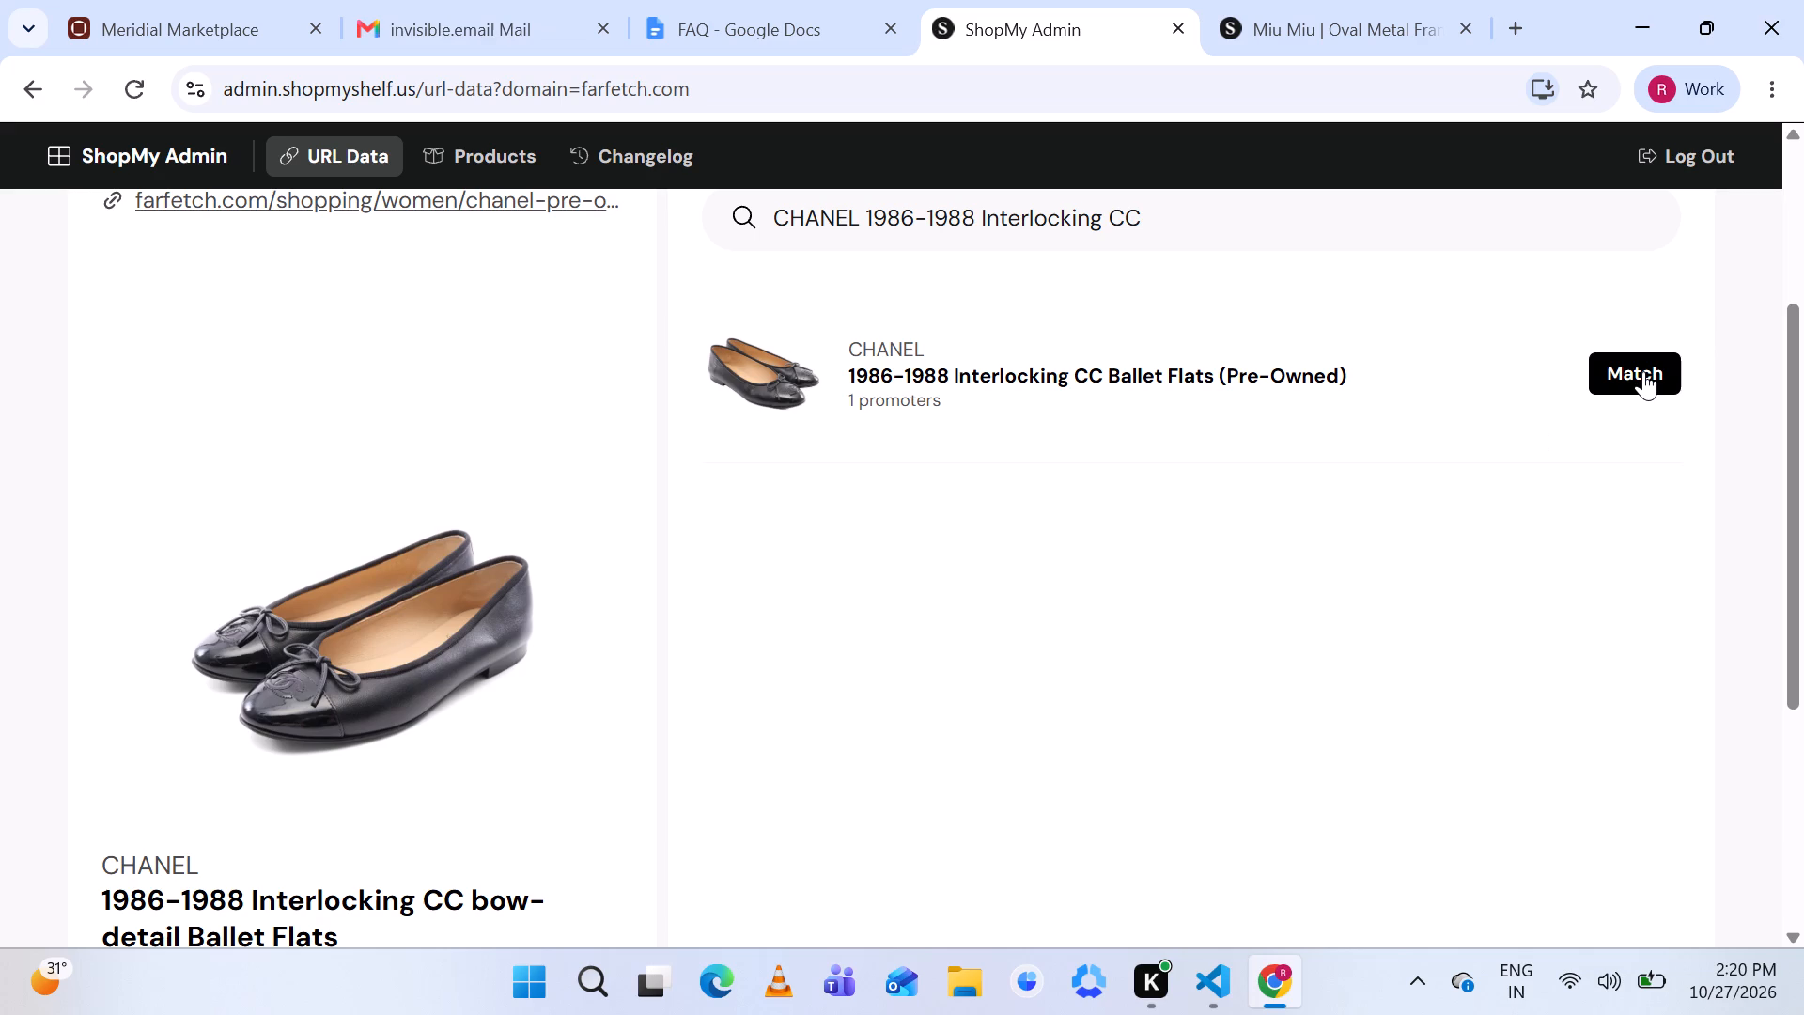
{"action": "left_click", "coordinate": [1643, 371]}
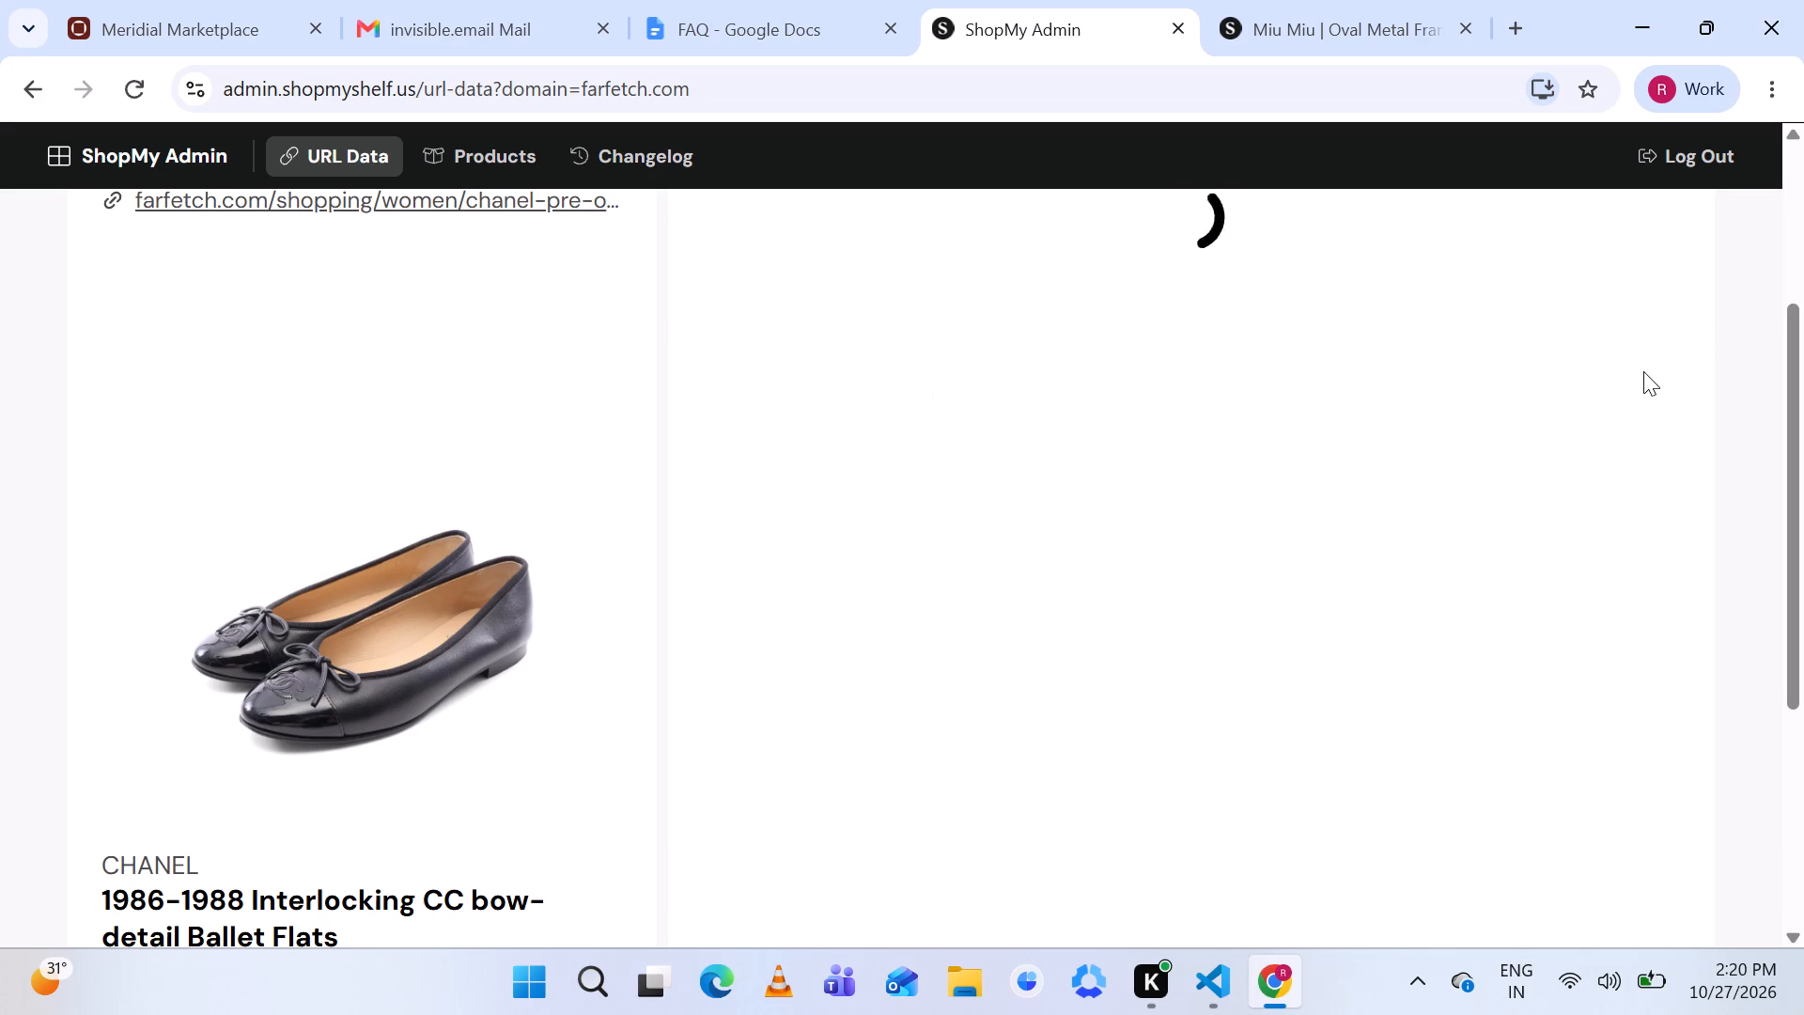
{"action": "scroll", "coordinate": [1397, 443], "scroll_direction": "up", "scroll_amount": 1}
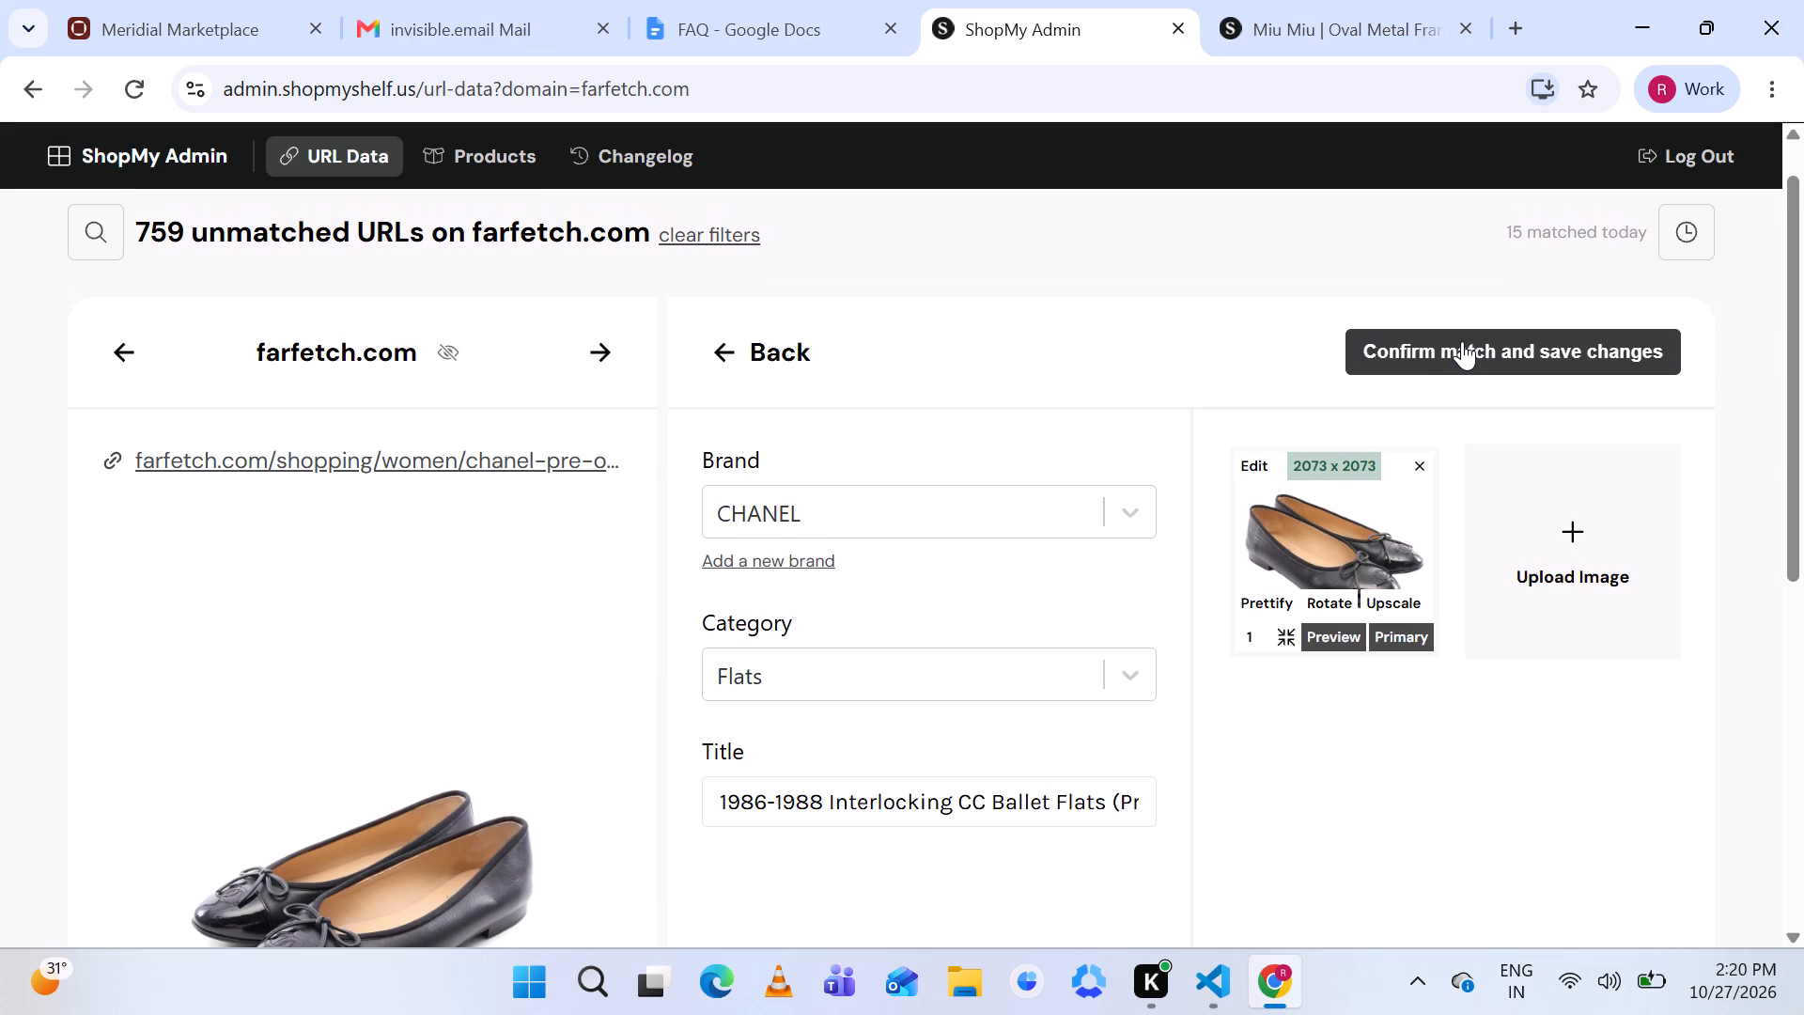
{"action": "scroll", "coordinate": [1462, 341], "scroll_direction": "down", "scroll_amount": 3}
{"action": "scroll", "coordinate": [1462, 341], "scroll_direction": "up", "scroll_amount": 1}
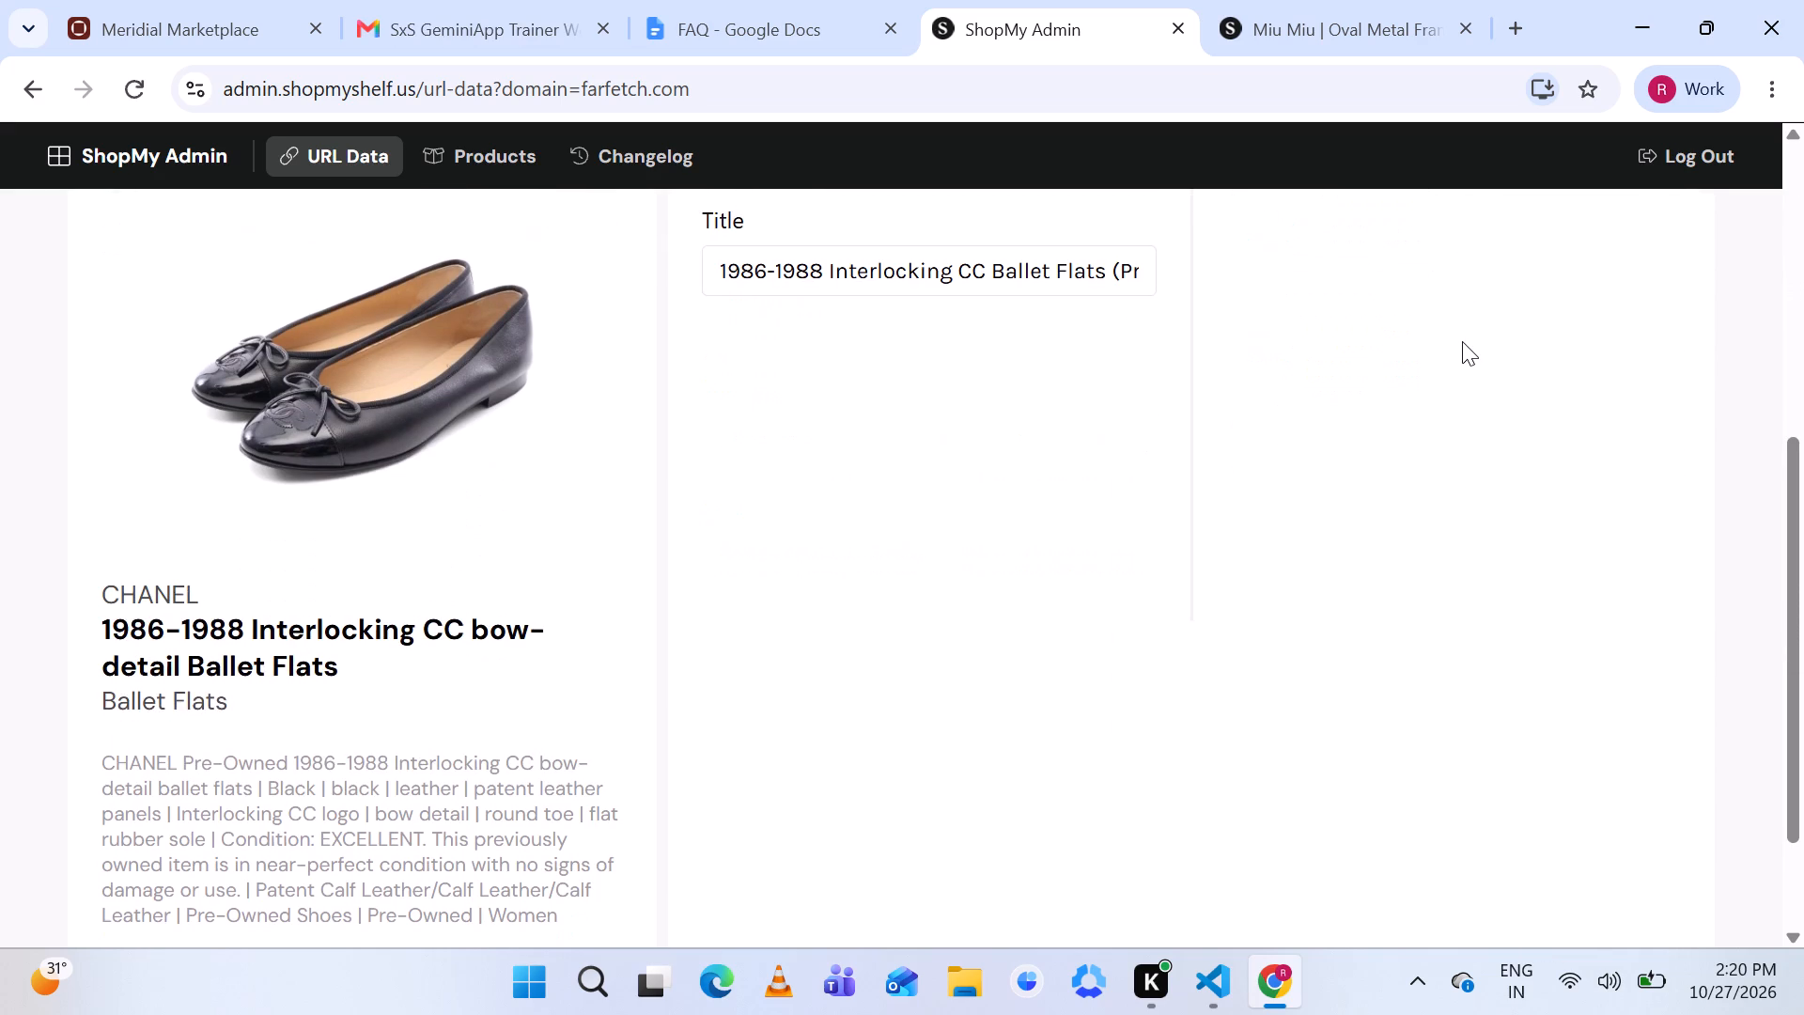
{"action": "scroll", "coordinate": [1462, 341], "scroll_direction": "up", "scroll_amount": 1}
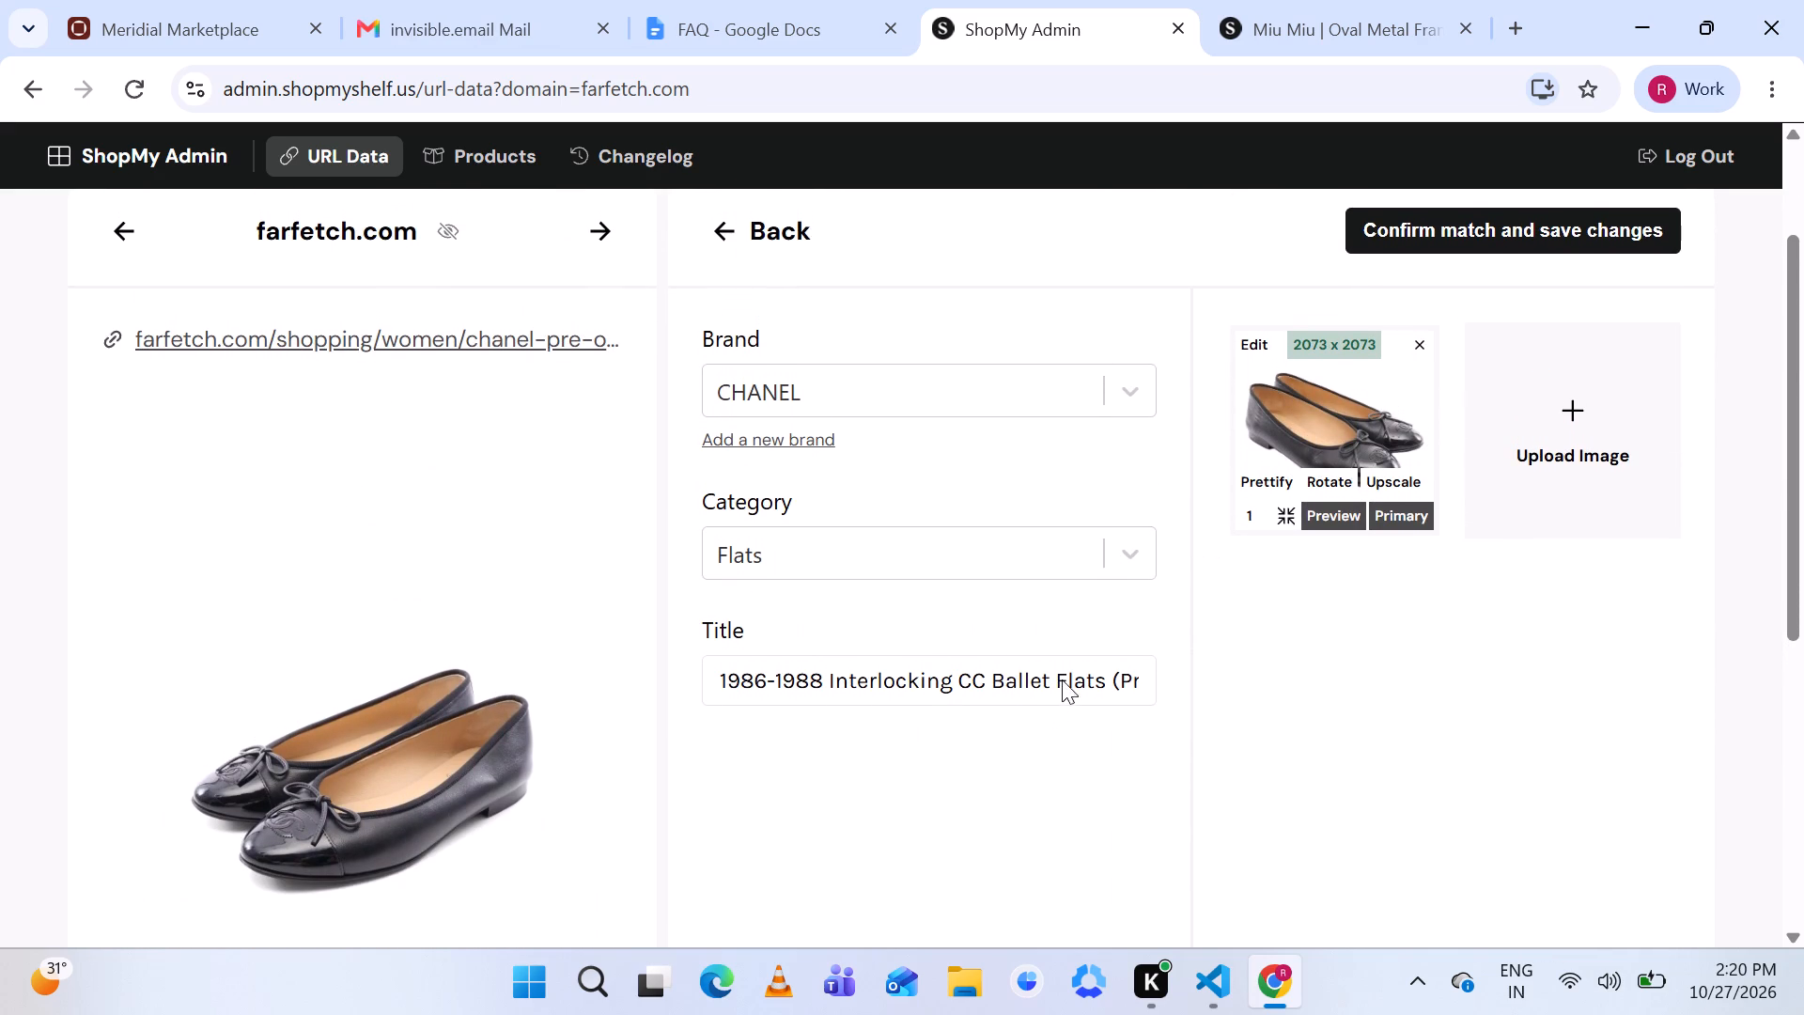
{"action": "scroll", "coordinate": [1062, 679], "scroll_direction": "left", "scroll_amount": 2}
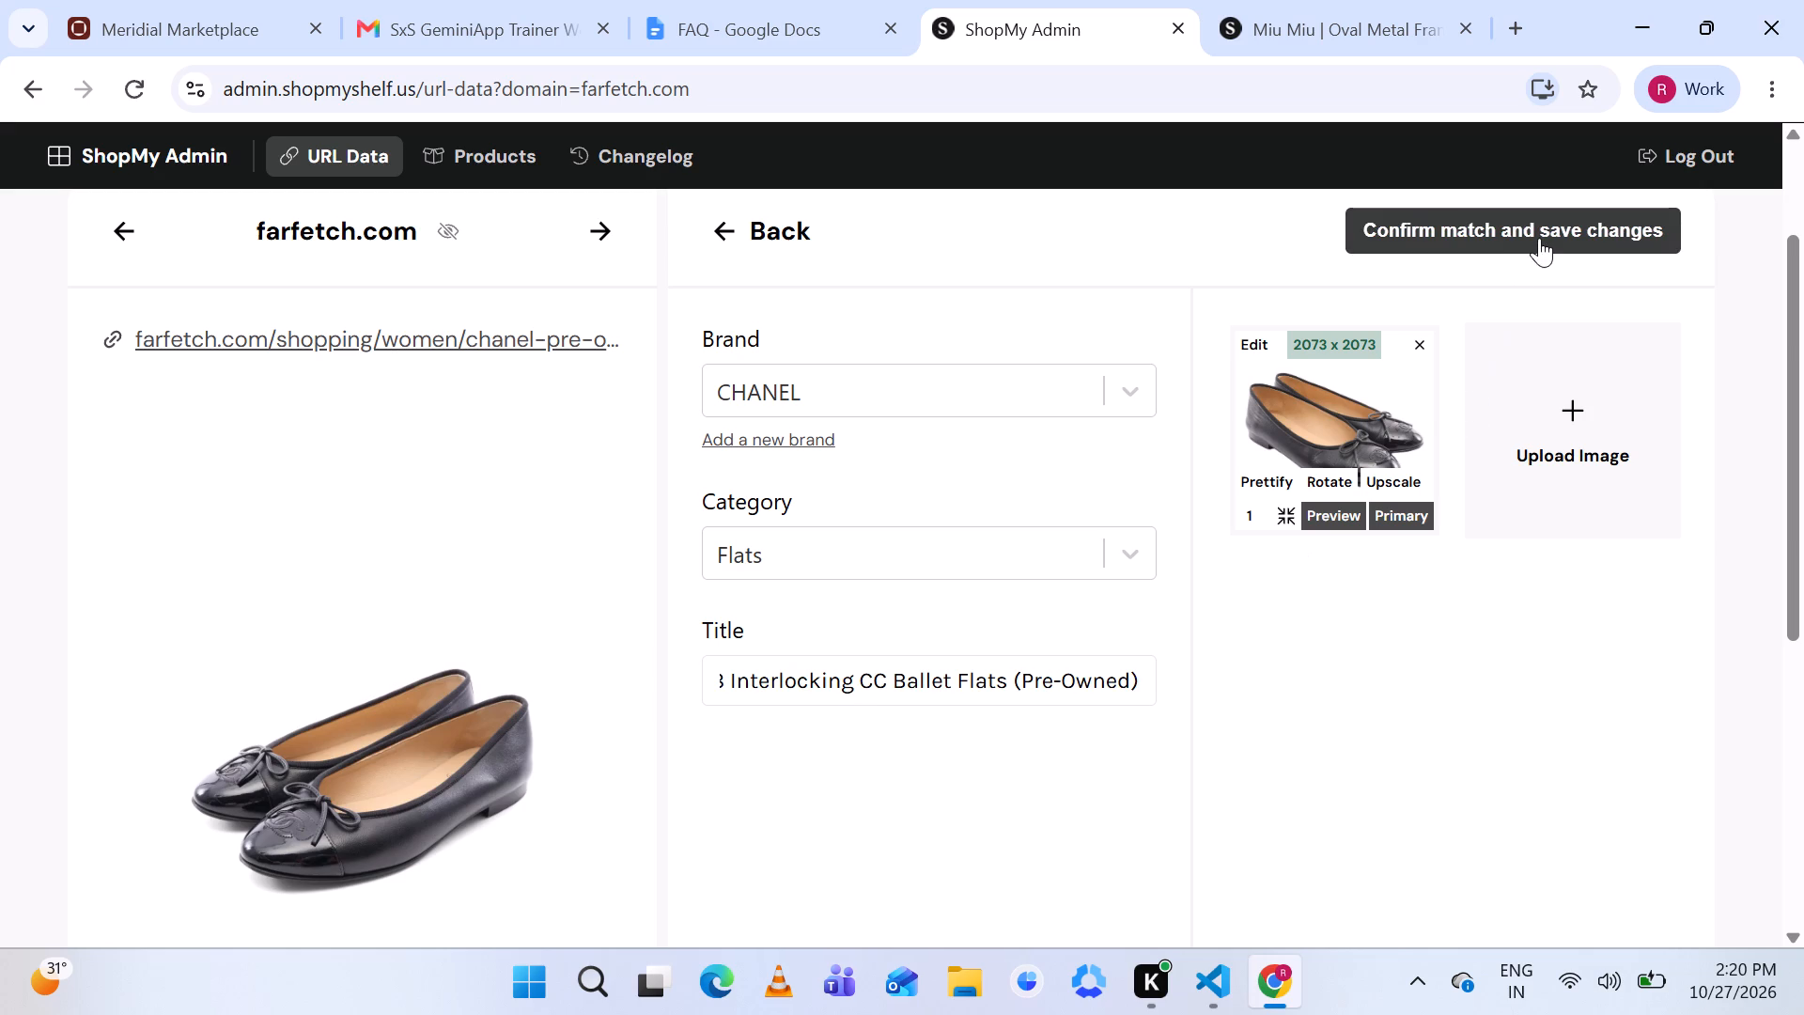
{"action": "left_click", "coordinate": [1539, 238]}
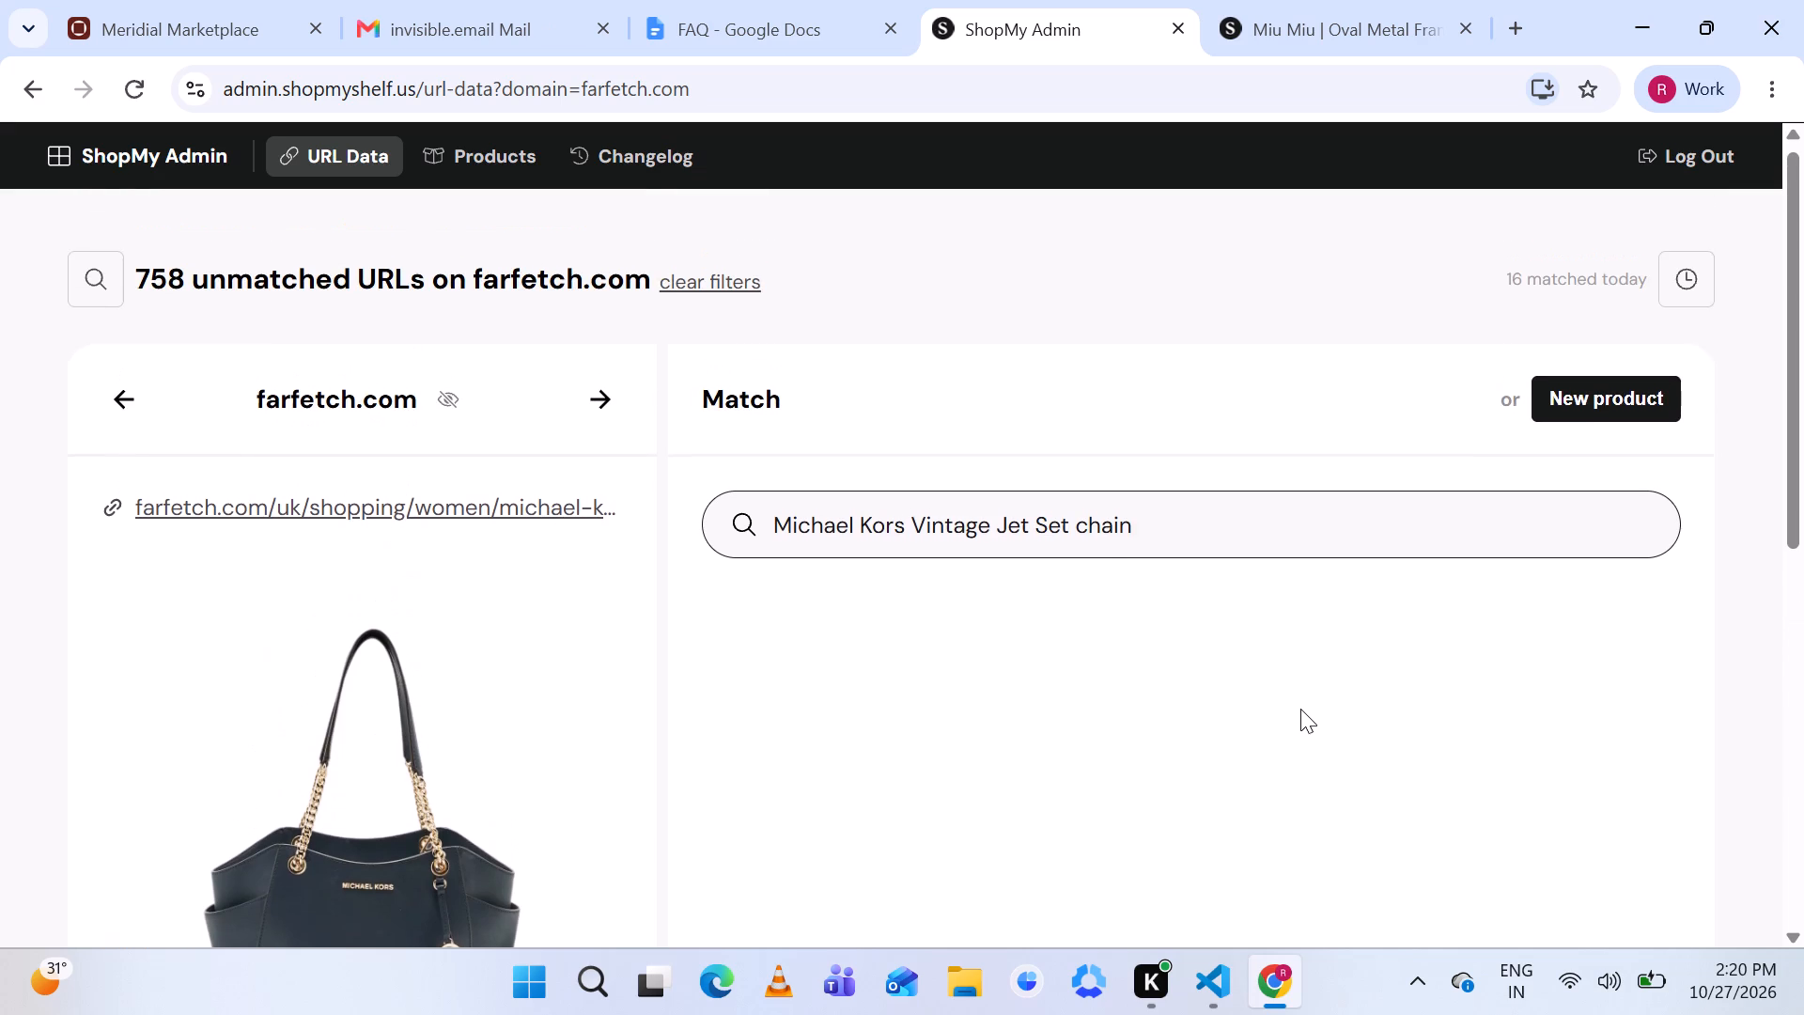
Review the Michael Kors Vintage Jet Set chain leather shoulder bag details and start a new product for it.
{"action": "scroll", "coordinate": [1300, 709], "scroll_direction": "down", "scroll_amount": 4}
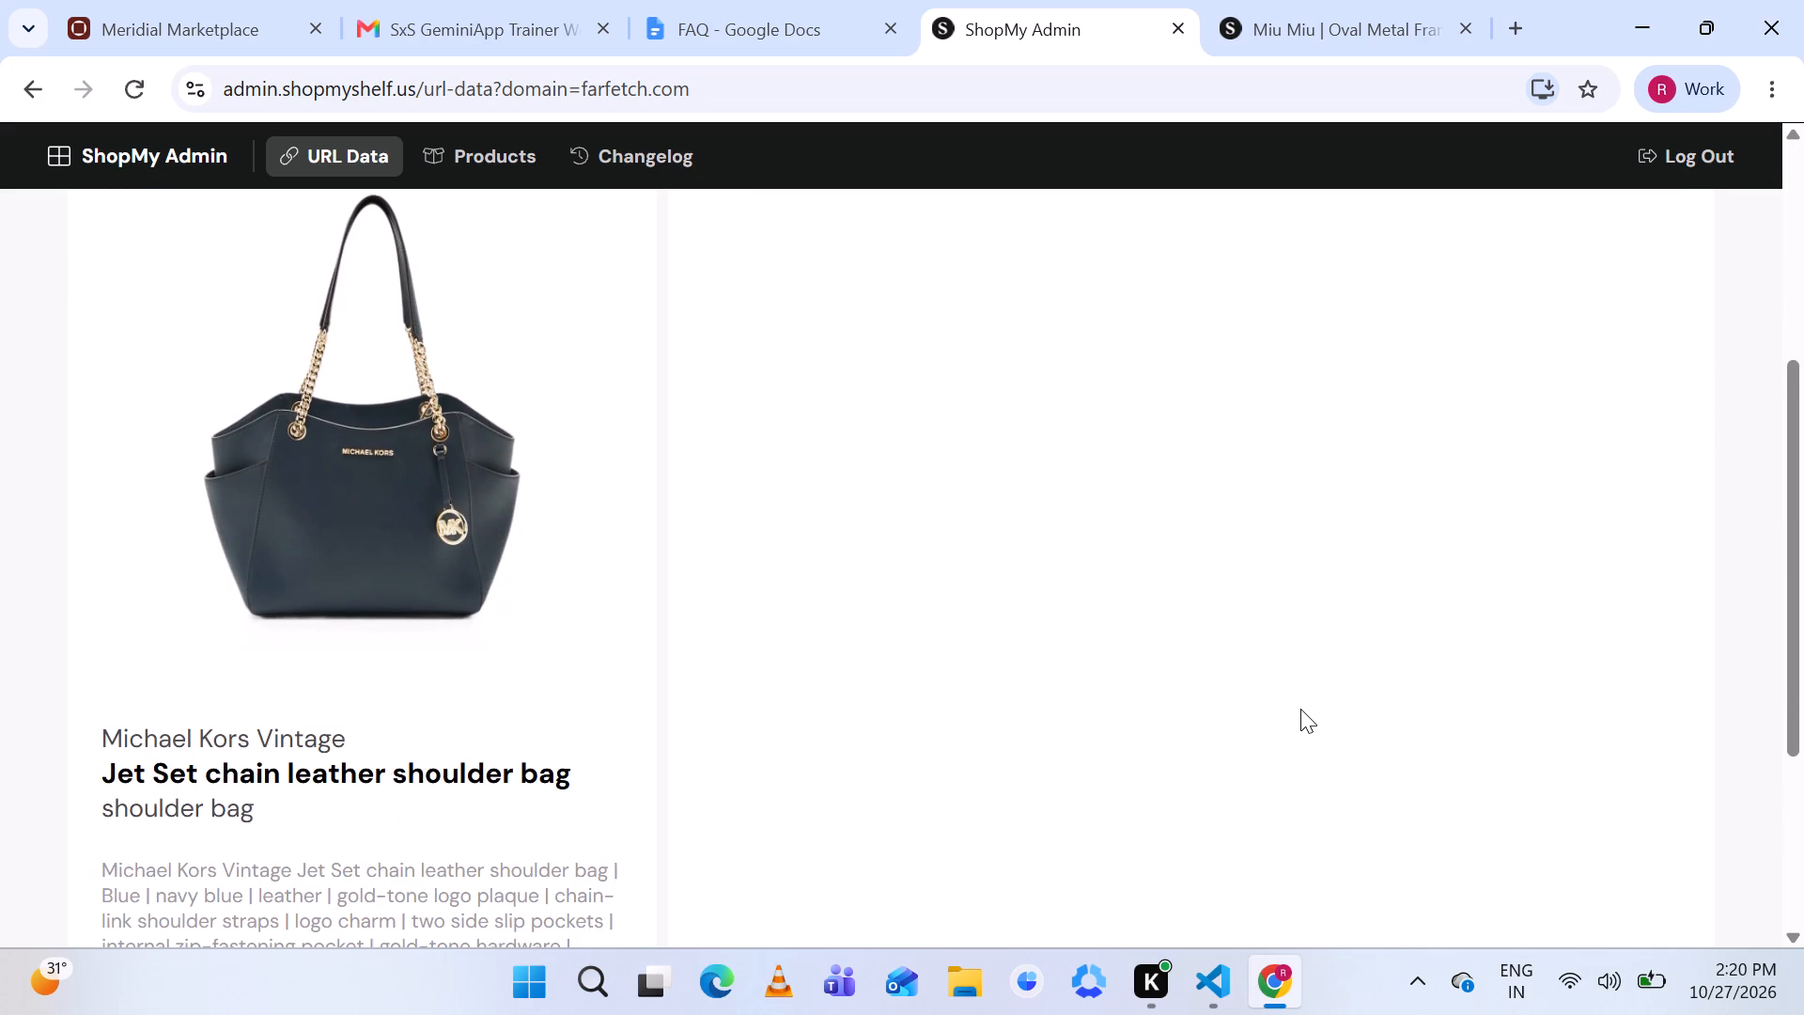
{"action": "scroll", "coordinate": [1300, 709], "scroll_direction": "down", "scroll_amount": 1}
{"action": "scroll", "coordinate": [1300, 709], "scroll_direction": "up", "scroll_amount": 1}
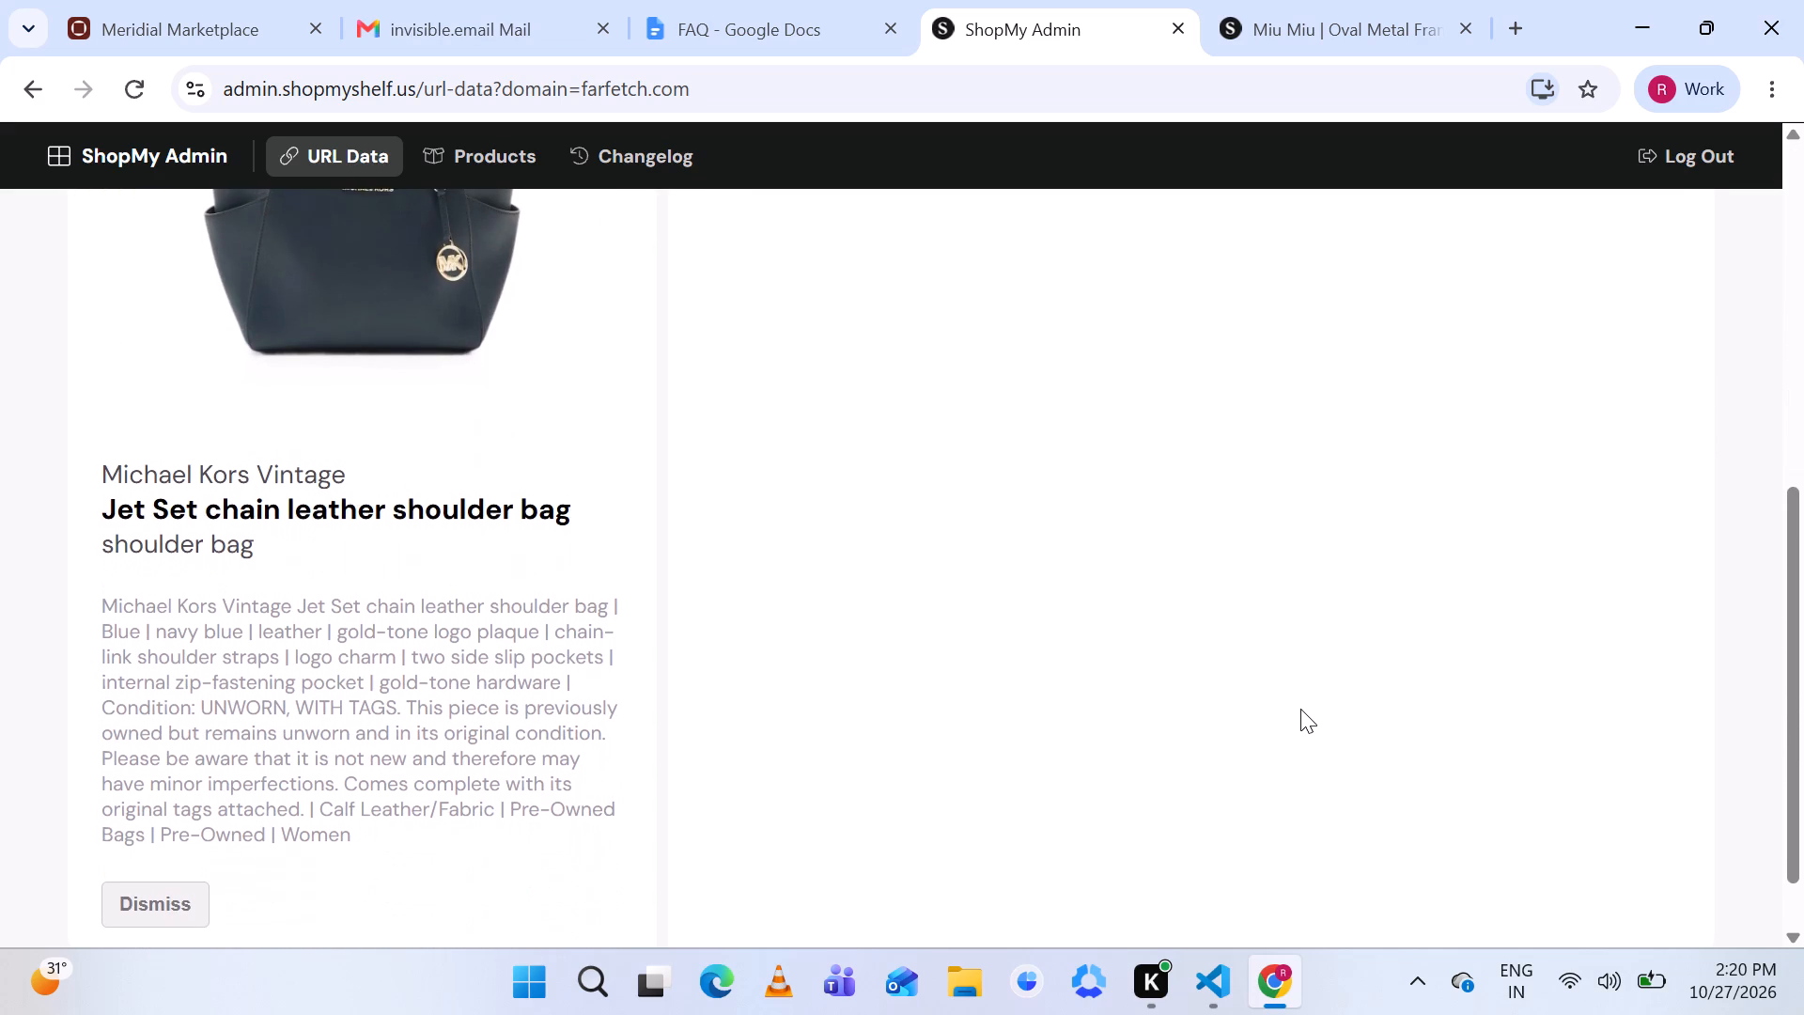
{"action": "scroll", "coordinate": [1300, 709], "scroll_direction": "up", "scroll_amount": 1}
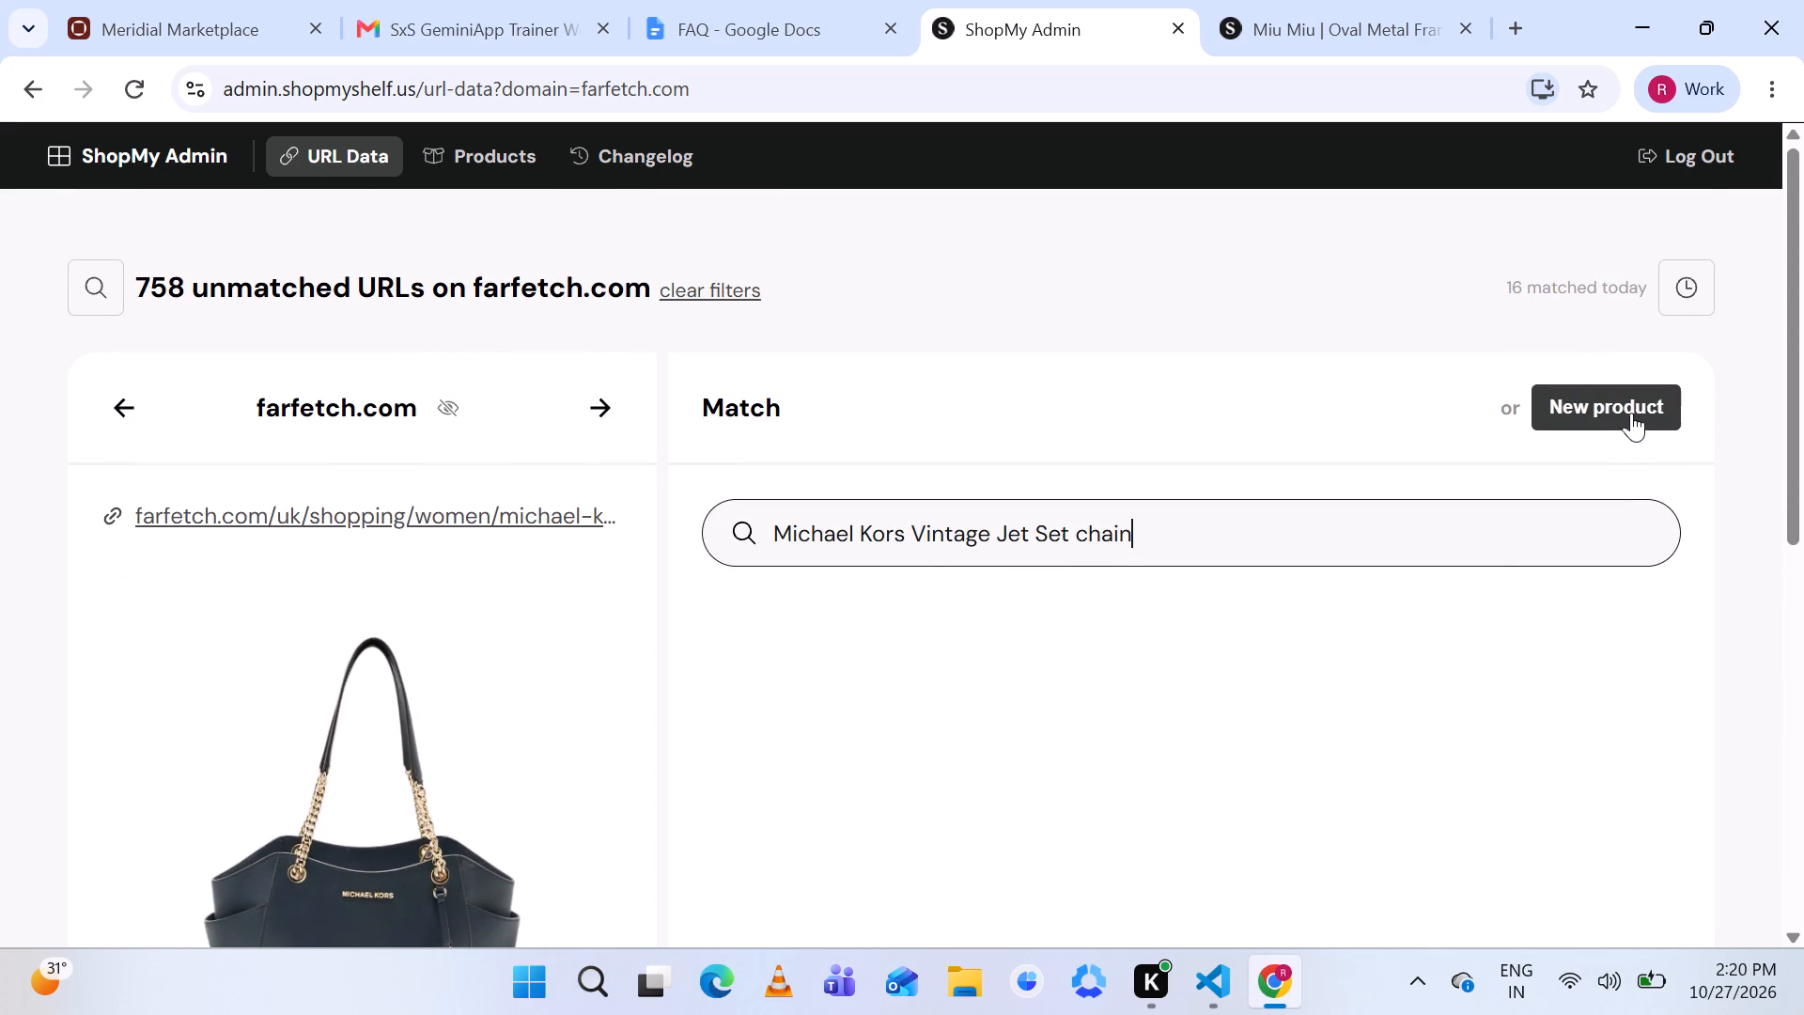
{"action": "scroll", "coordinate": [1228, 794], "scroll_direction": "down", "scroll_amount": 2}
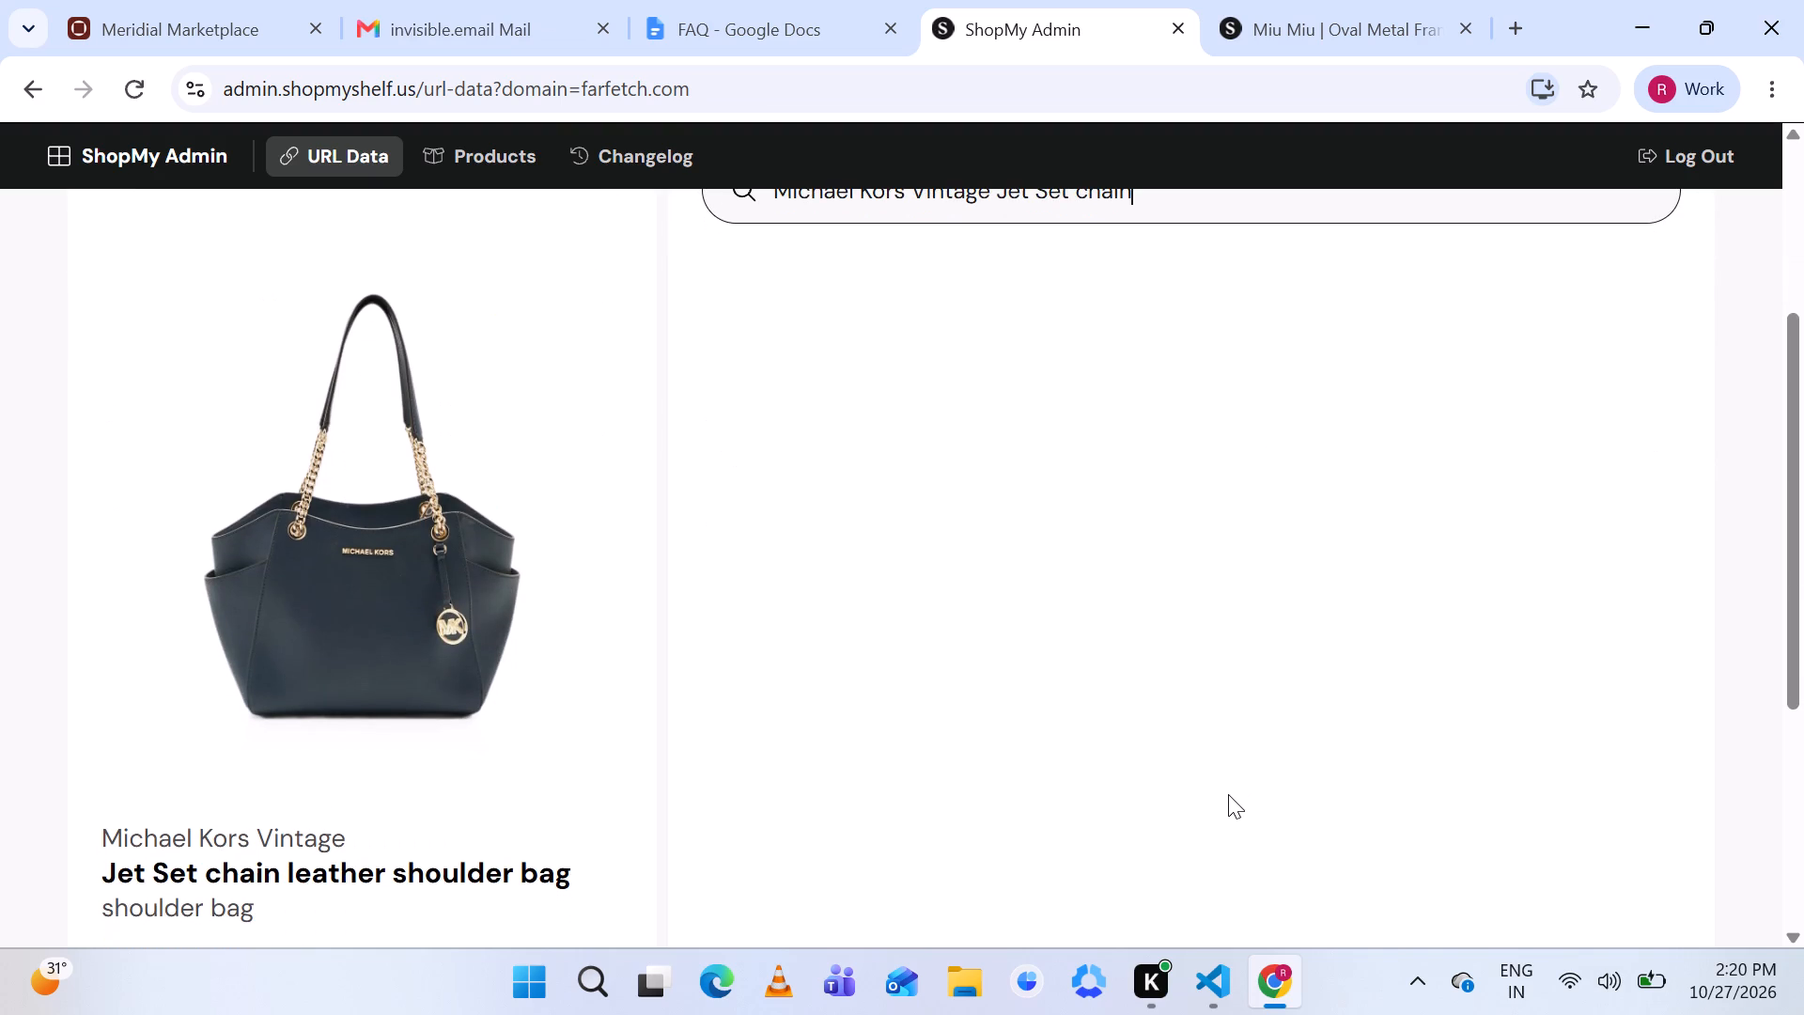
{"action": "scroll", "coordinate": [1228, 794], "scroll_direction": "down", "scroll_amount": 1}
{"action": "scroll", "coordinate": [1228, 794], "scroll_direction": "up", "scroll_amount": 2}
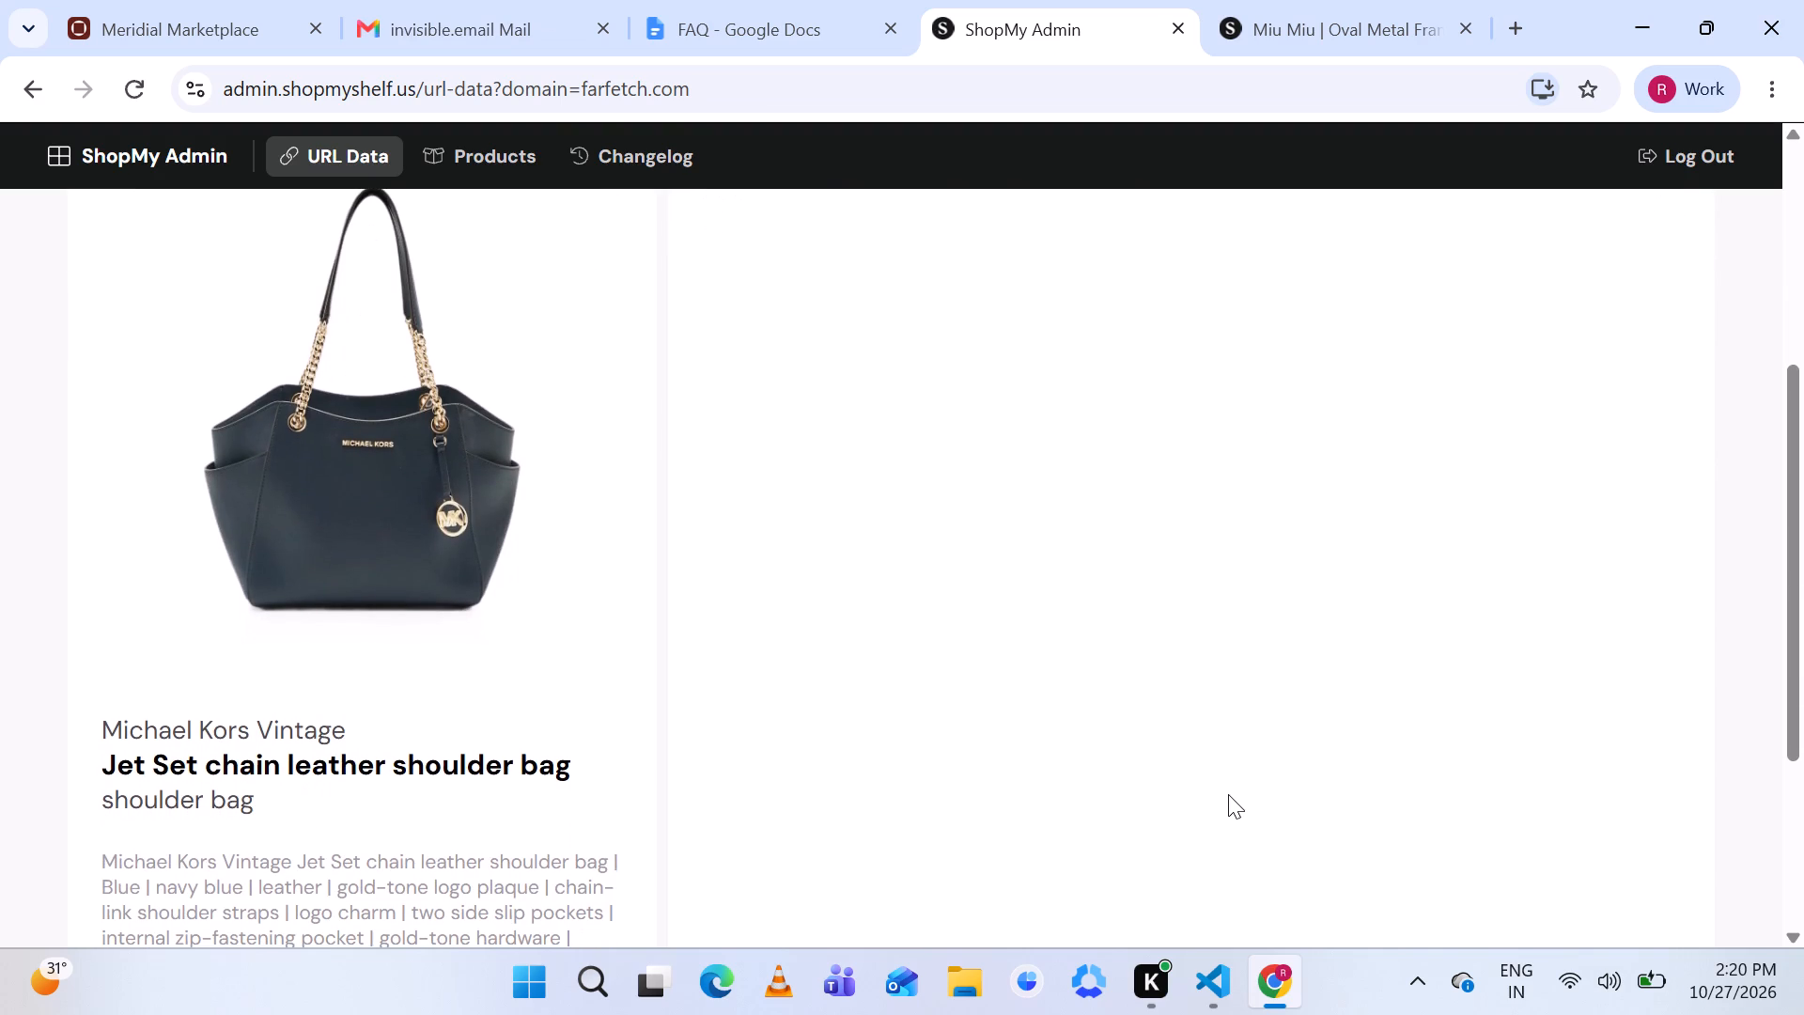
{"action": "scroll", "coordinate": [1228, 794], "scroll_direction": "up", "scroll_amount": 2}
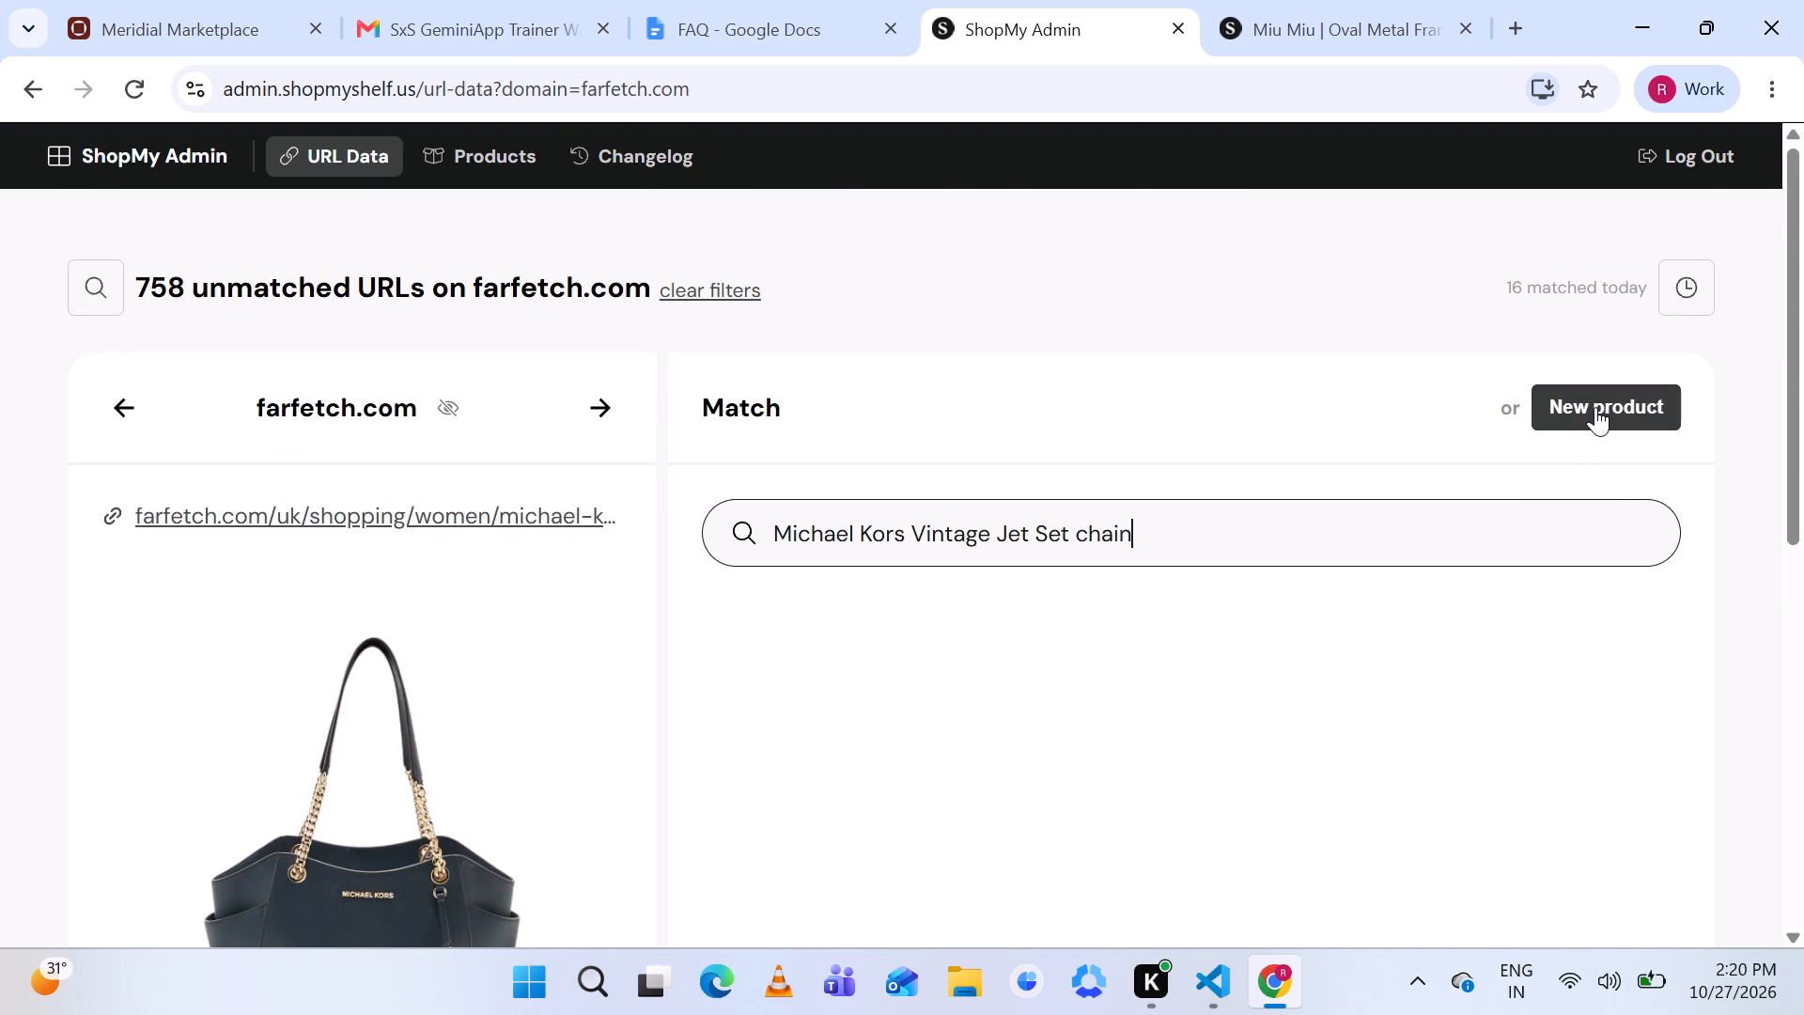
{"action": "left_click", "coordinate": [1595, 407]}
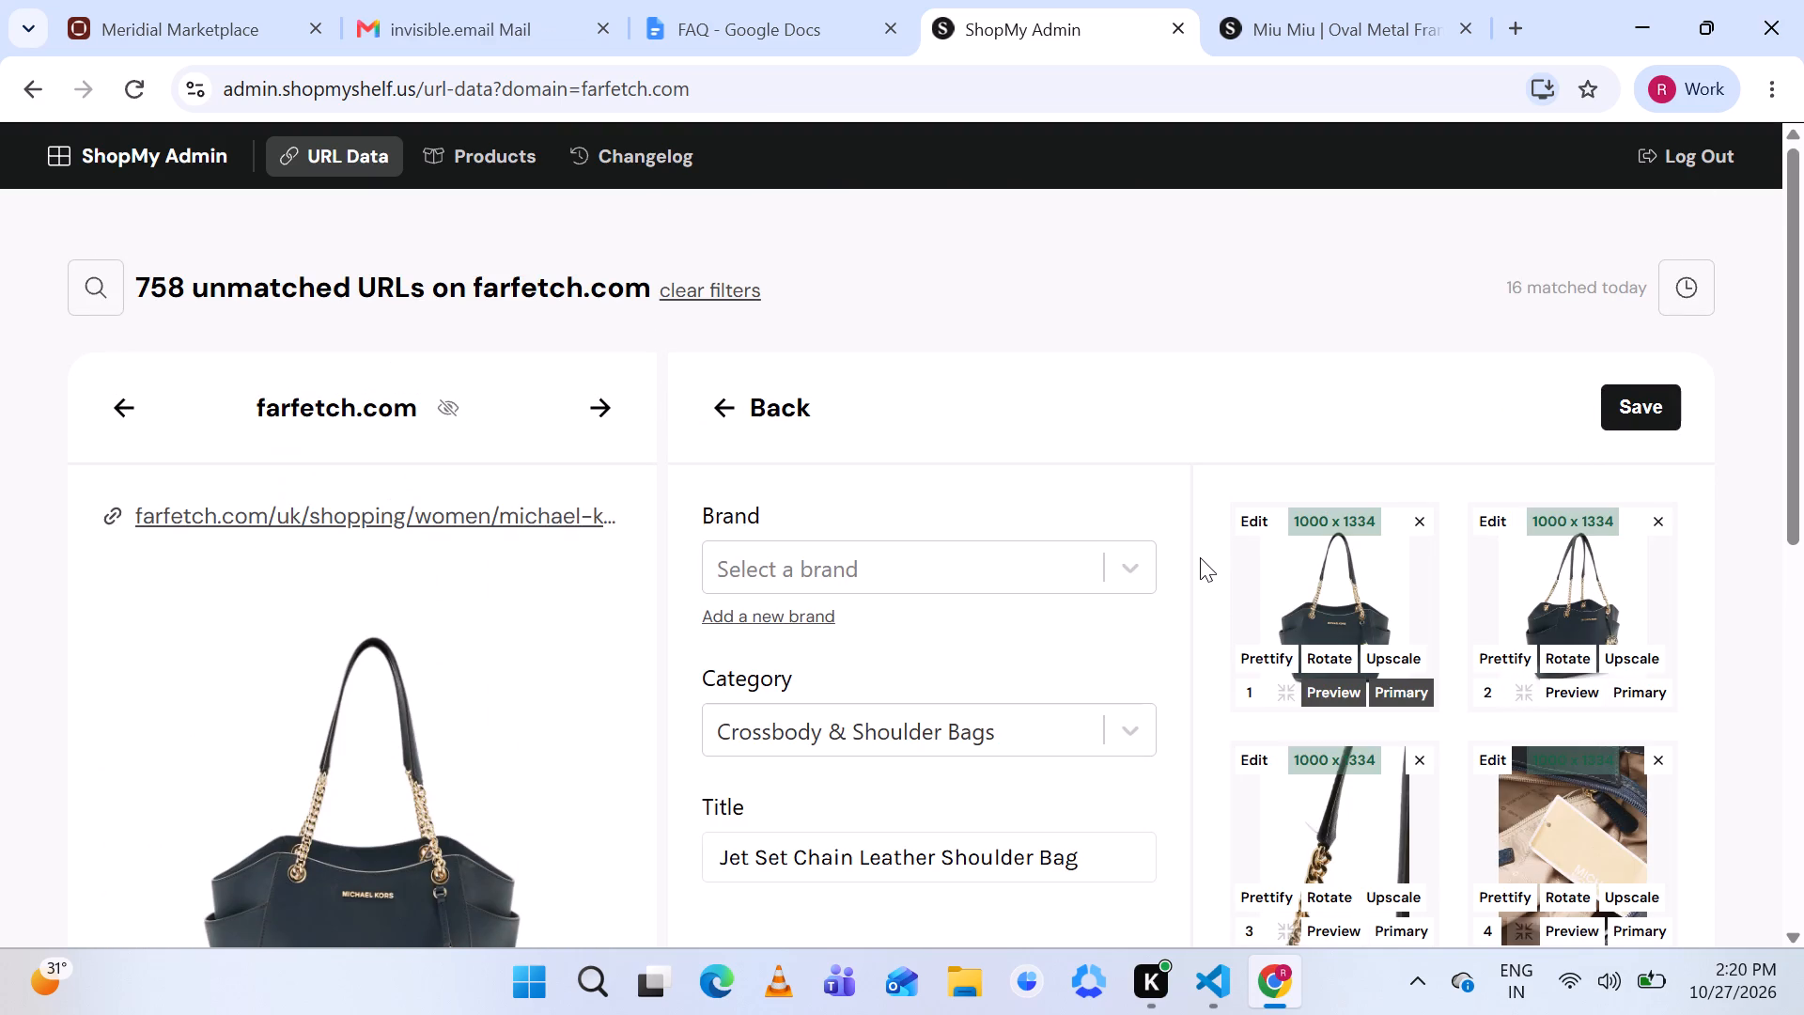
Check the new product's prefilled details and images, and search for its brand with "Michael".
{"action": "scroll", "coordinate": [962, 560], "scroll_direction": "down", "scroll_amount": 2}
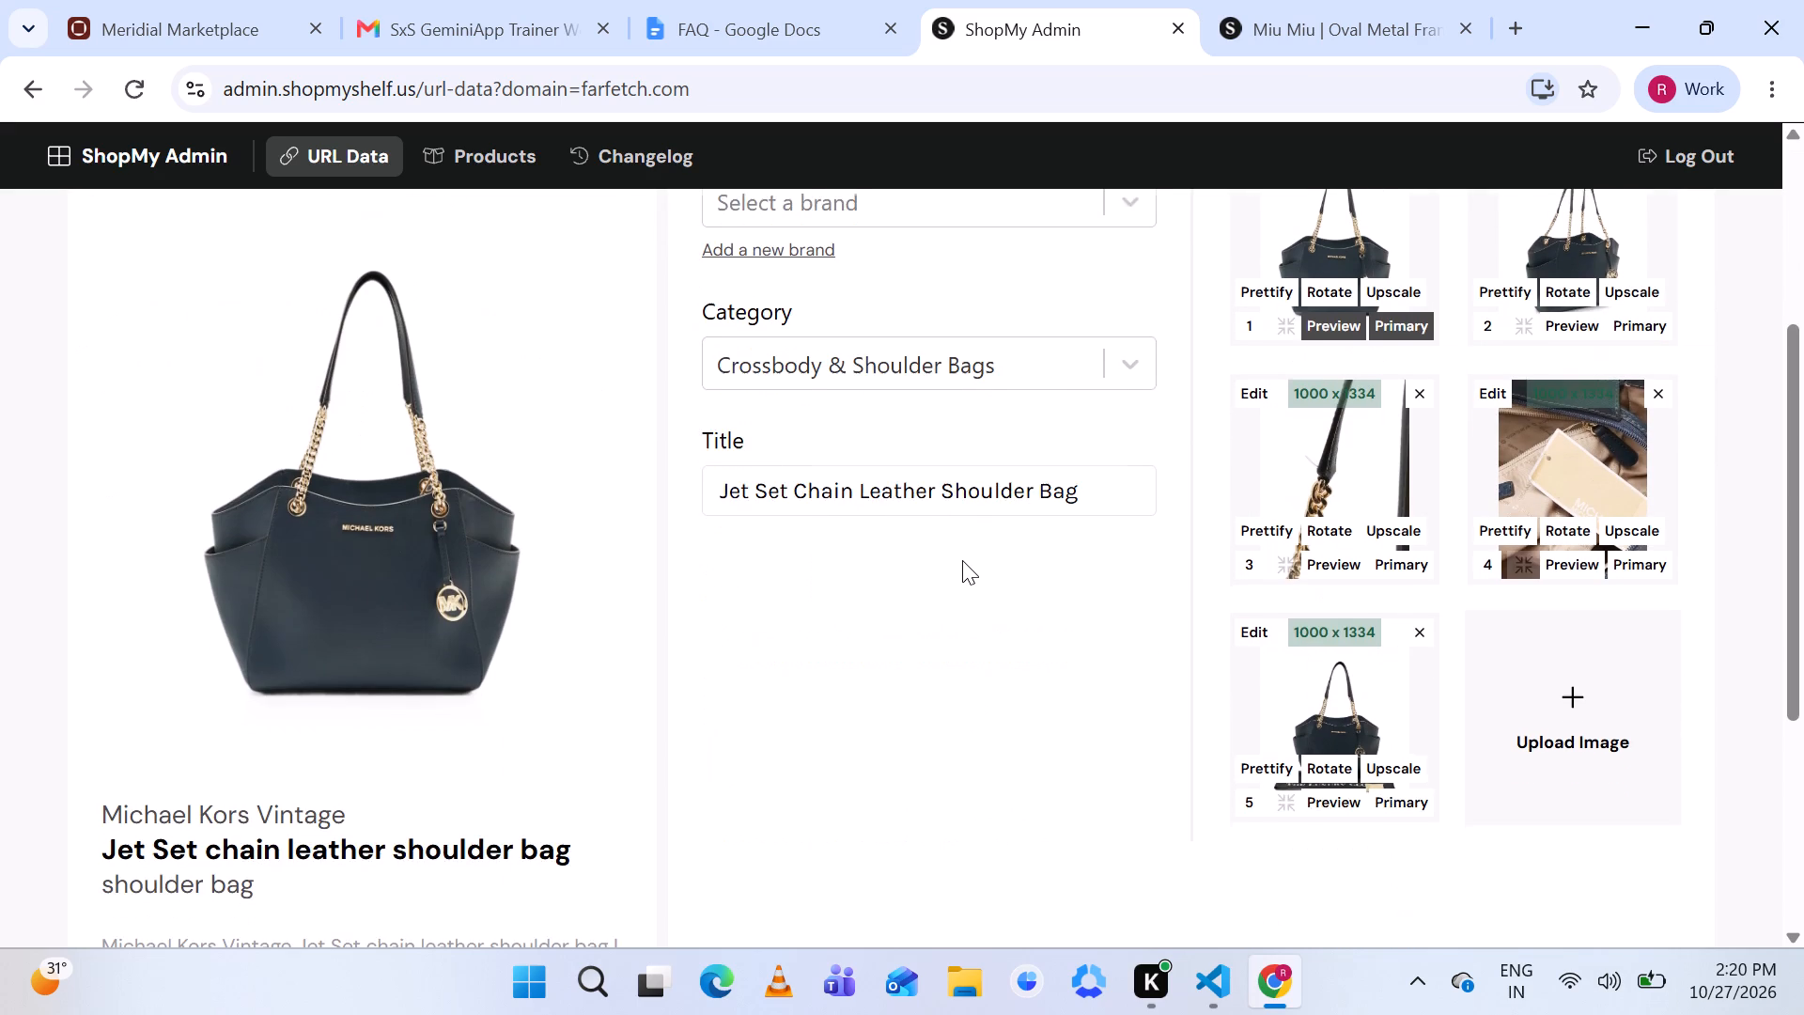
{"action": "scroll", "coordinate": [962, 560], "scroll_direction": "down", "scroll_amount": 1}
{"action": "scroll", "coordinate": [962, 560], "scroll_direction": "up", "scroll_amount": 1}
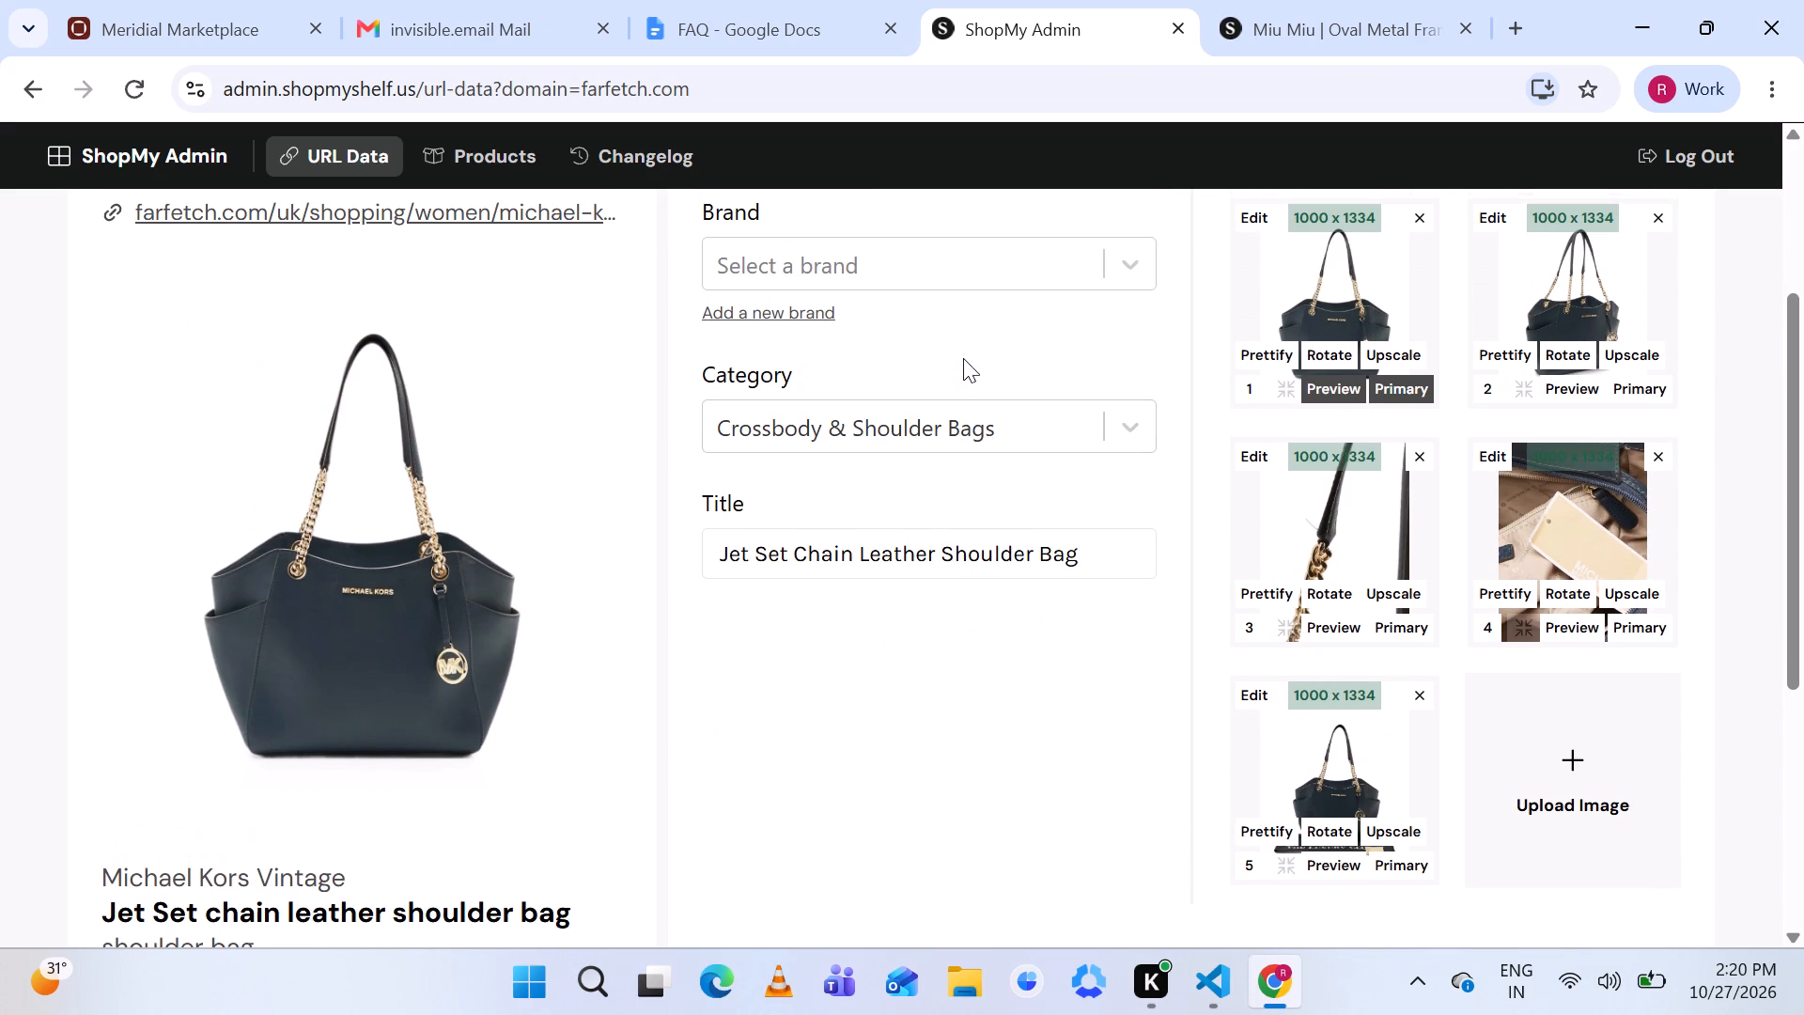
{"action": "left_click", "coordinate": [978, 242]}
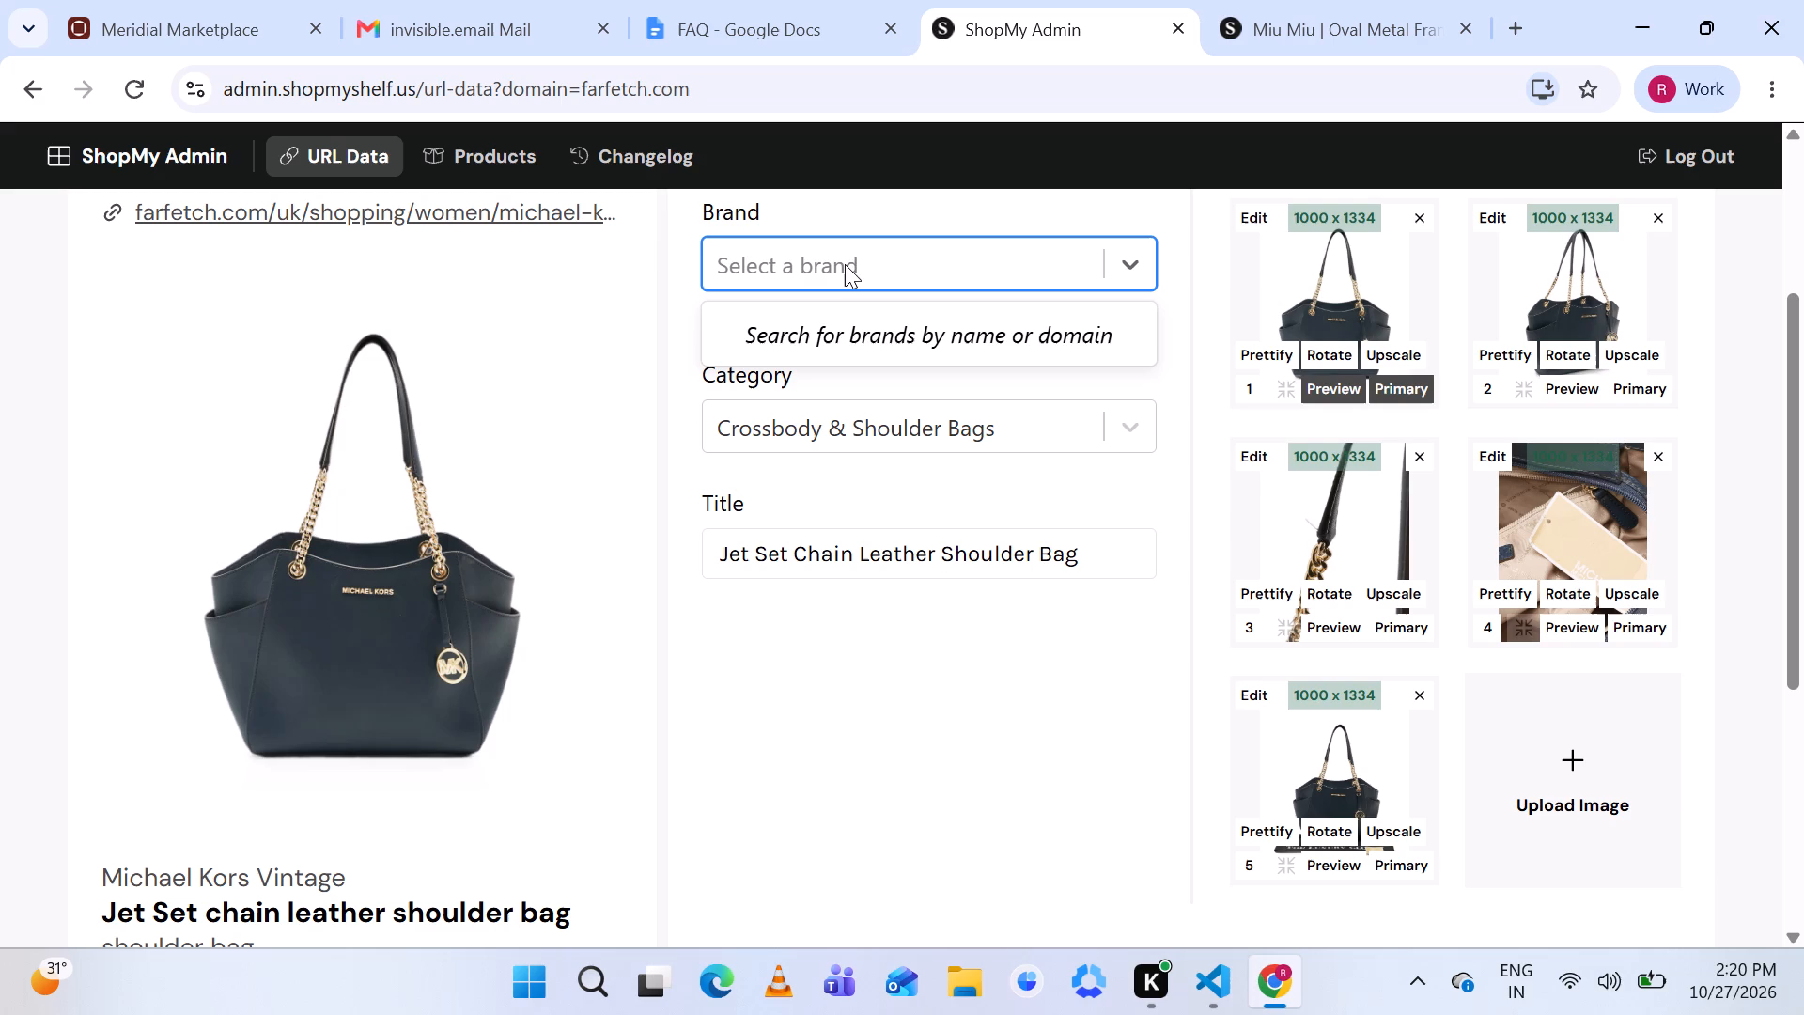
{"action": "type", "text": "Mi"}
{"action": "type", "text": "ch"}
{"action": "type", "text": "ael"}
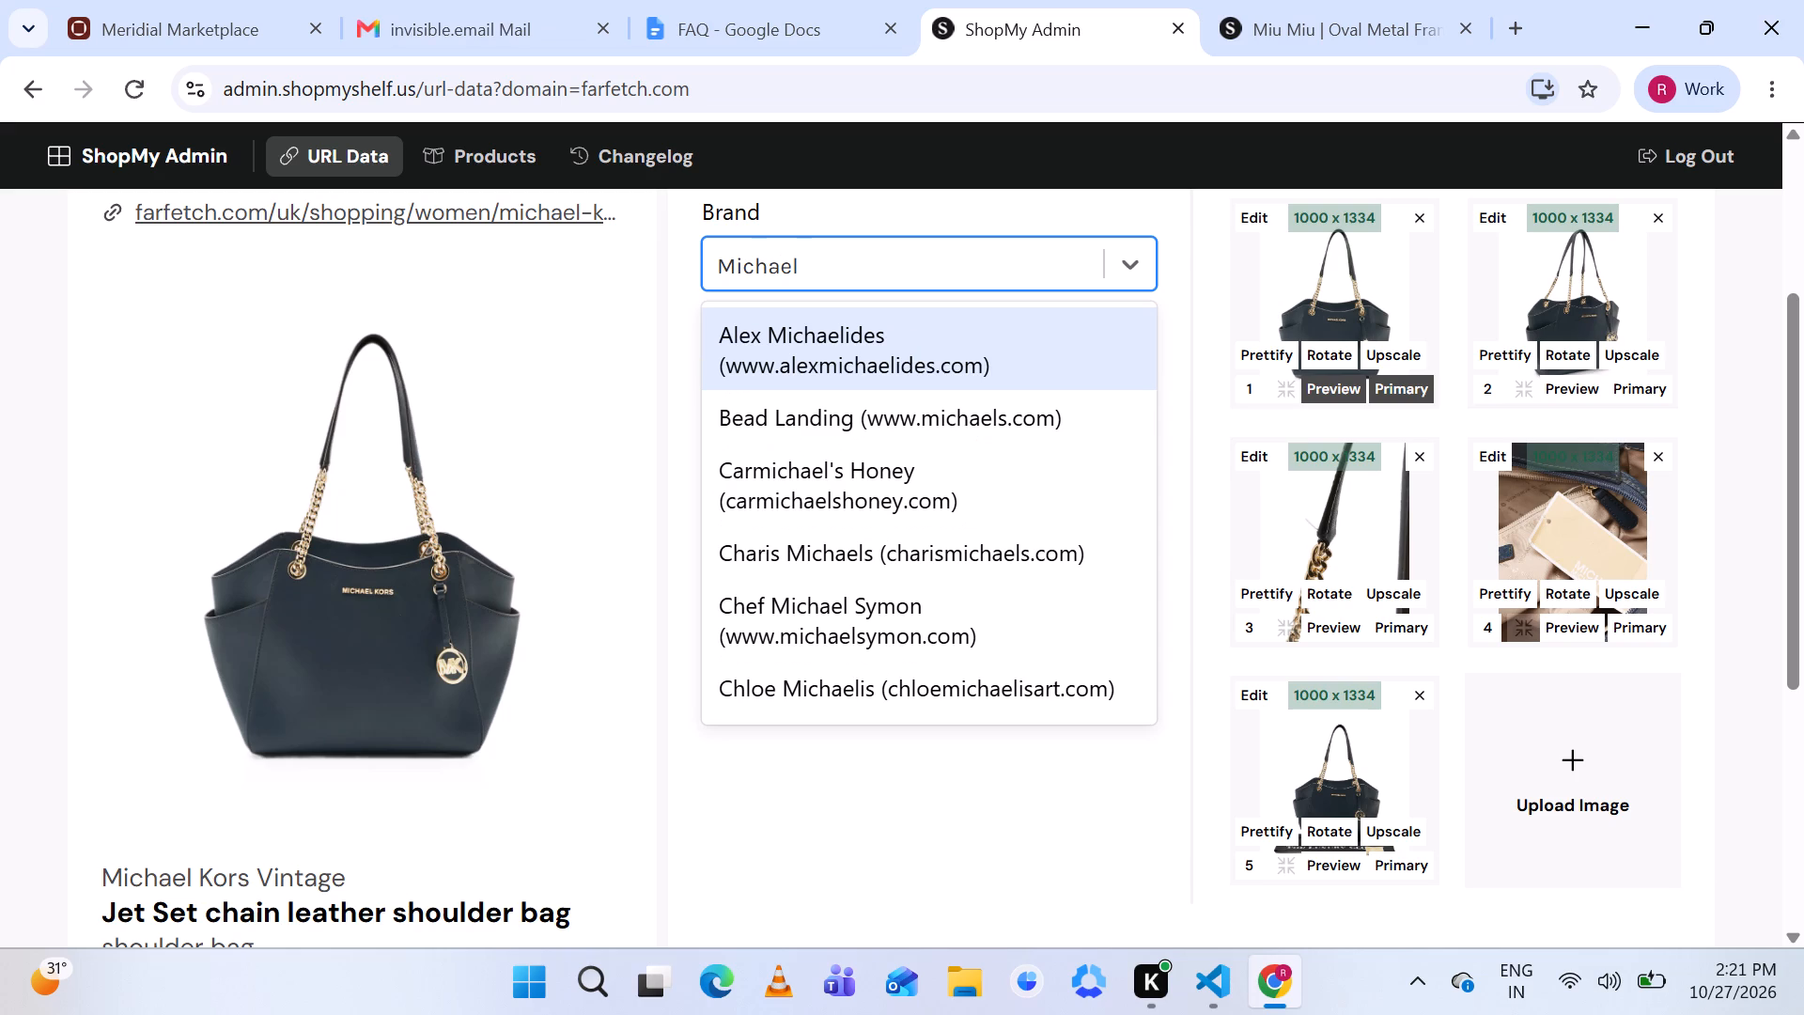
{"action": "scroll", "coordinate": [858, 408], "scroll_direction": "down", "scroll_amount": 1}
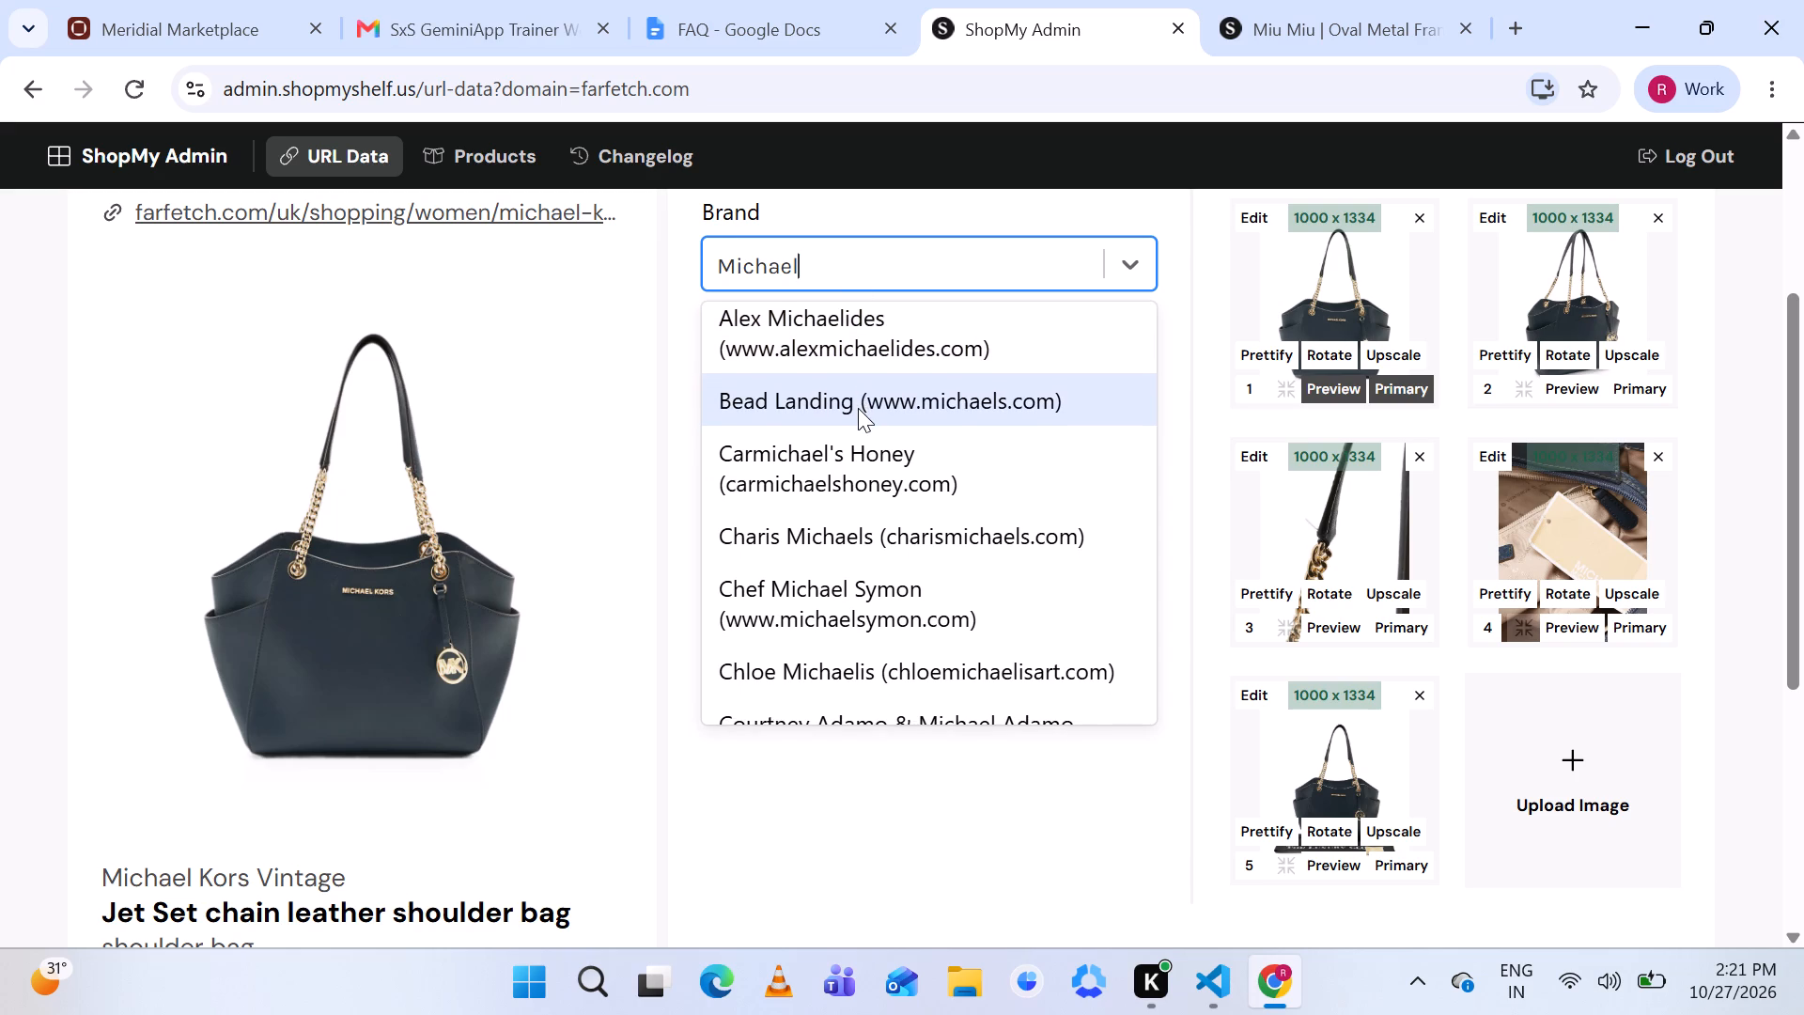
{"action": "scroll", "coordinate": [858, 408], "scroll_direction": "down", "scroll_amount": 1}
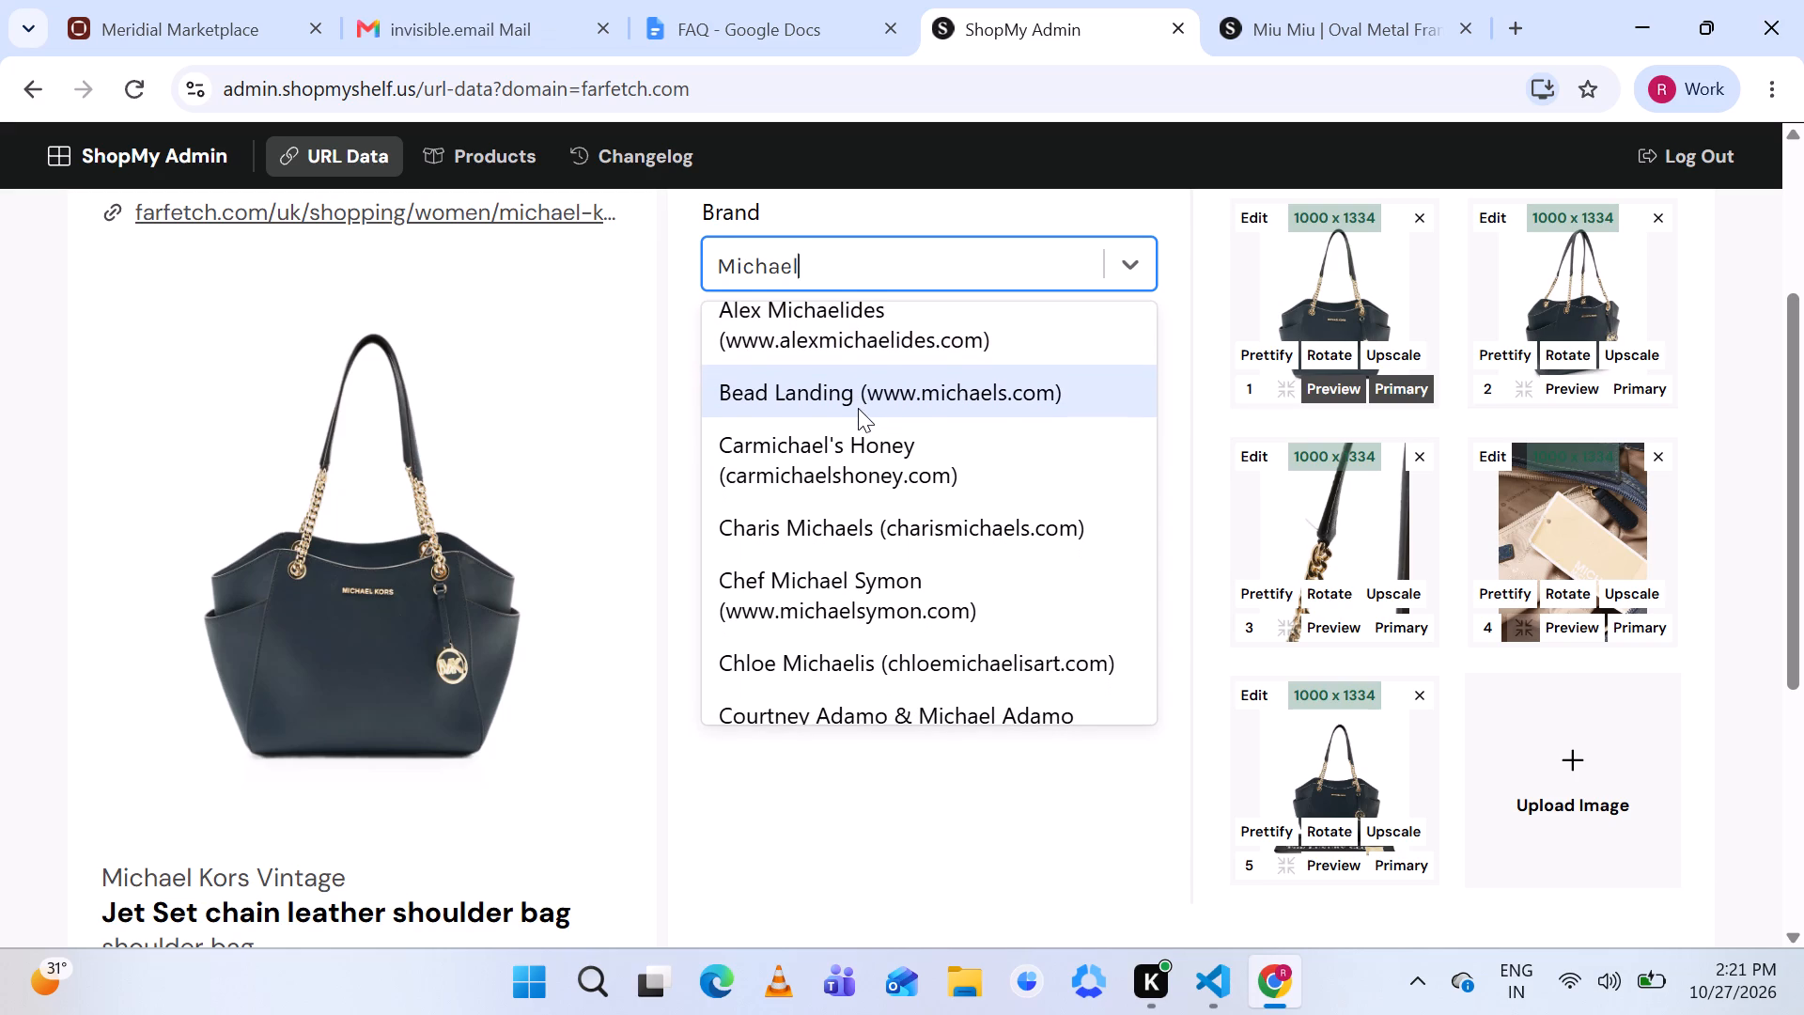
{"action": "scroll", "coordinate": [858, 408], "scroll_direction": "down", "scroll_amount": 1}
{"action": "scroll", "coordinate": [858, 408], "scroll_direction": "up", "scroll_amount": 1}
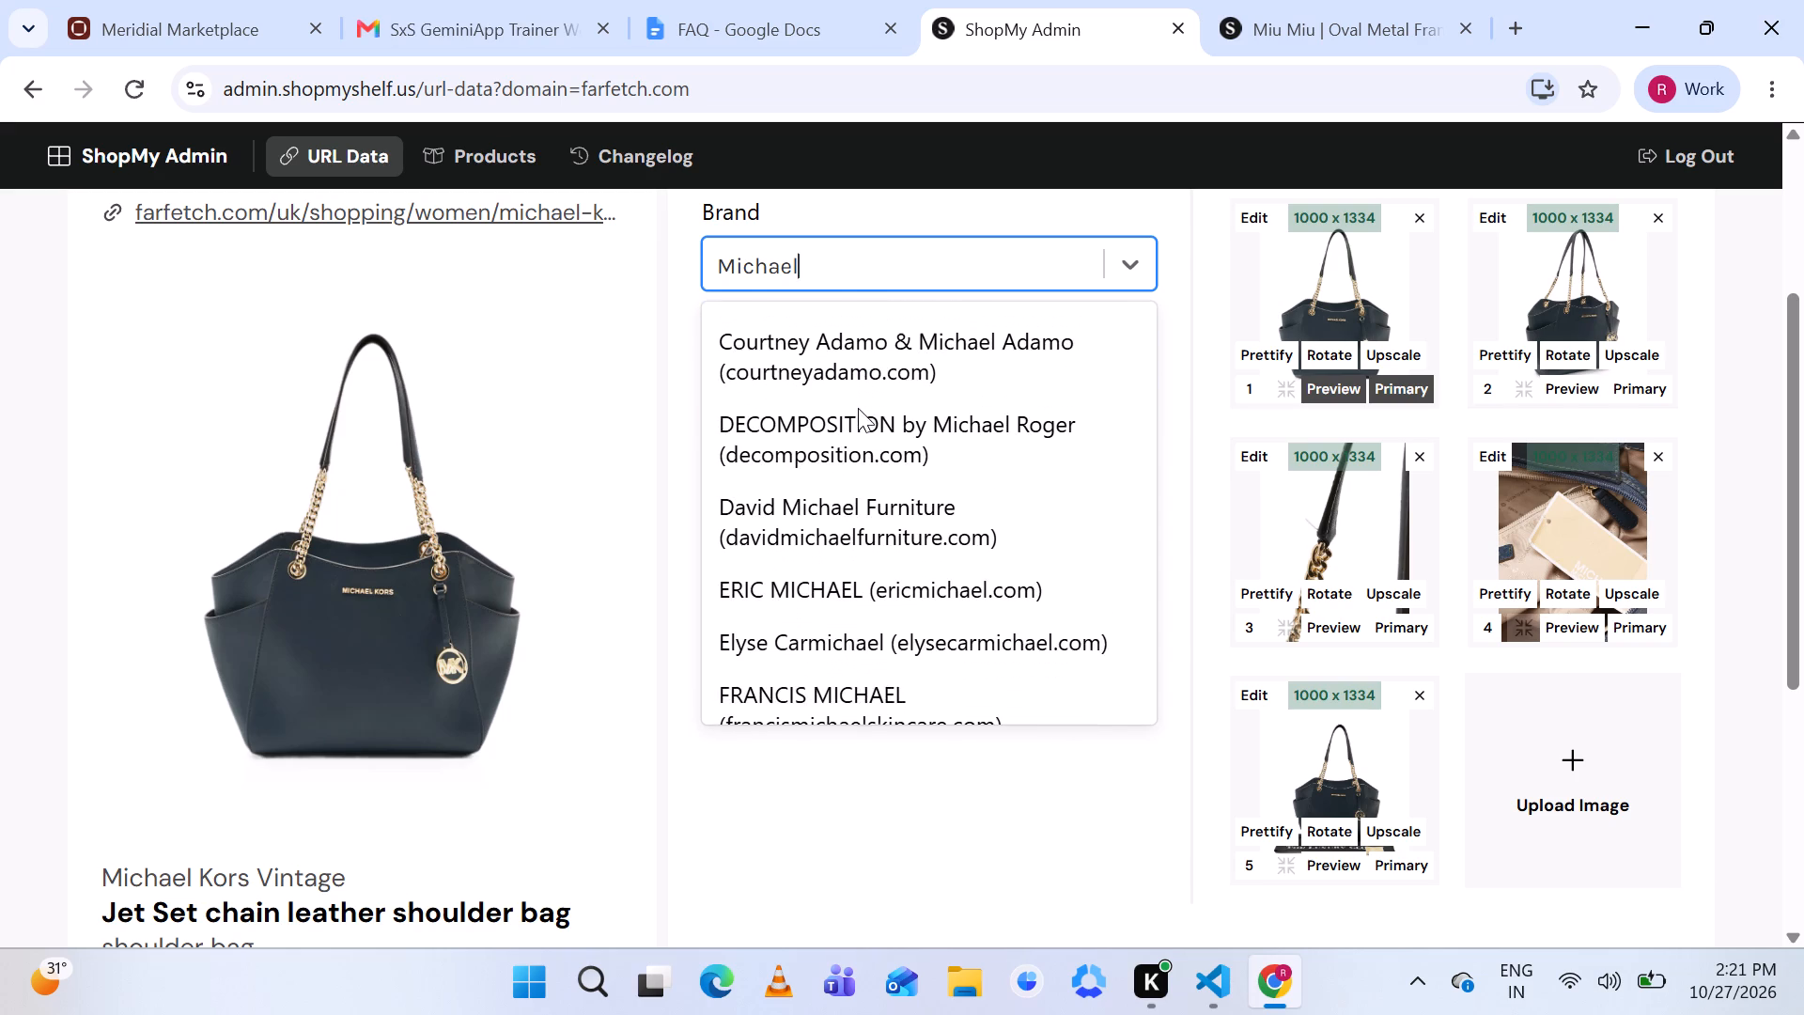
{"action": "scroll", "coordinate": [858, 408], "scroll_direction": "up", "scroll_amount": 1}
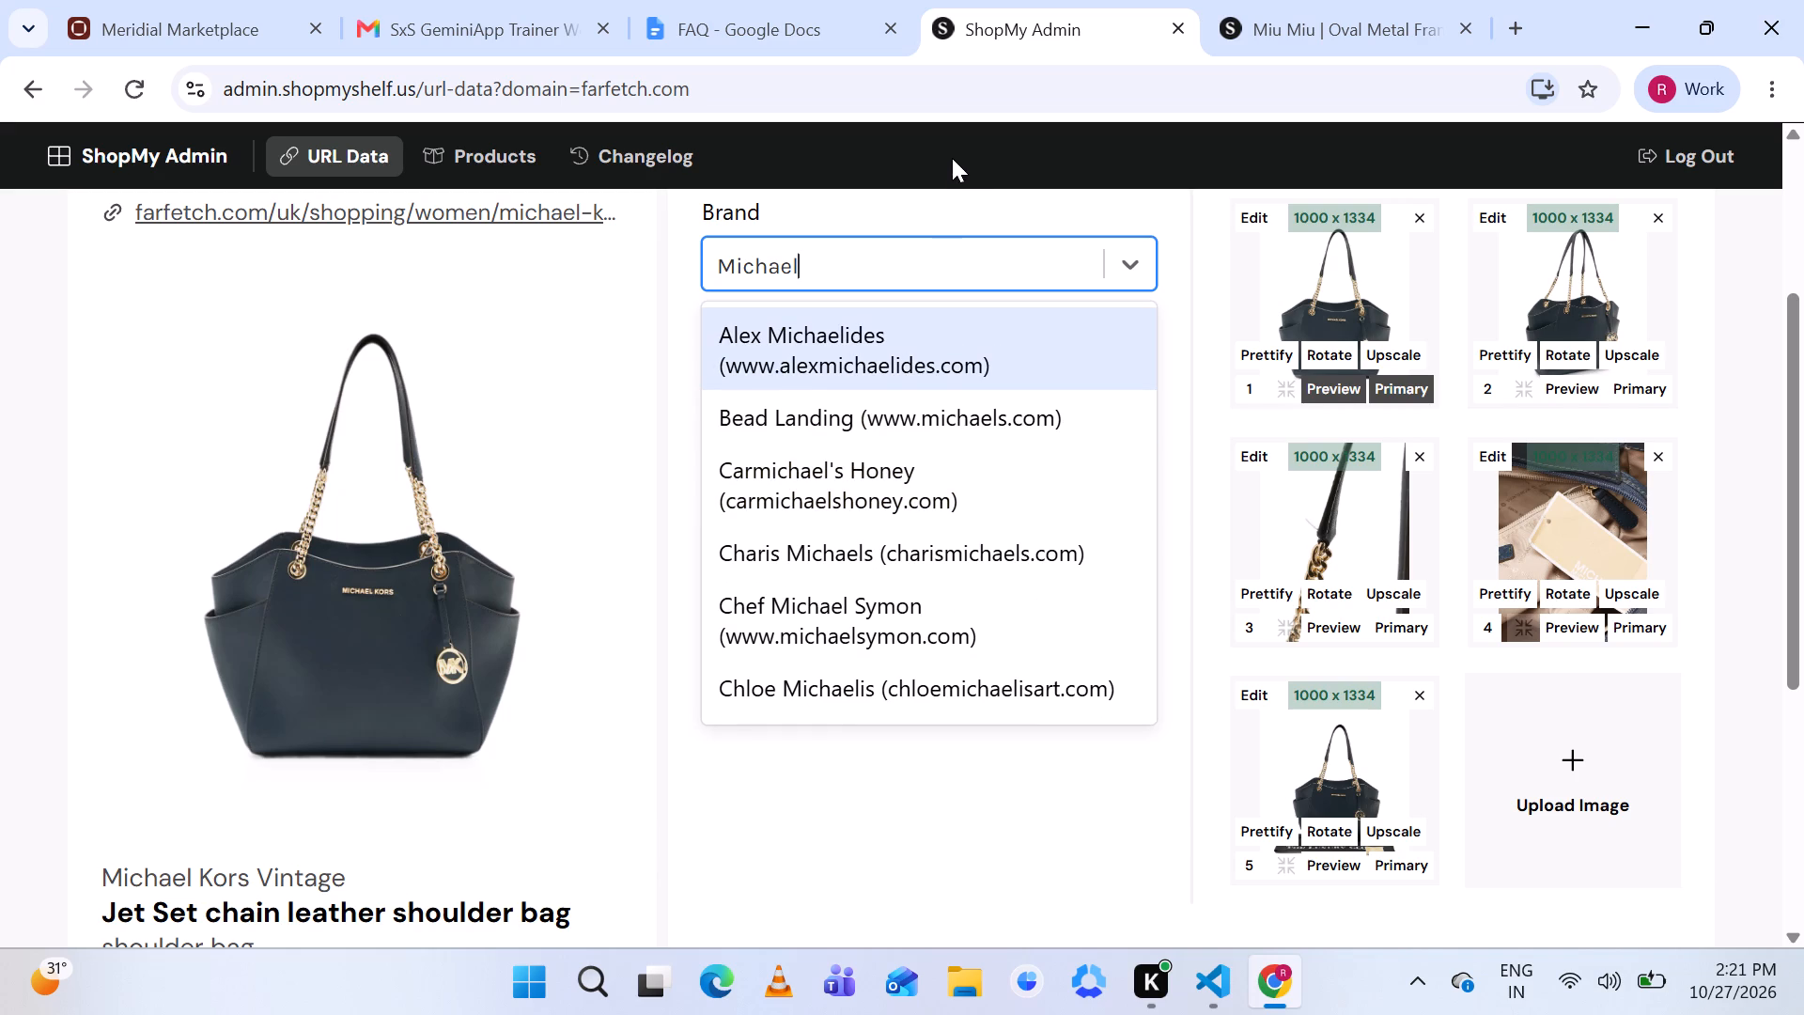
Narrow the brand search to "Michael kors" and look through the matching brand entries.
{"action": "key", "text": "space"}
{"action": "type", "text": "ko"}
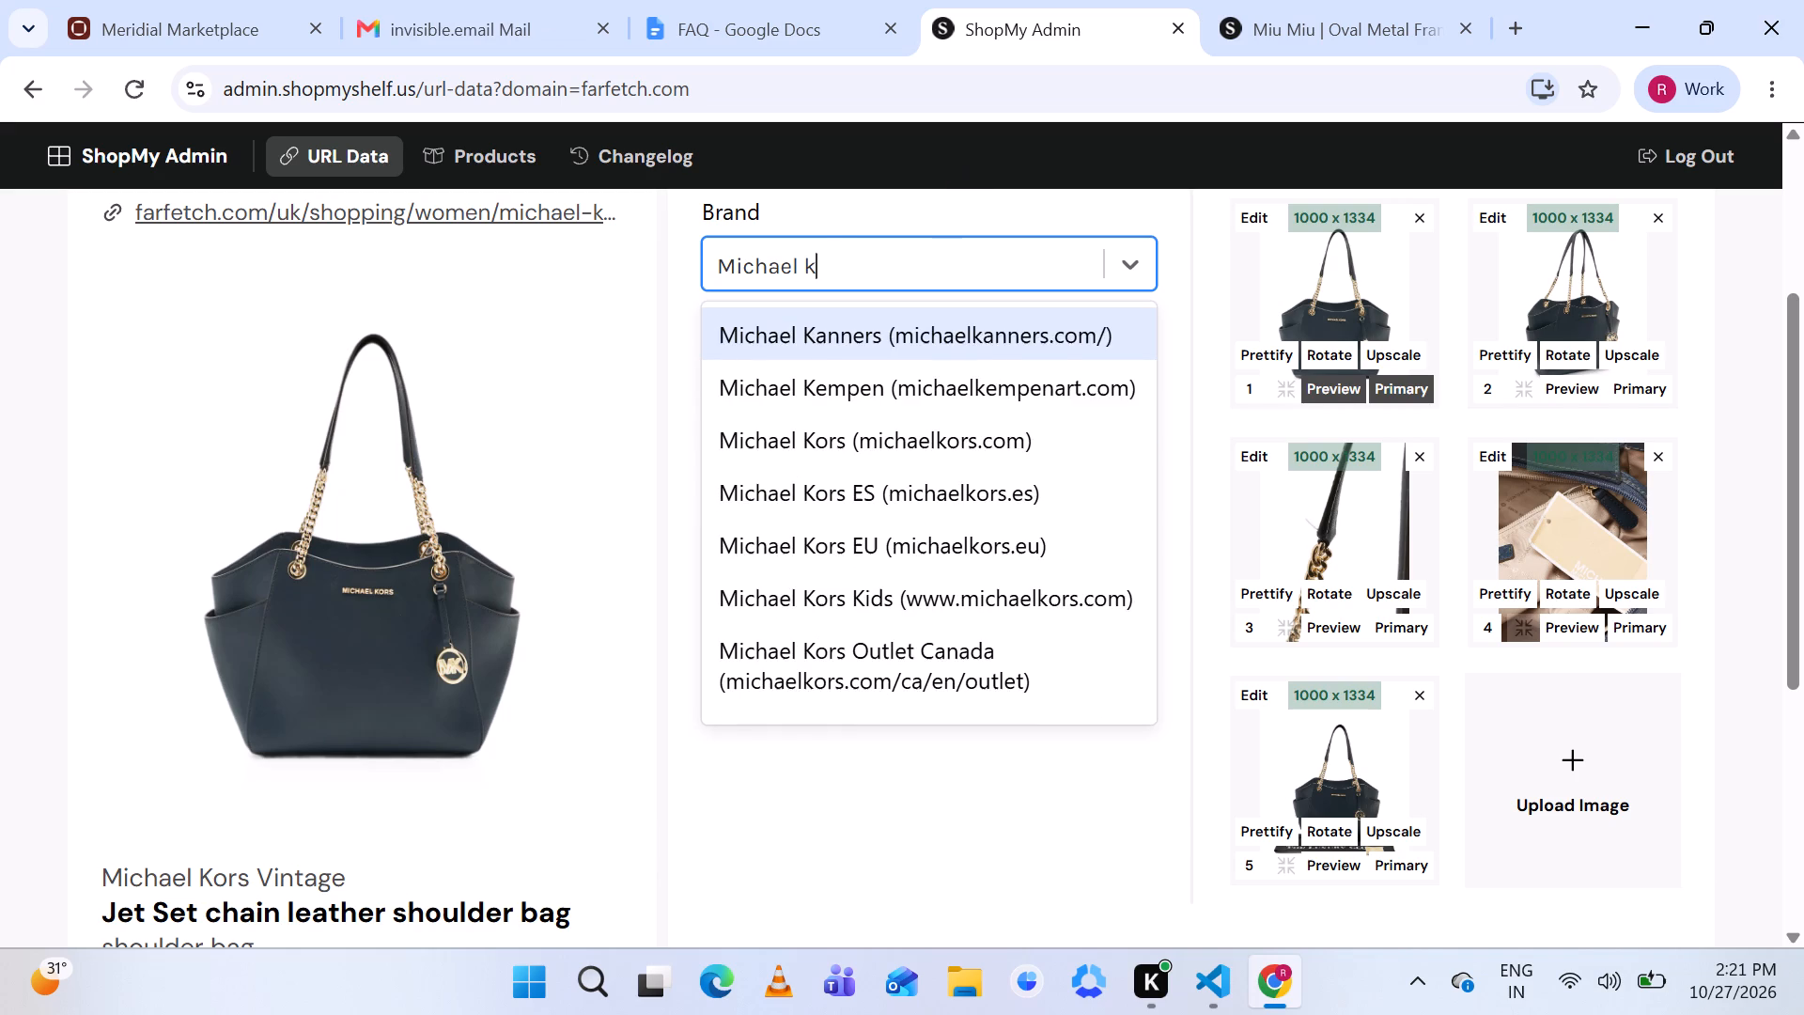
{"action": "key", "text": "r"}
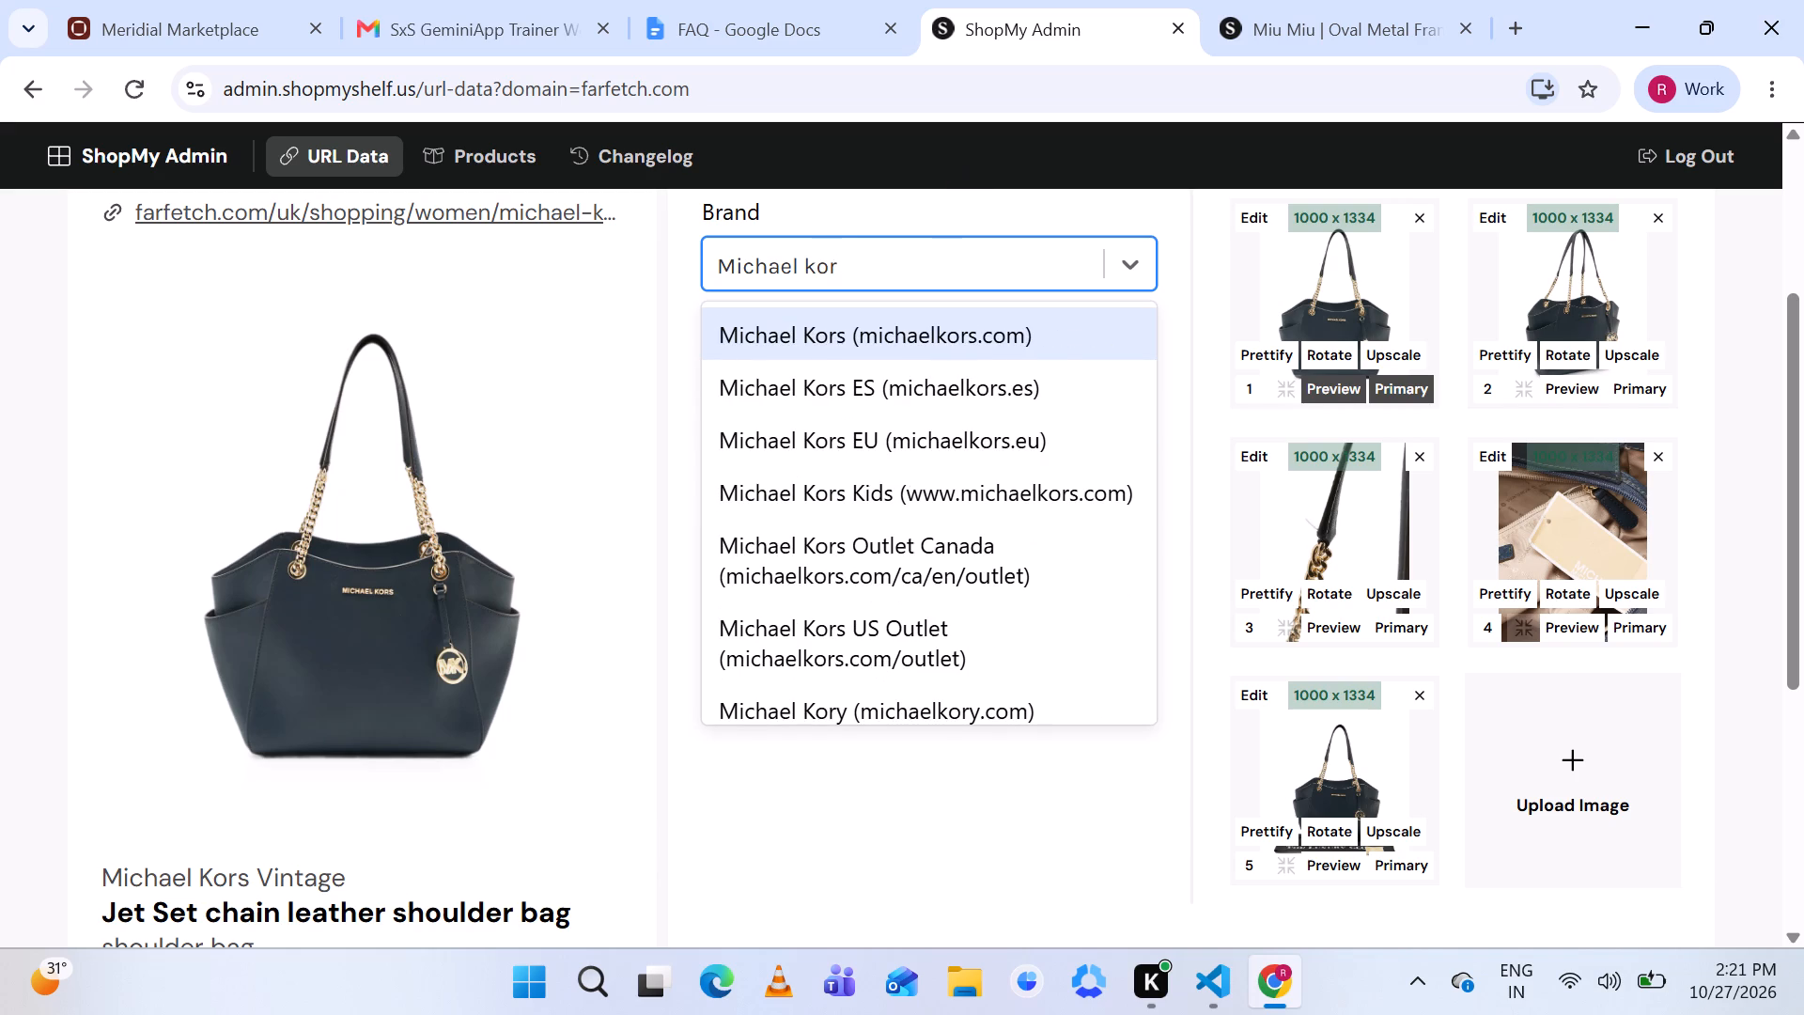
{"action": "key", "text": "s"}
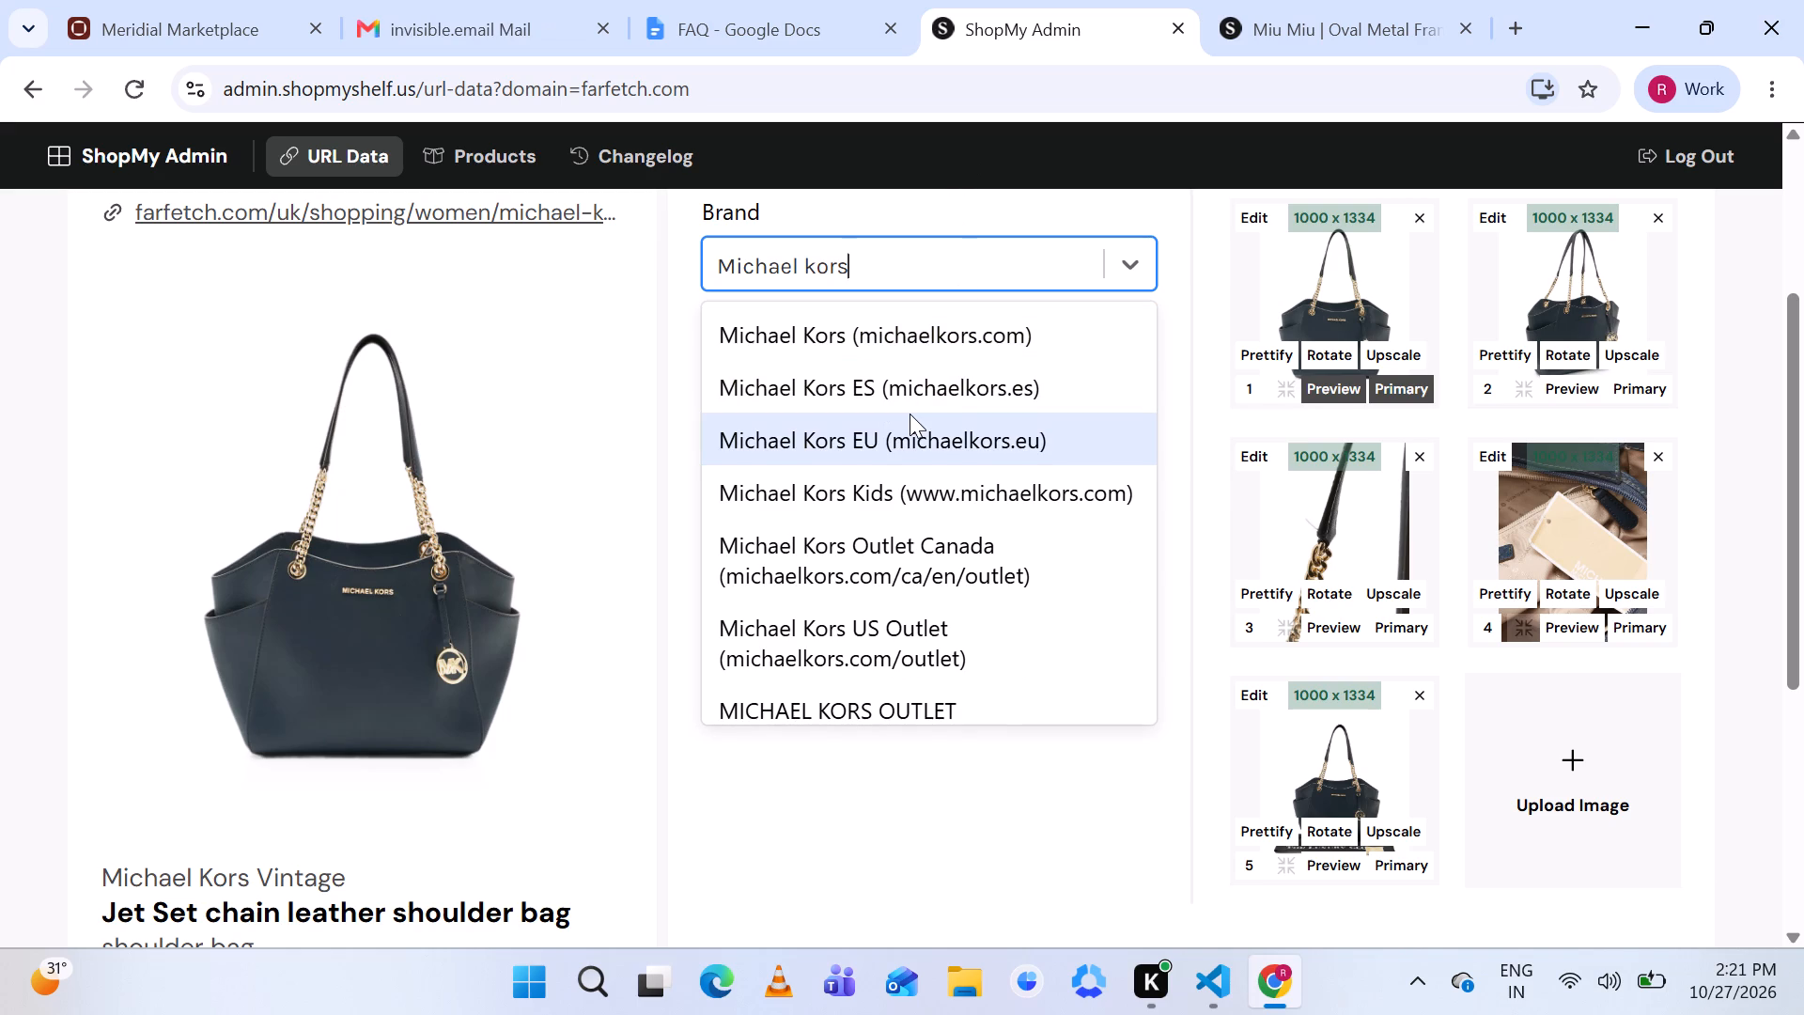
{"action": "scroll", "coordinate": [910, 414], "scroll_direction": "down", "scroll_amount": 2}
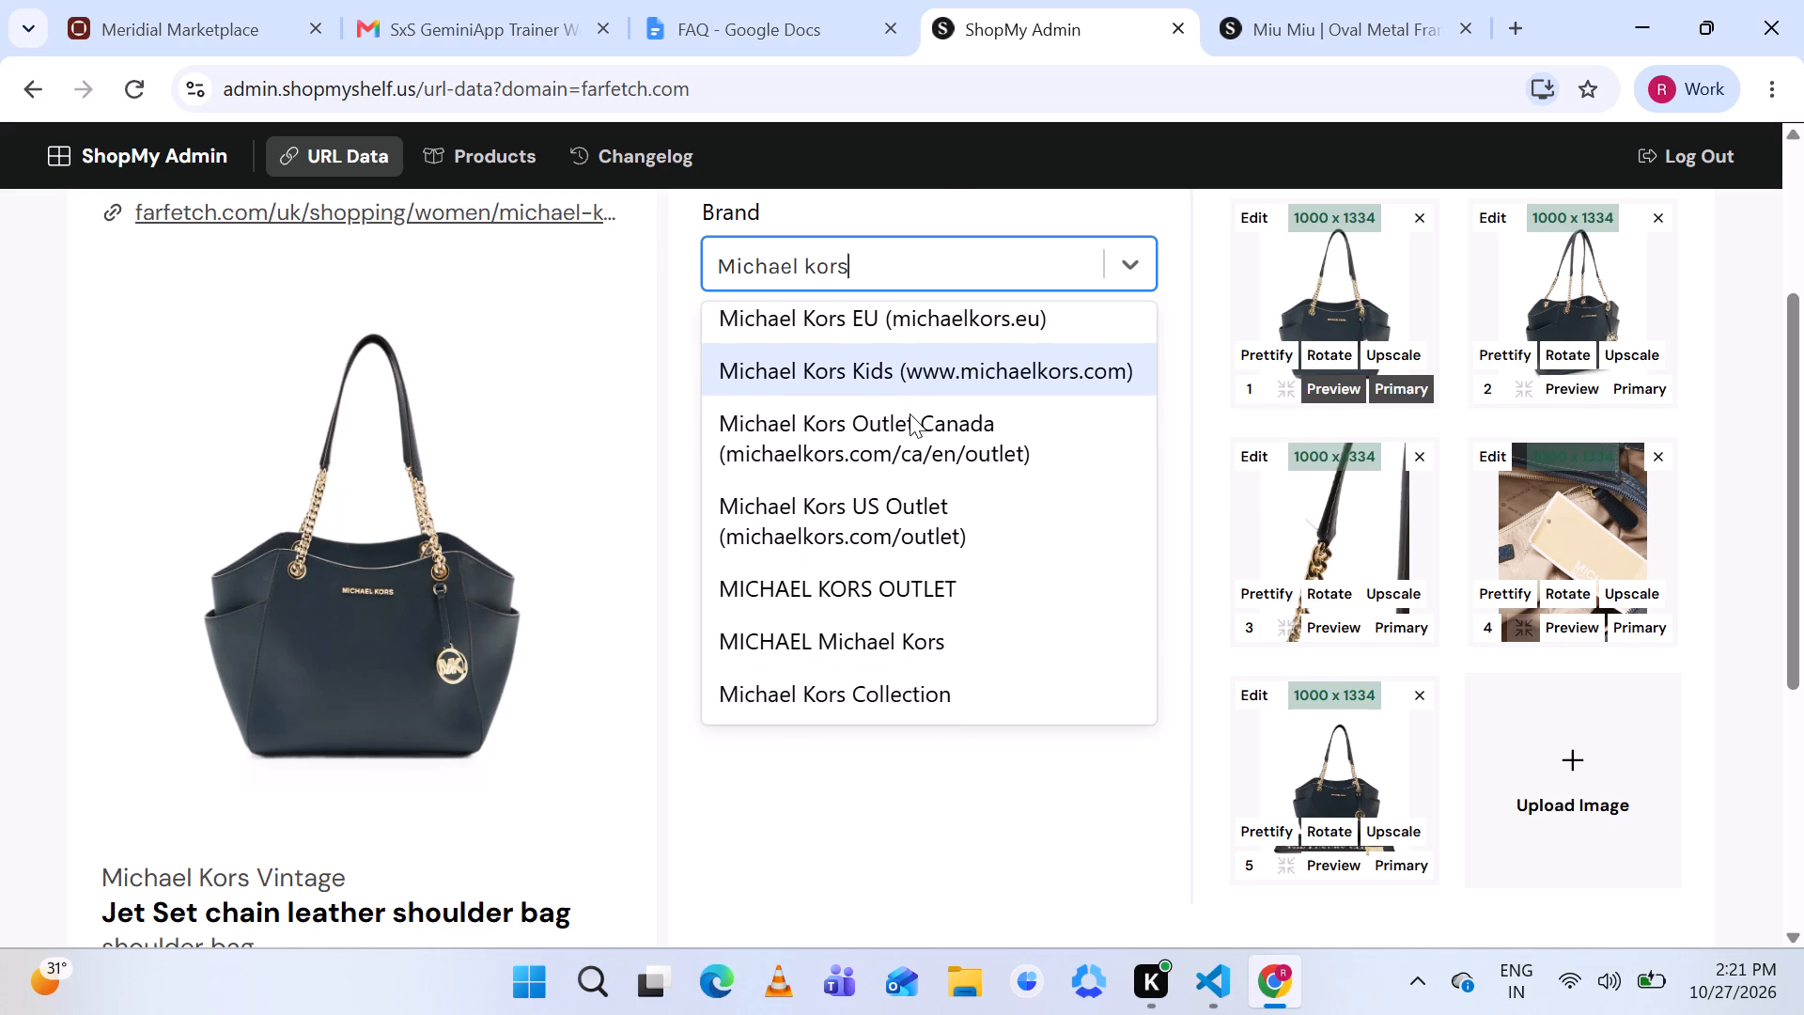
{"action": "scroll", "coordinate": [910, 414], "scroll_direction": "down", "scroll_amount": 1}
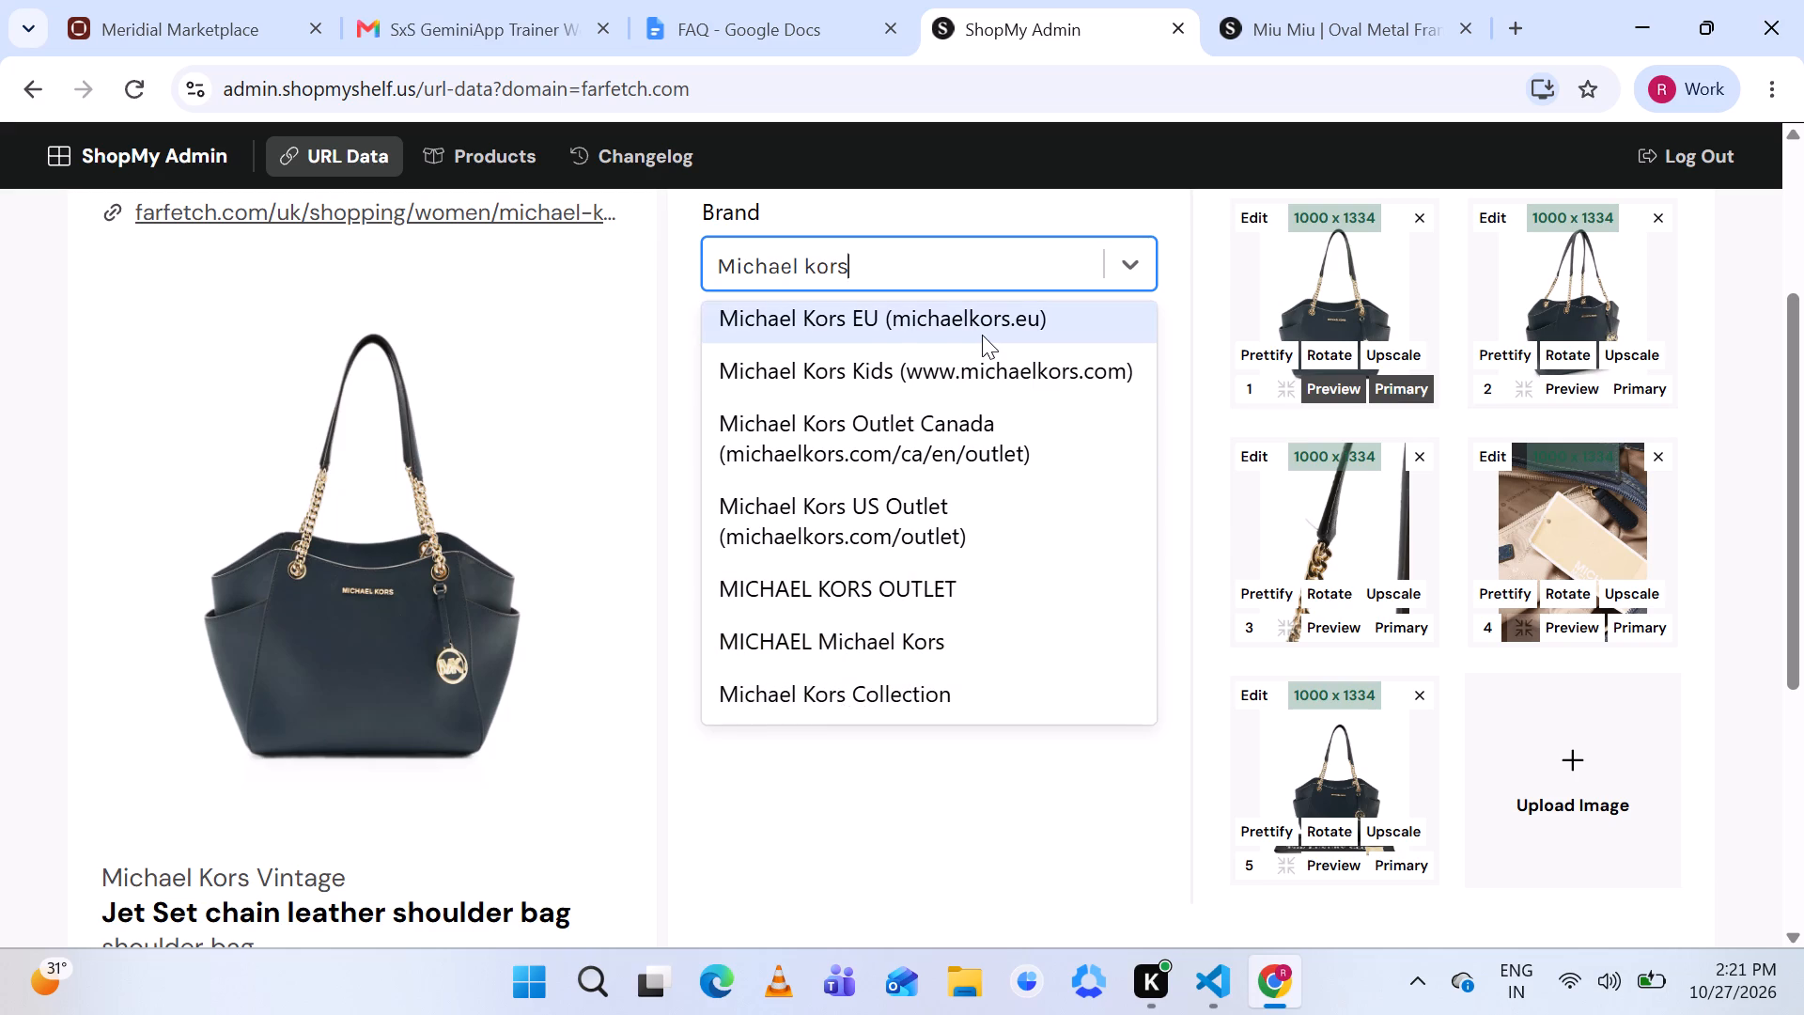
{"action": "scroll", "coordinate": [886, 443], "scroll_direction": "up", "scroll_amount": 1}
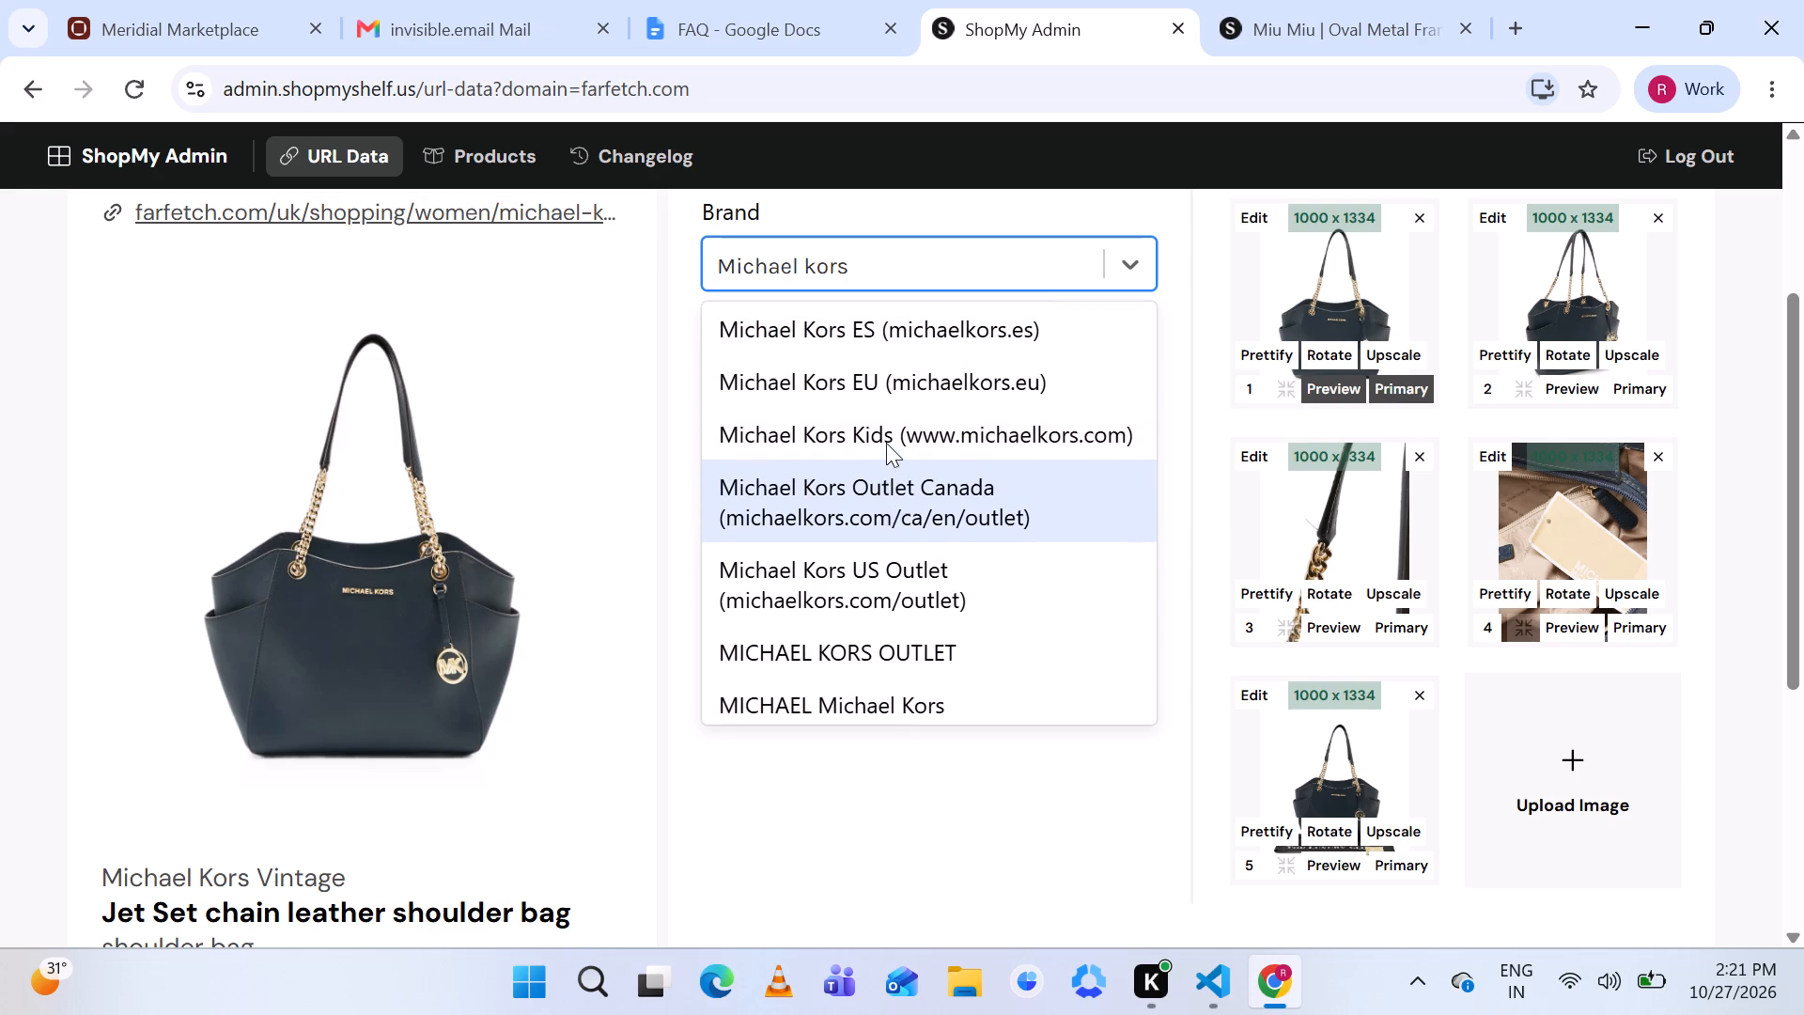
{"action": "scroll", "coordinate": [886, 443], "scroll_direction": "up", "scroll_amount": 1}
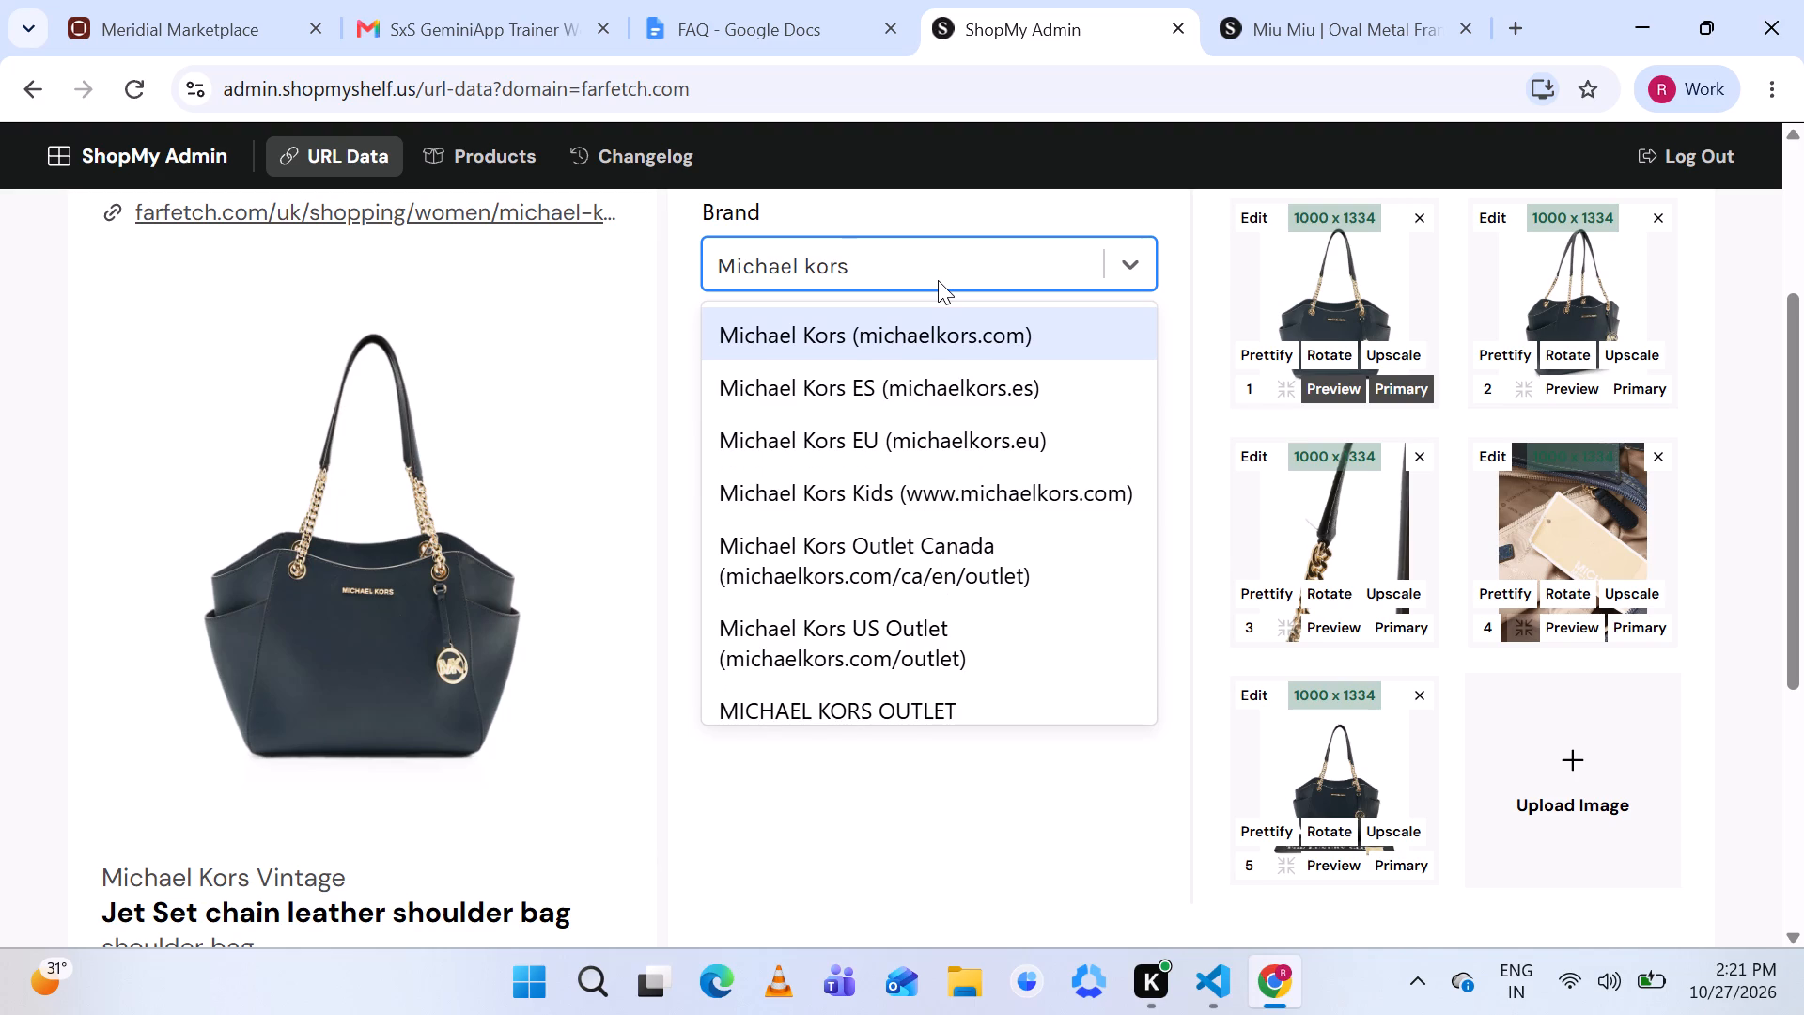
Extend the brand search to "Michael kors vi" to check for a Michael Kors Vintage entry, and return to "Michael kors".
{"action": "key", "text": "space"}
{"action": "type", "text": "vi"}
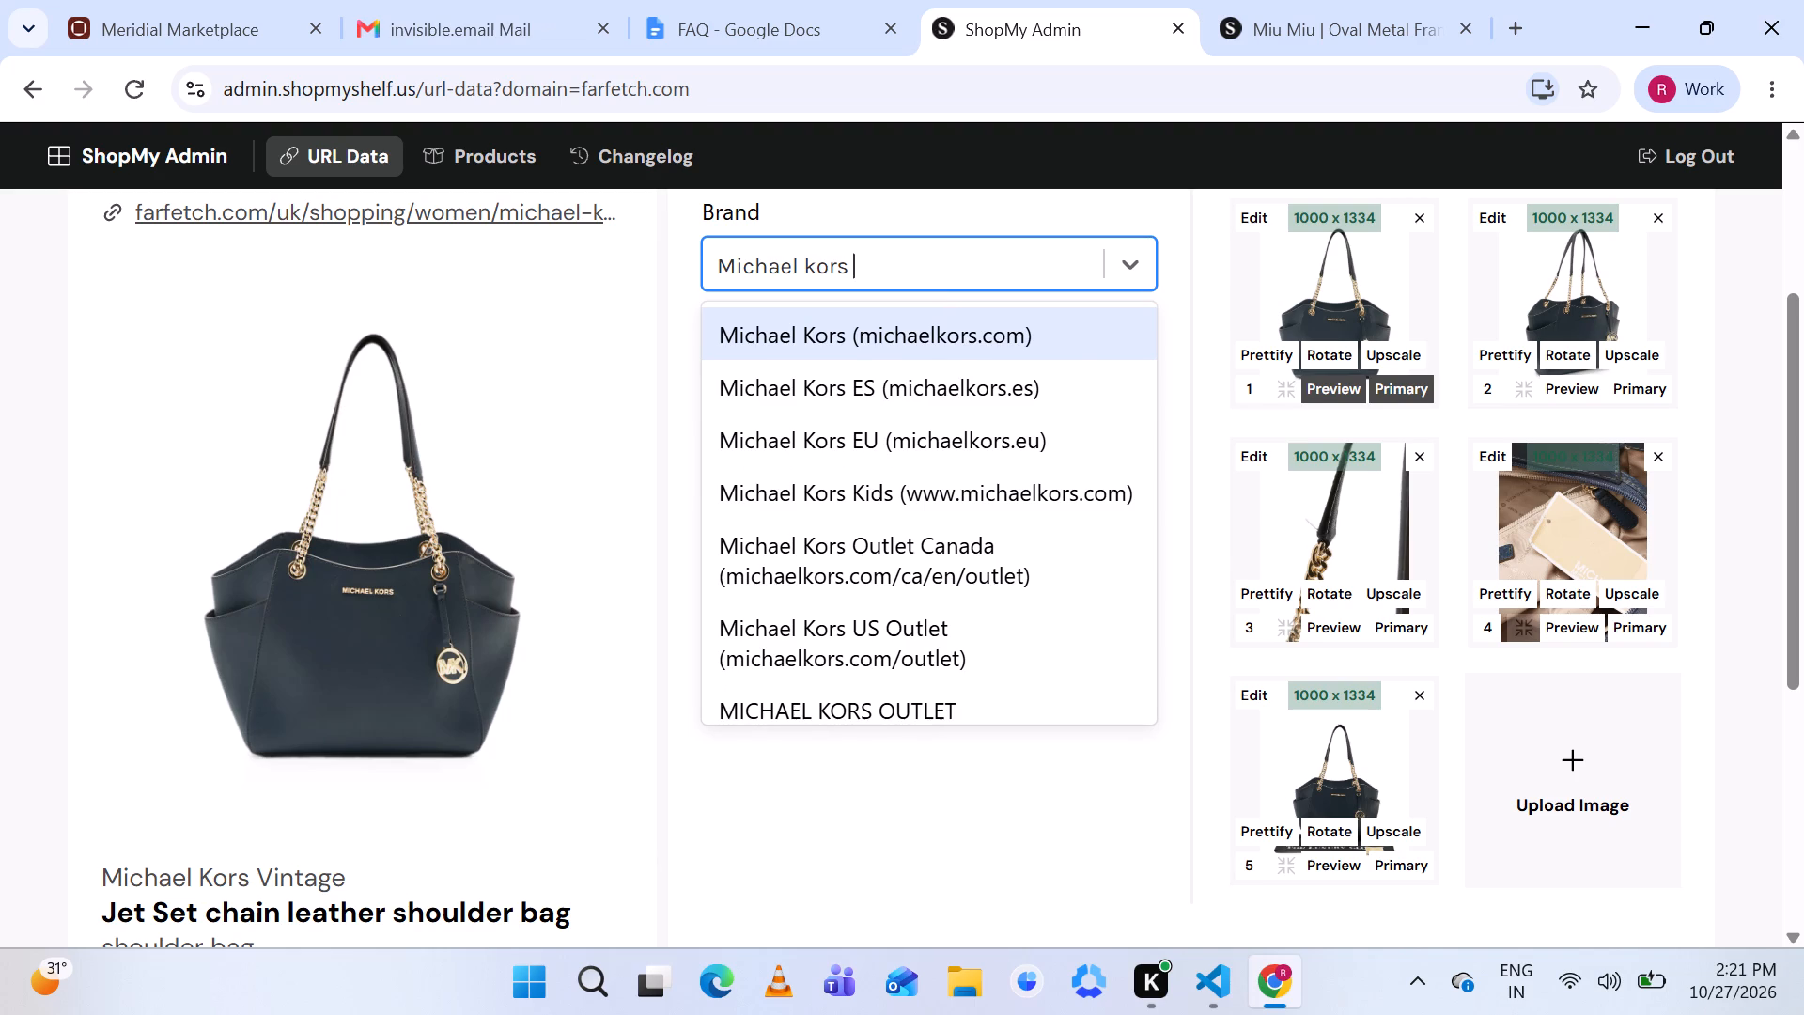
{"action": "key", "text": "BackSpace"}
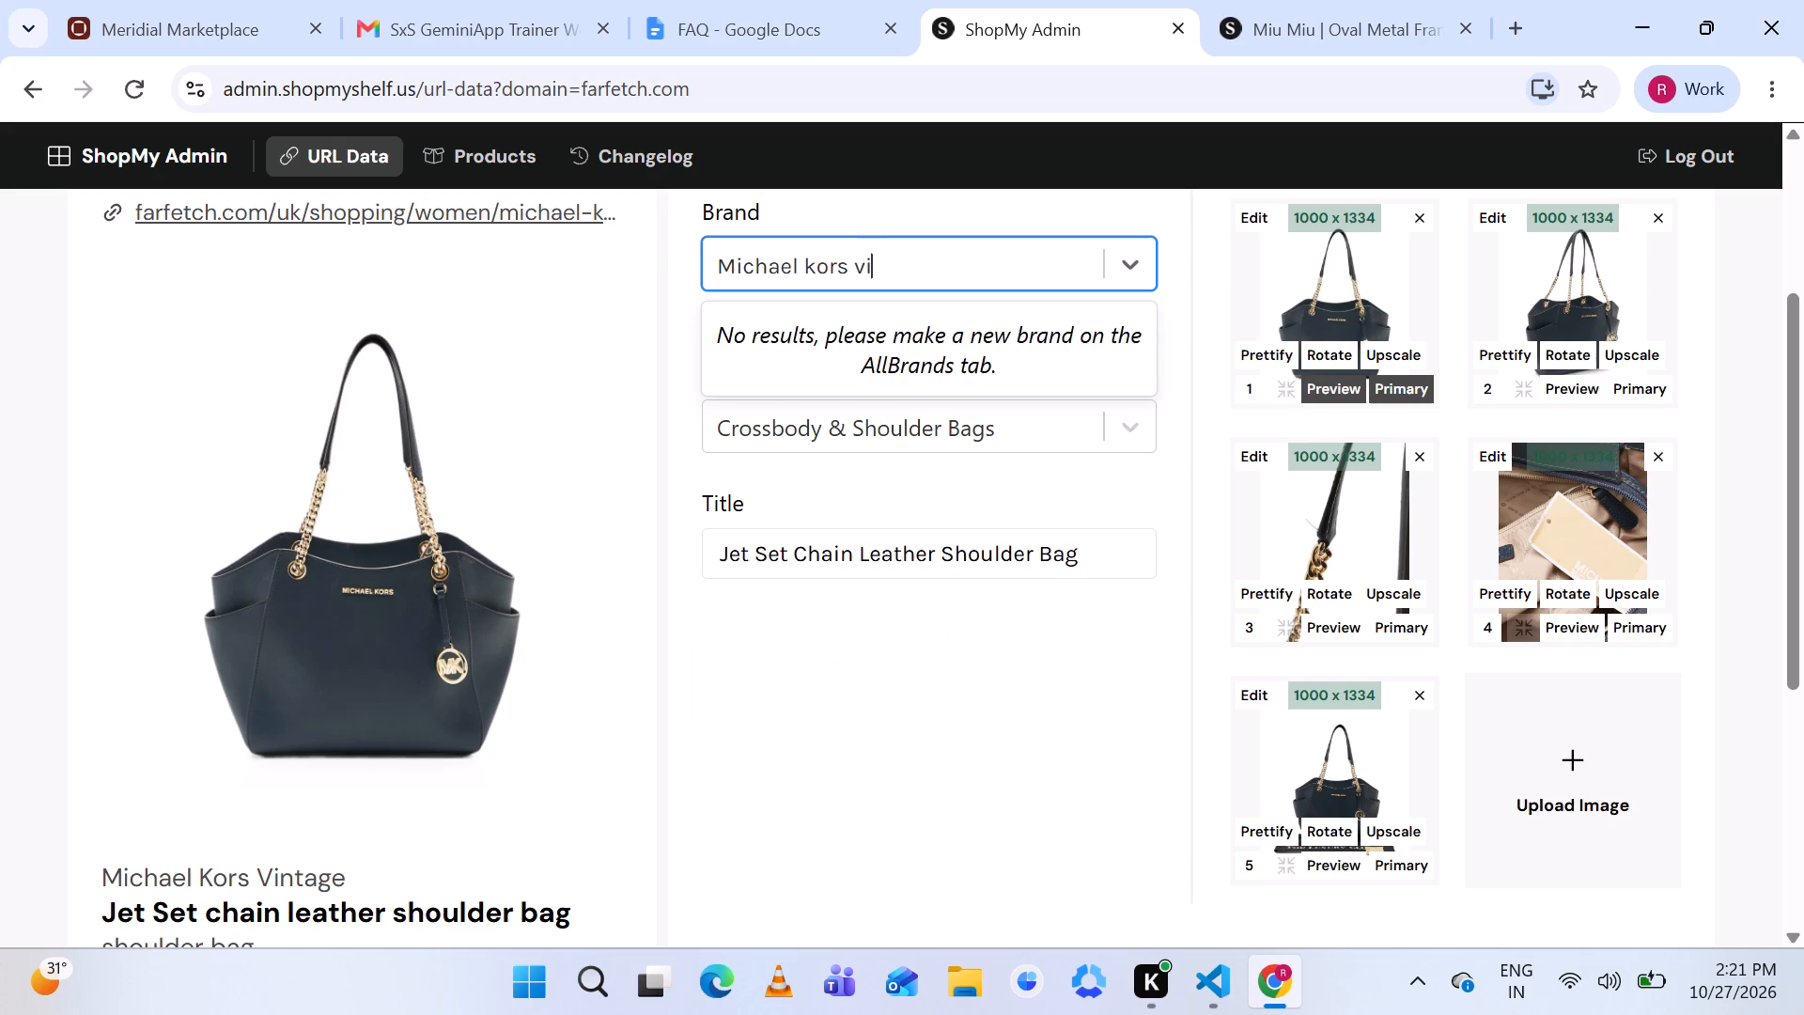
{"action": "key", "text": "BackSpace"}
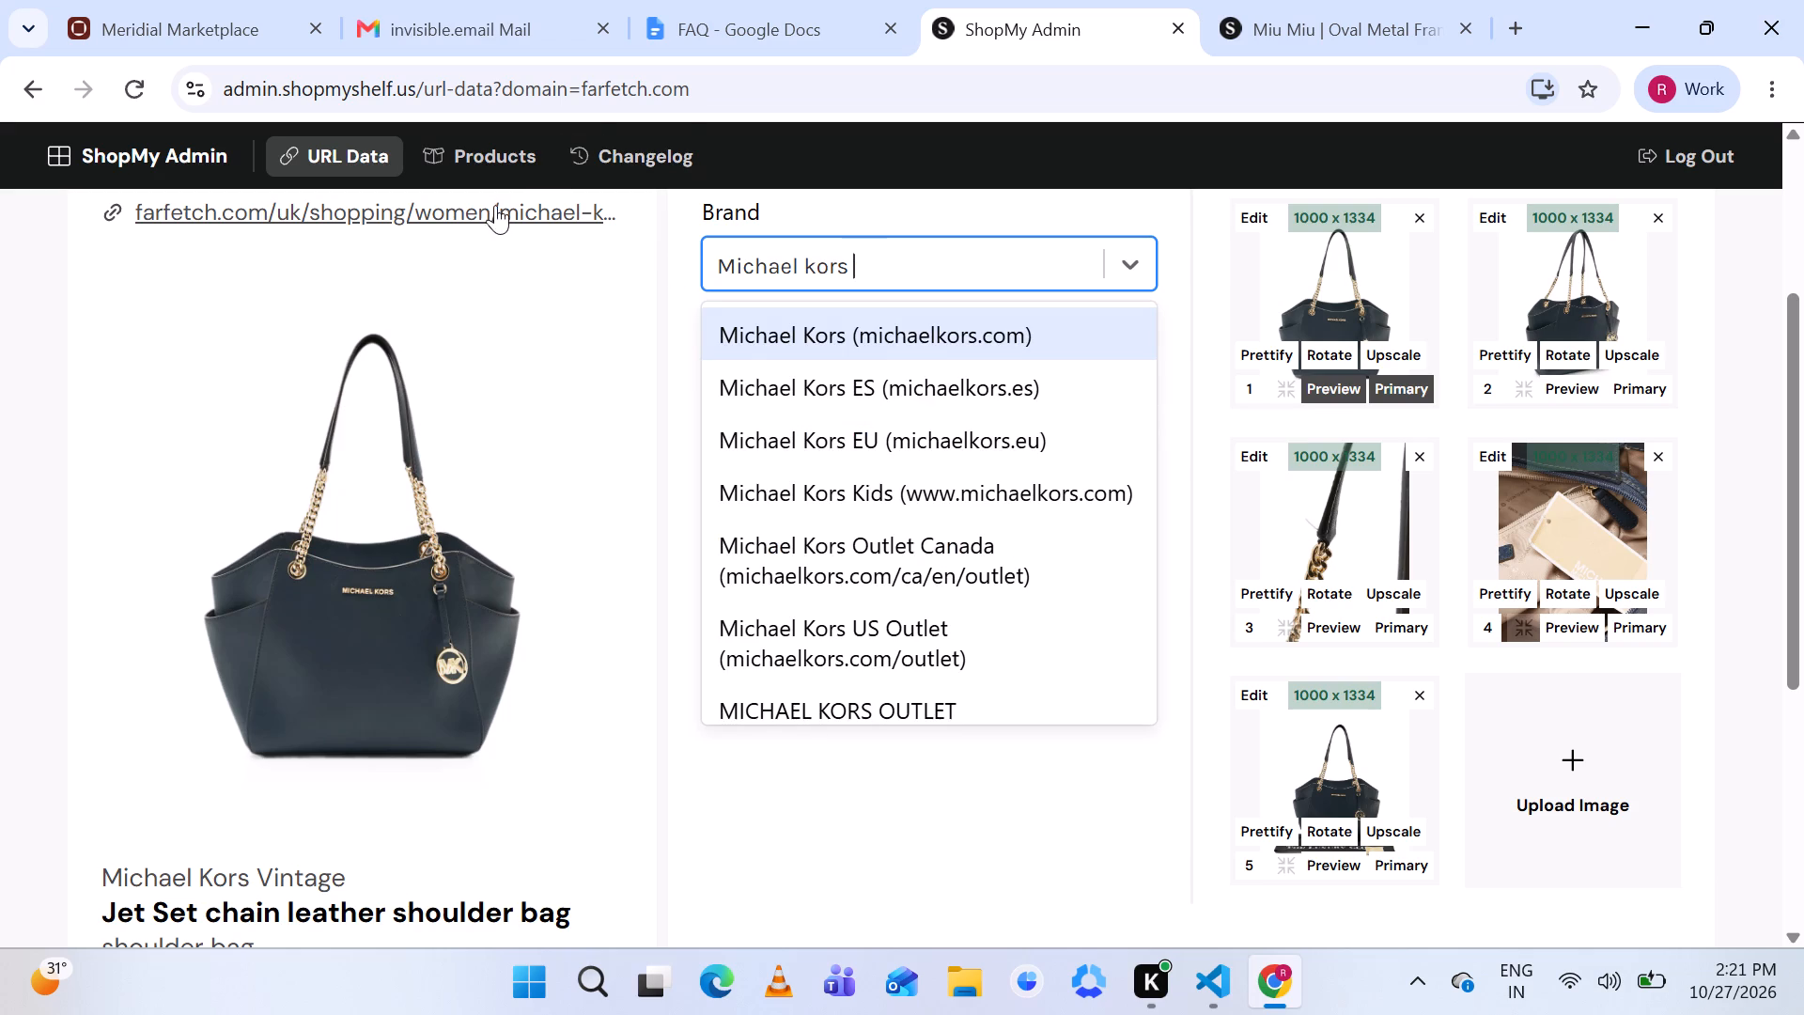
Open the bag's Farfetch listing to check its brand and title, and compare them with the new product's details in ShopMy Admin.
{"action": "left_click", "coordinate": [489, 211]}
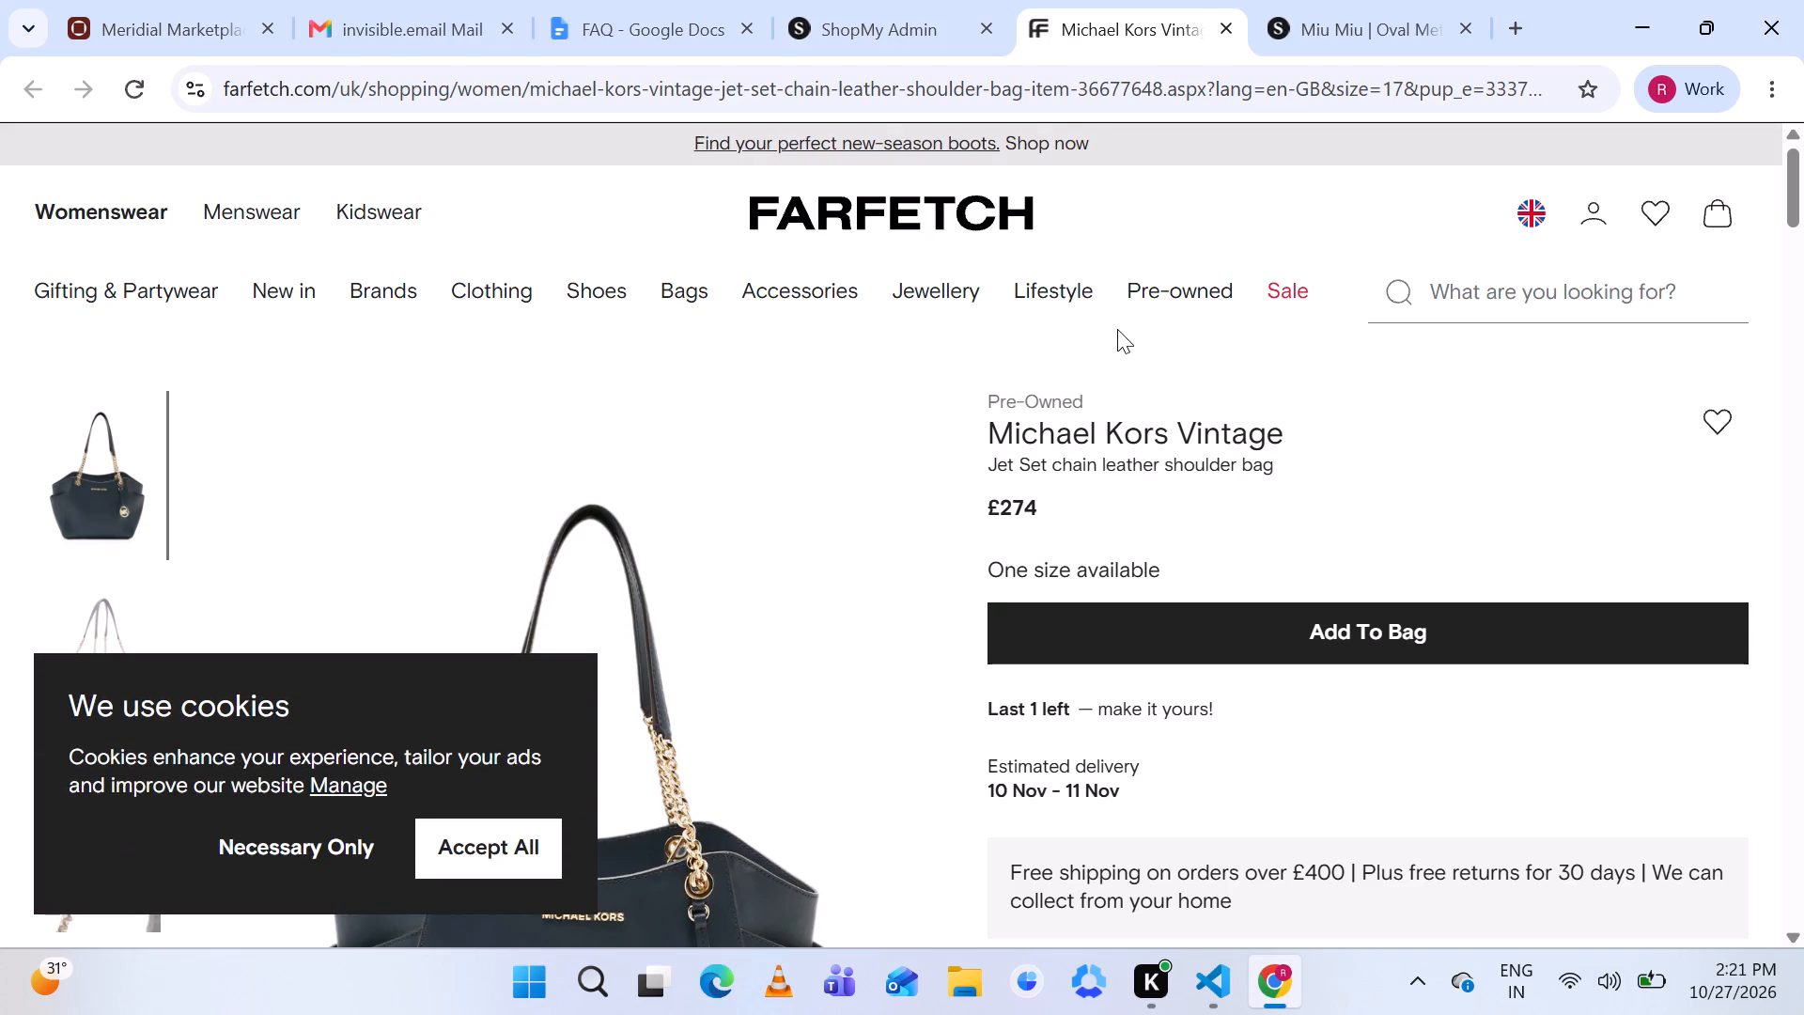
{"action": "left_click", "coordinate": [859, 11]}
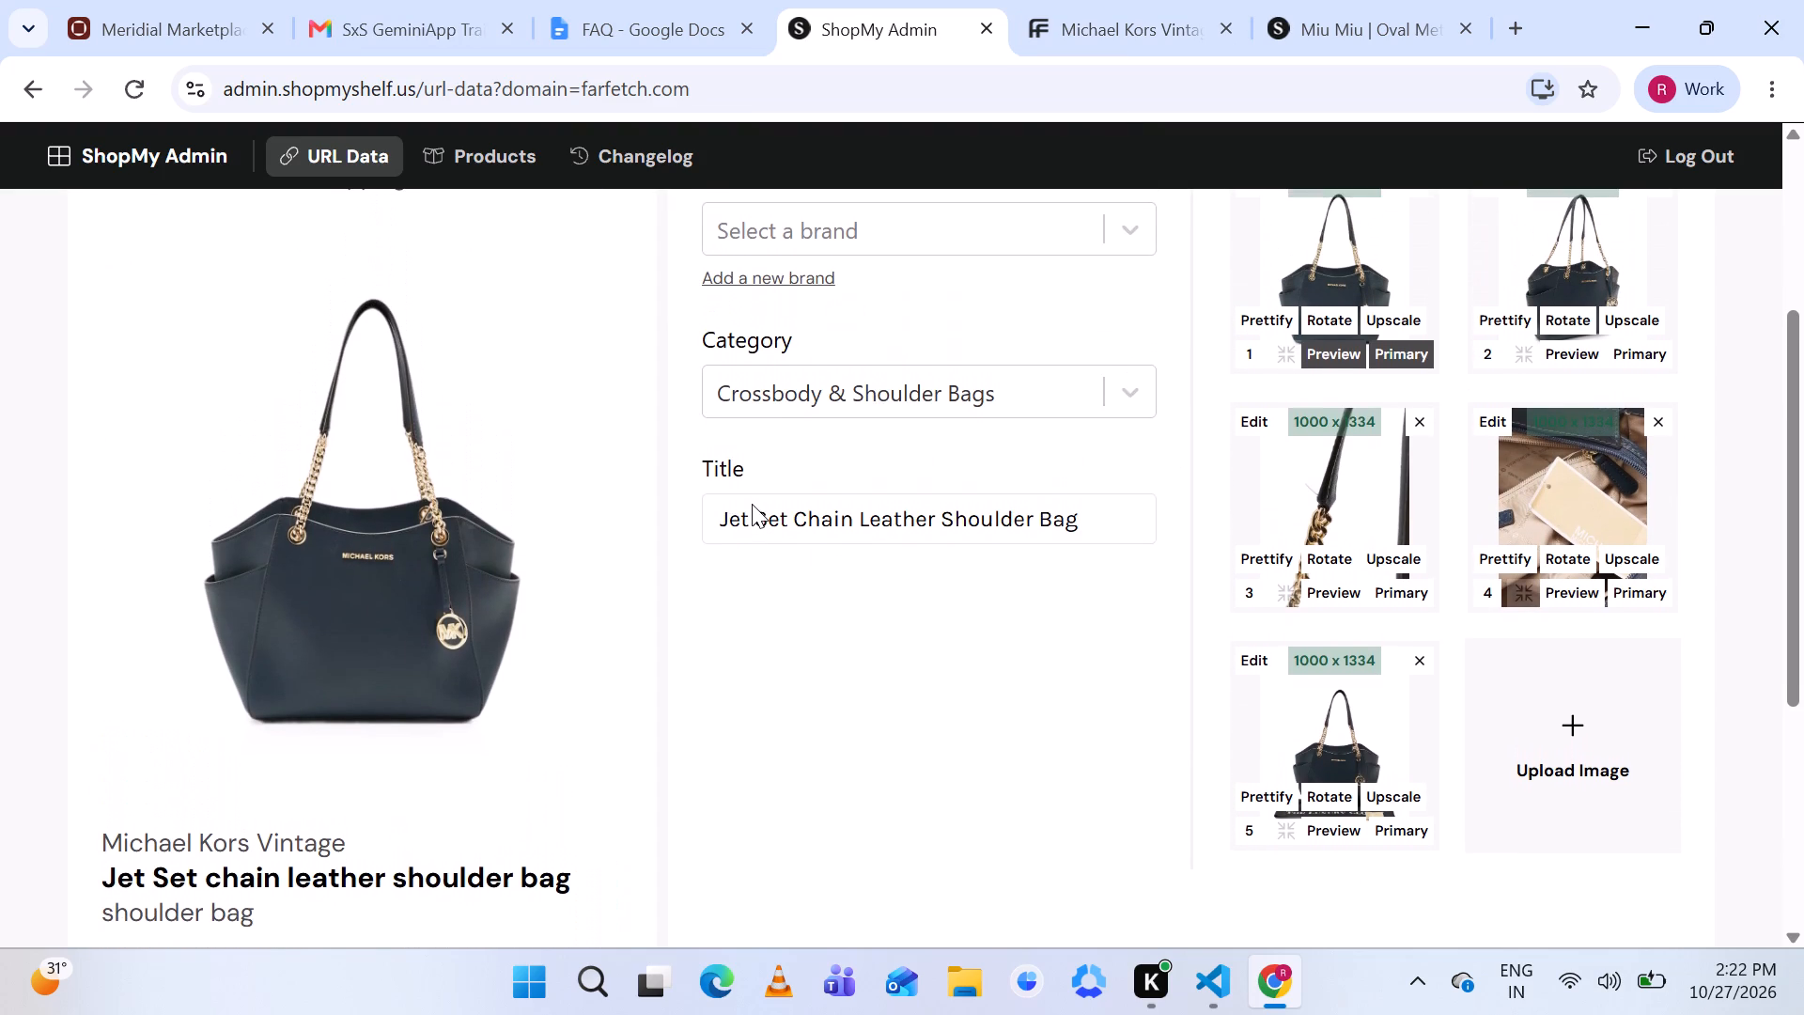
{"action": "scroll", "coordinate": [752, 504], "scroll_direction": "up", "scroll_amount": 2}
{"action": "scroll", "coordinate": [752, 504], "scroll_direction": "down", "scroll_amount": 1}
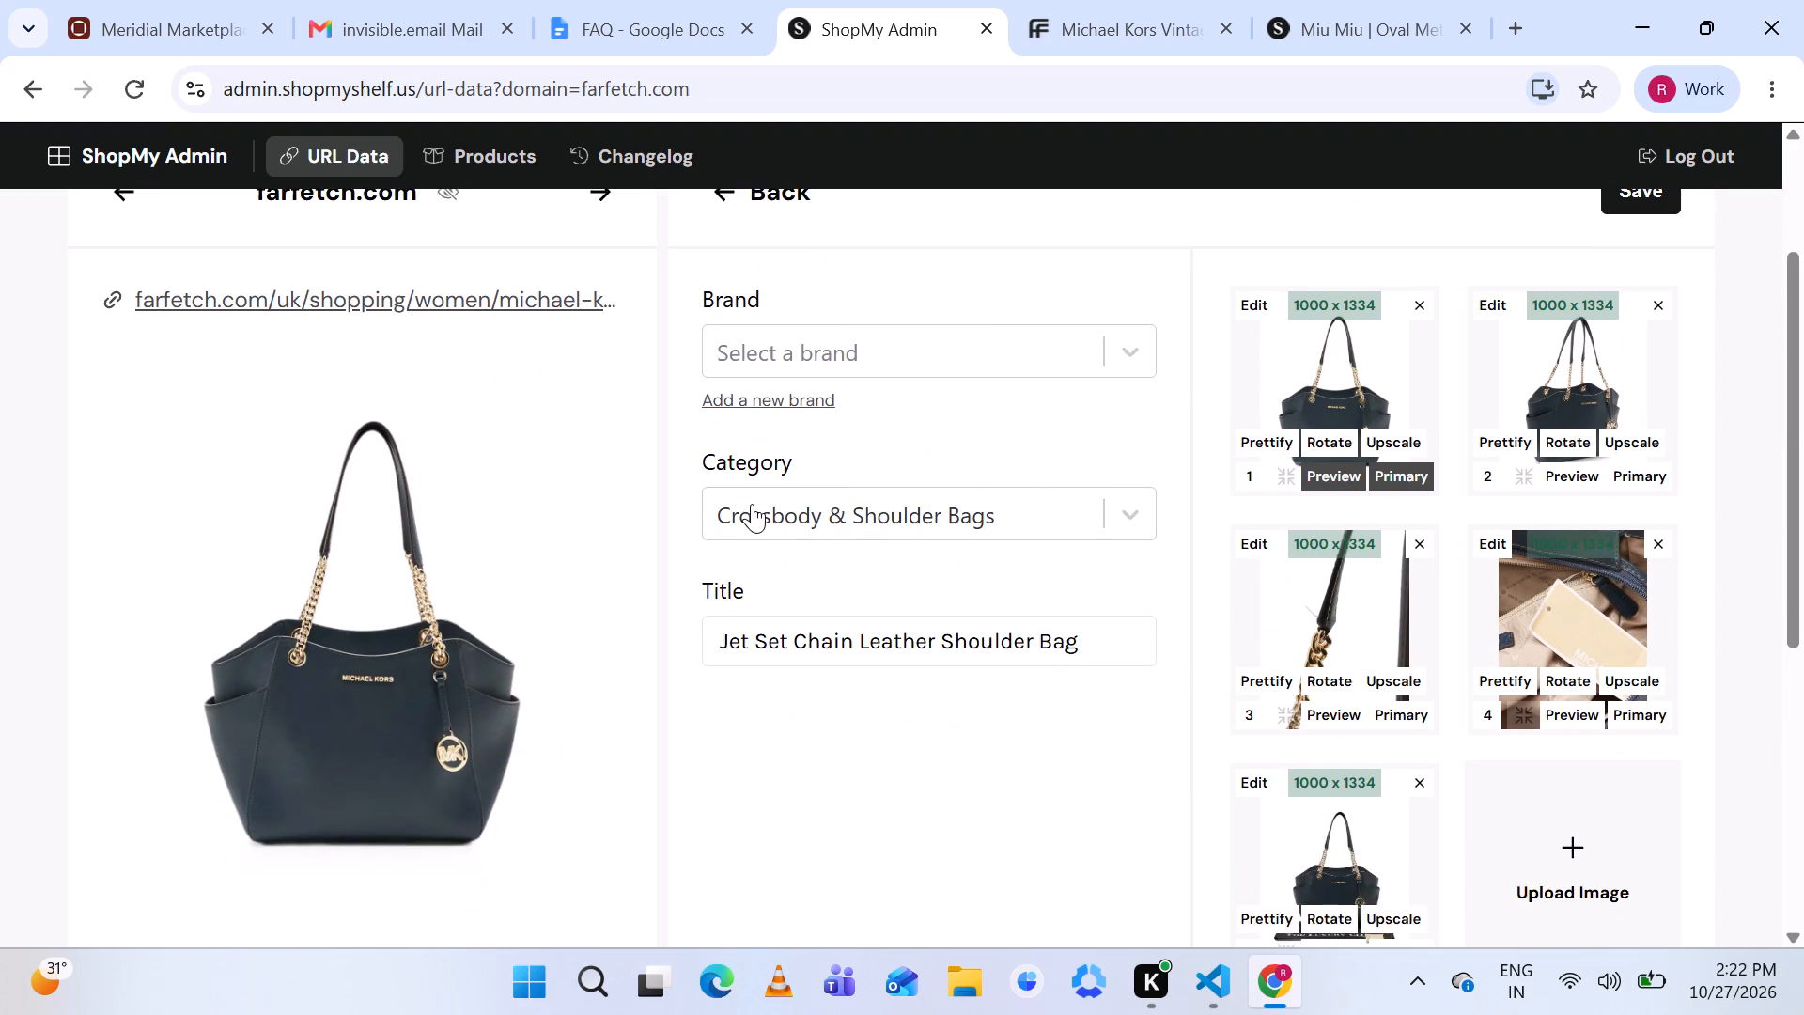
{"action": "scroll", "coordinate": [752, 504], "scroll_direction": "down", "scroll_amount": 2}
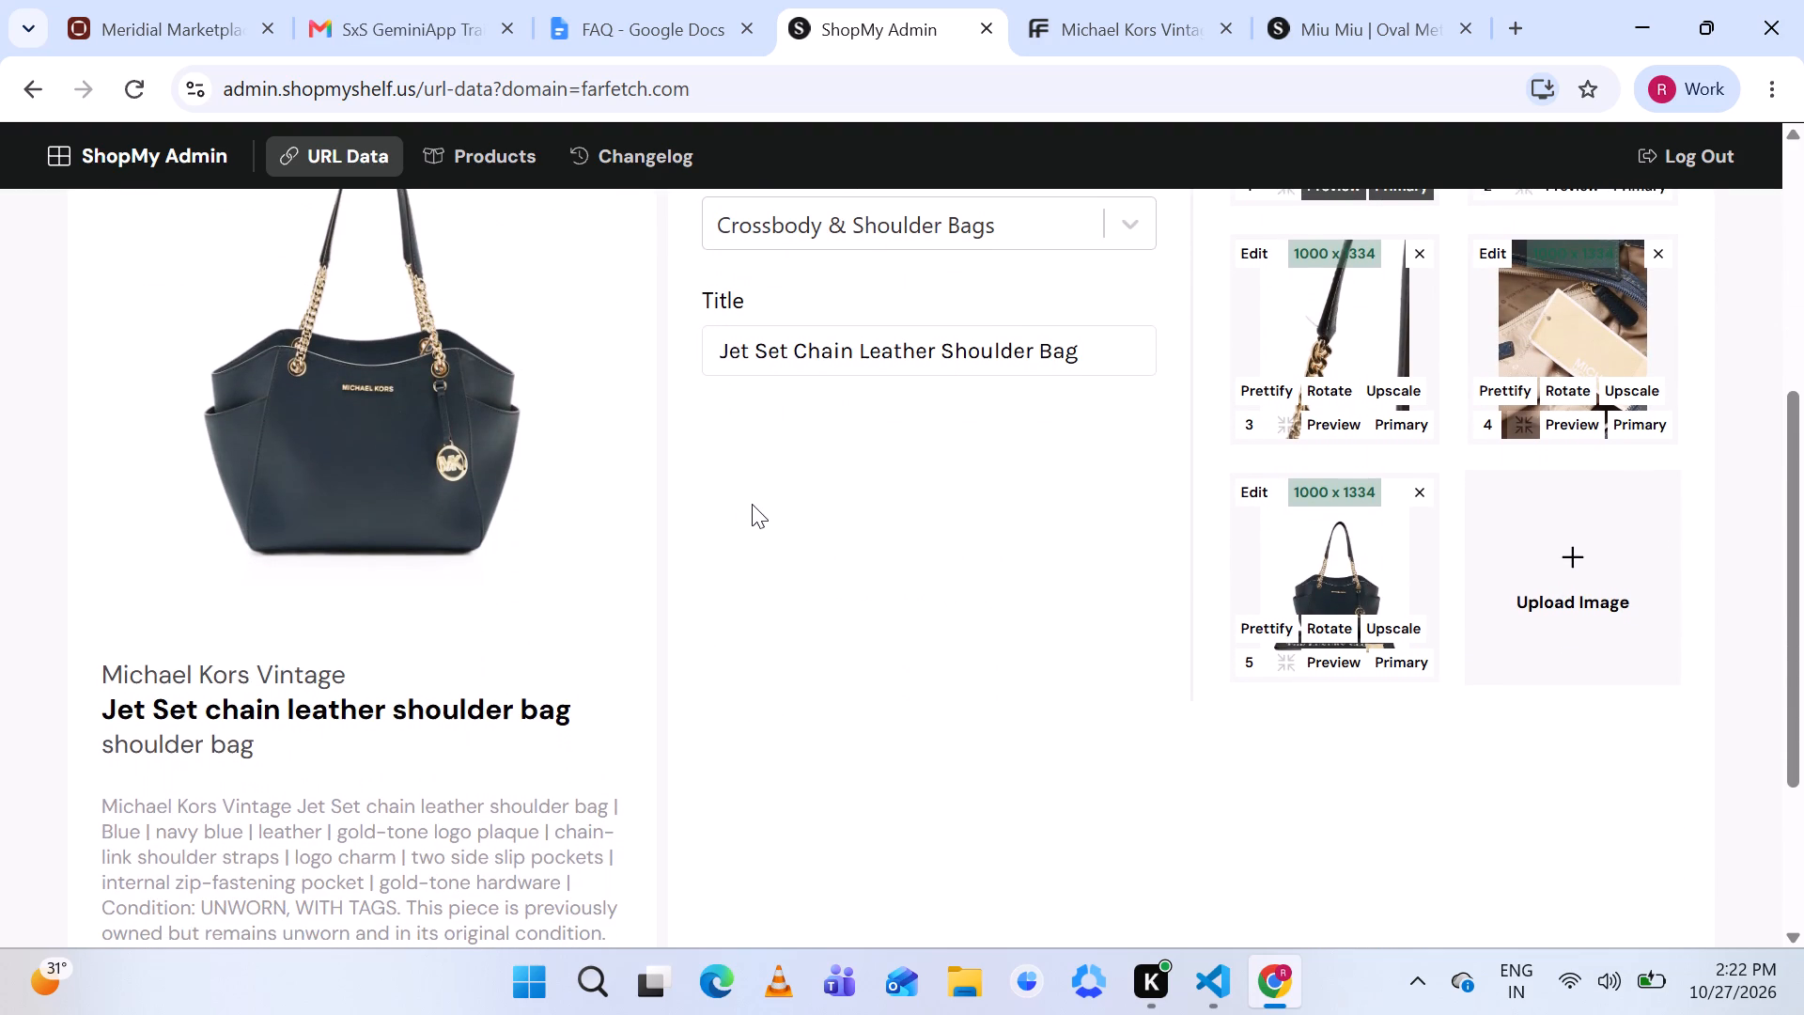
{"action": "scroll", "coordinate": [752, 504], "scroll_direction": "down", "scroll_amount": 1}
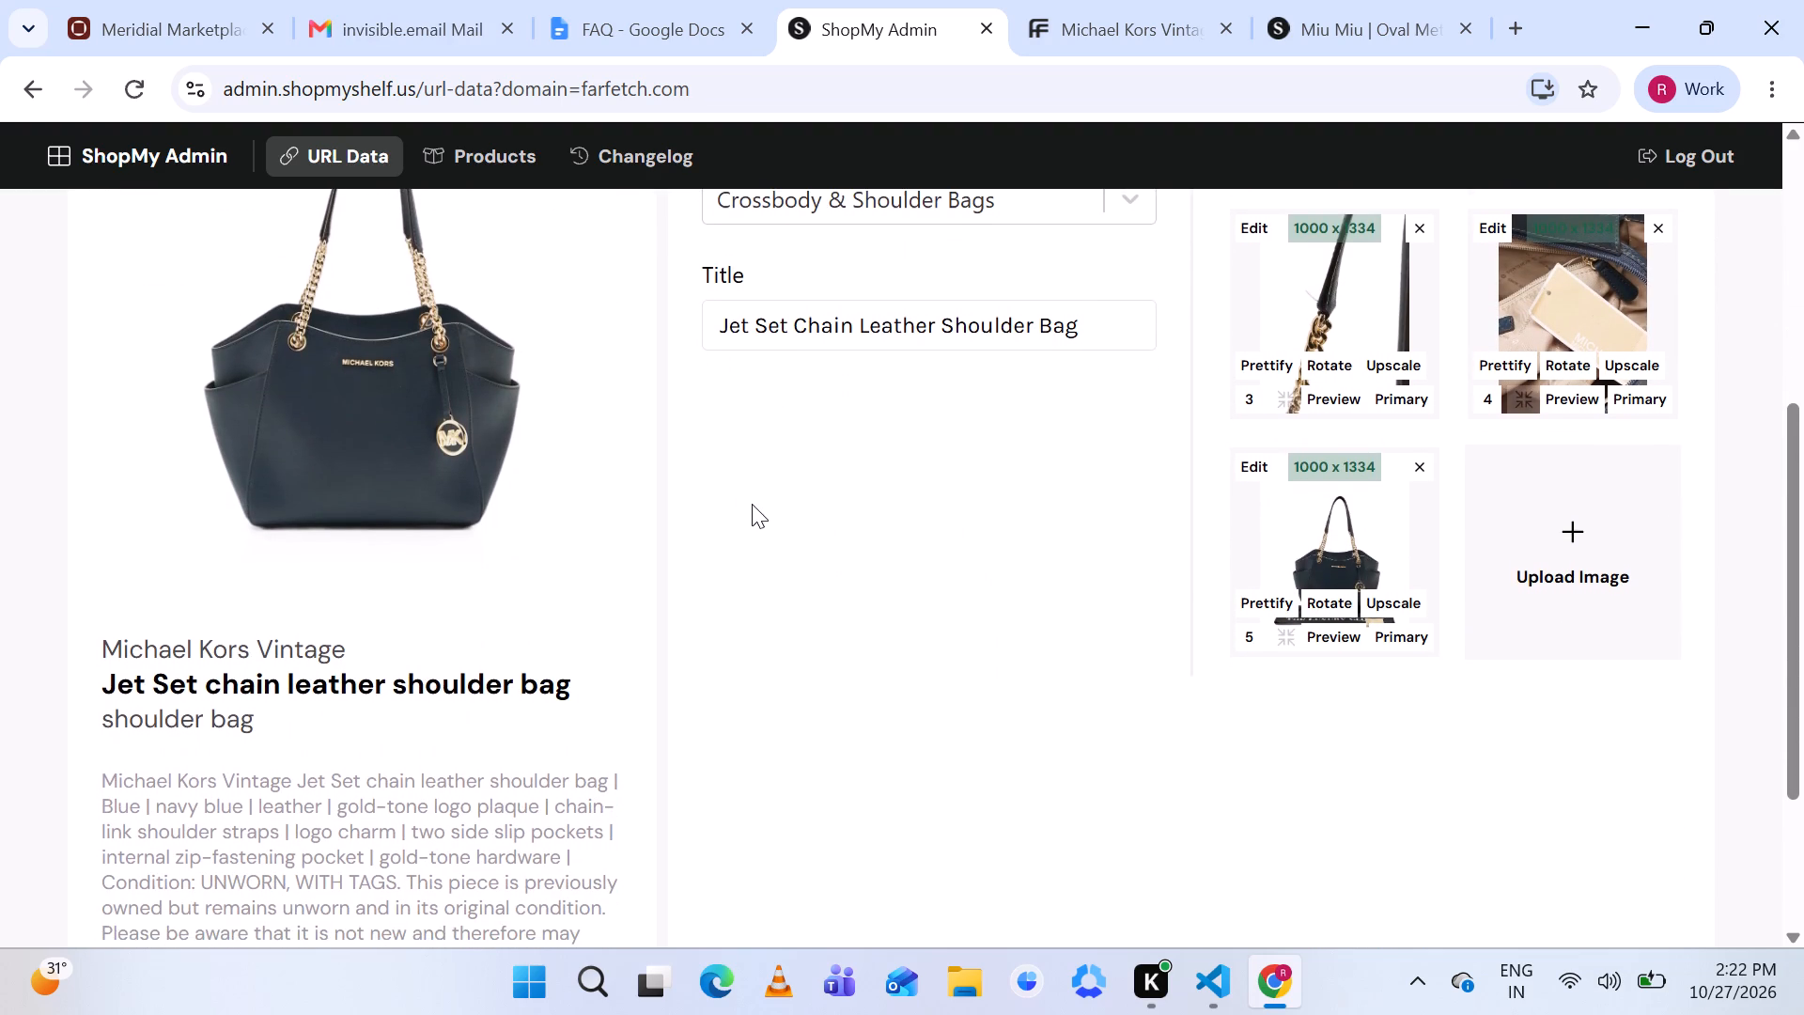
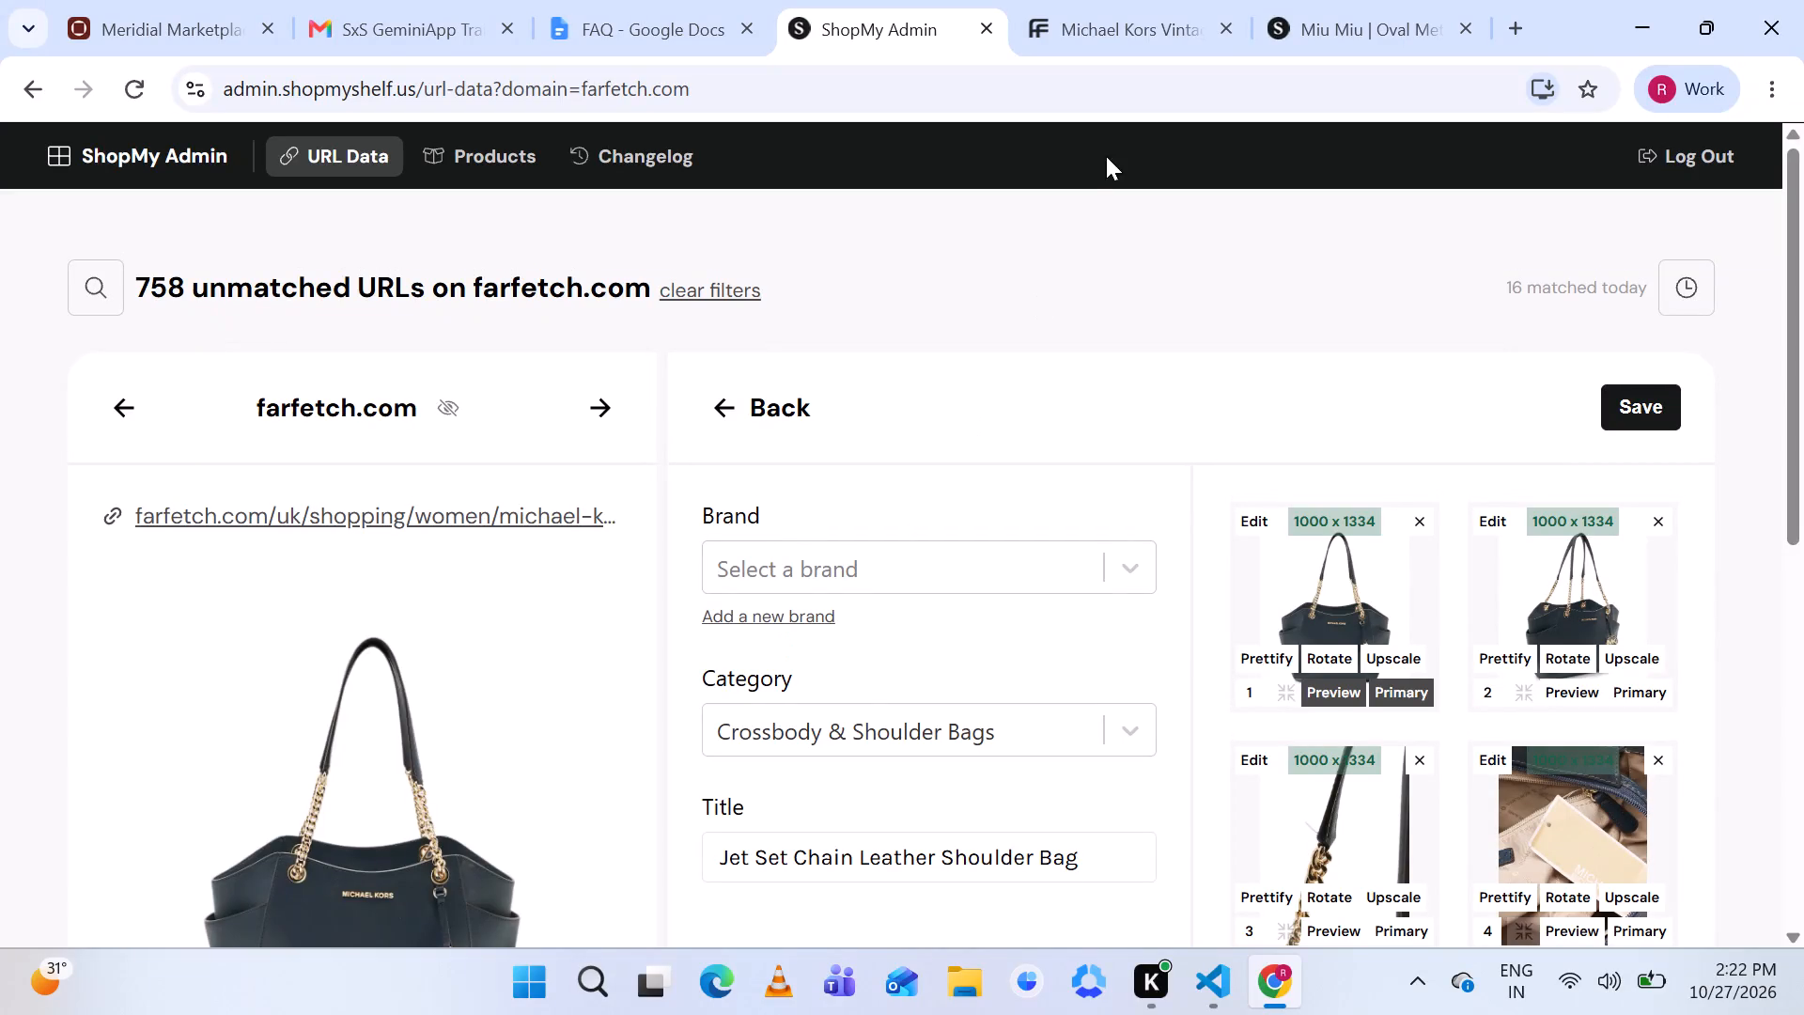
Switch to the bag's Farfetch listing, open its Michael Kors Vintage brand page and look through the brand's products.
{"action": "left_click", "coordinate": [1117, 9]}
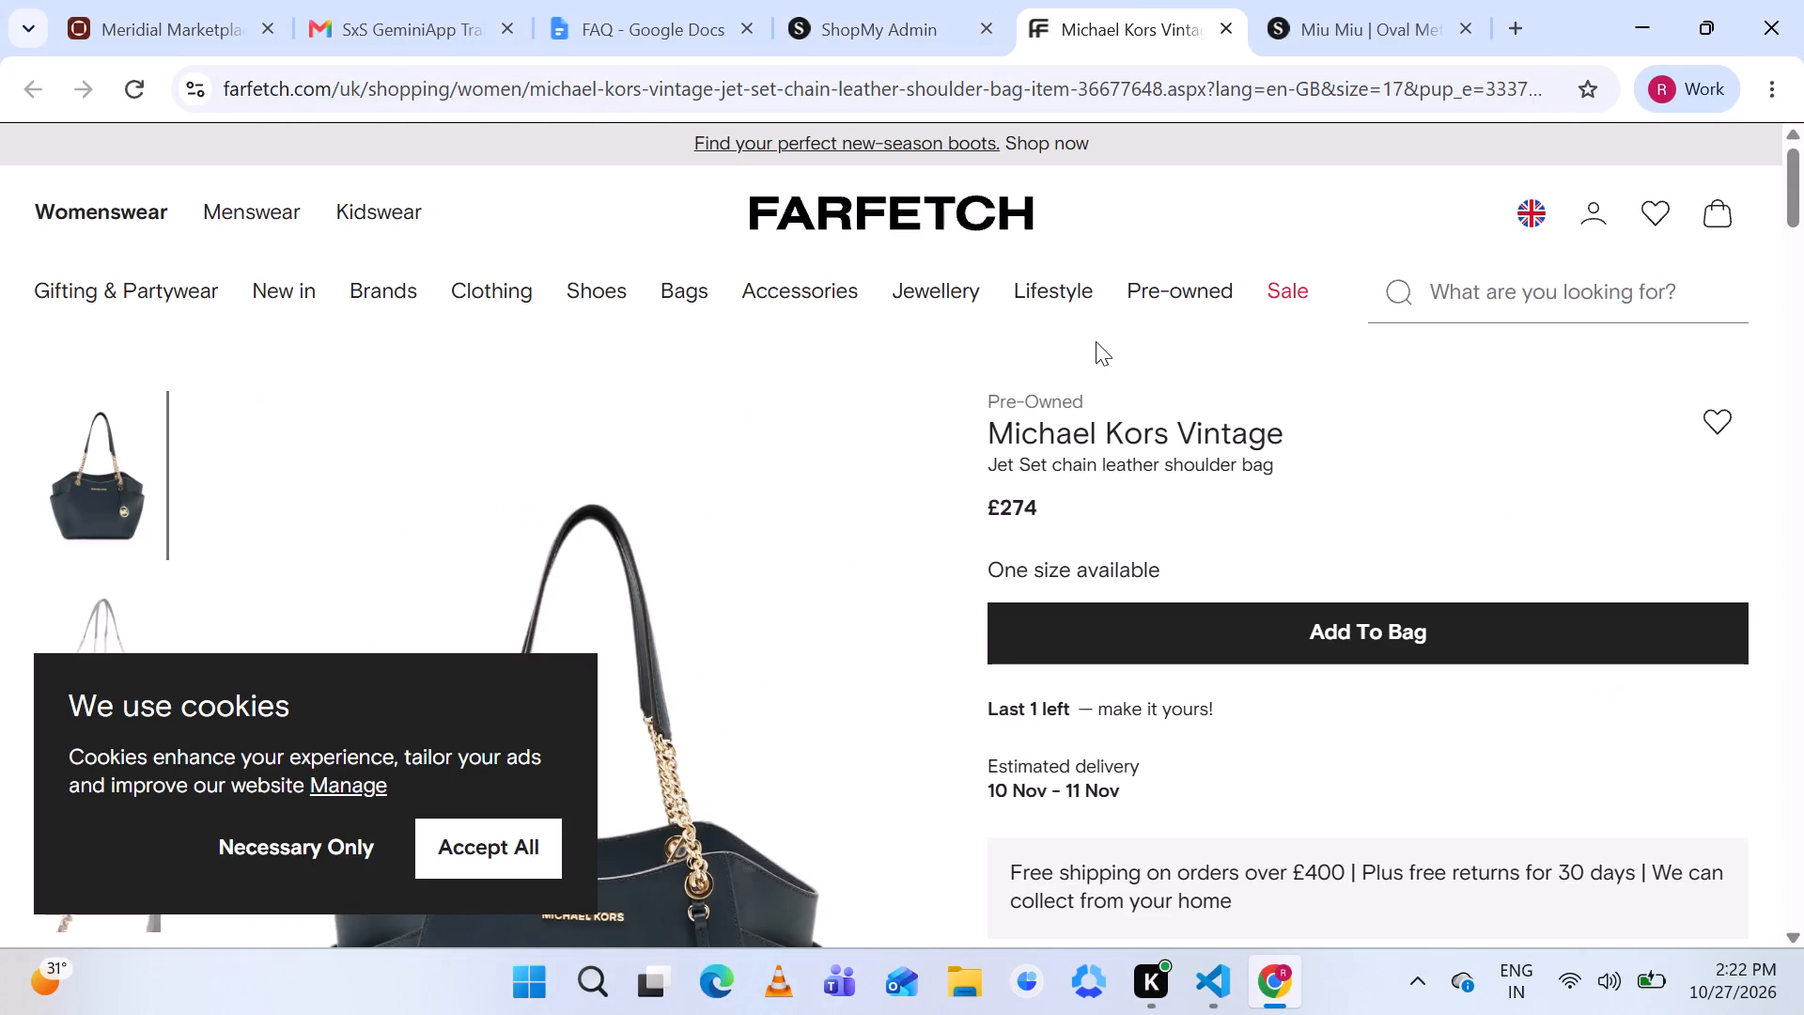
{"action": "left_click", "coordinate": [1029, 430]}
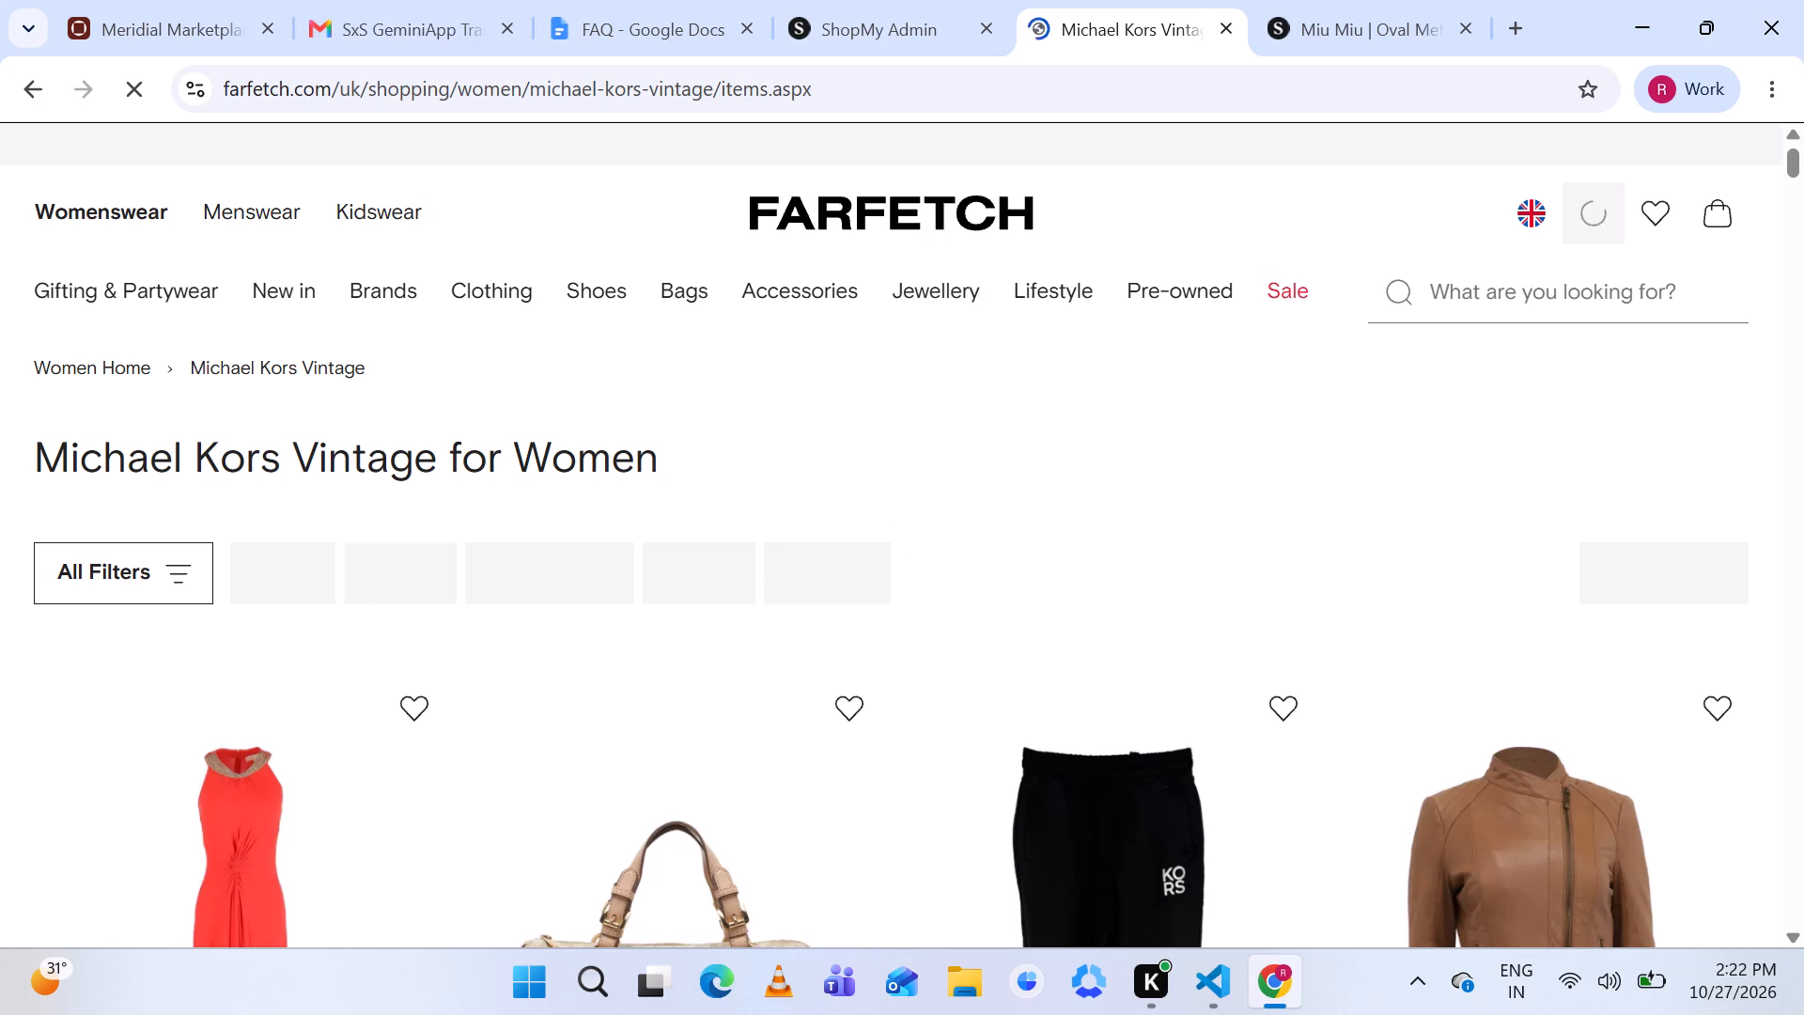
{"action": "scroll", "coordinate": [615, 446], "scroll_direction": "down", "scroll_amount": 7}
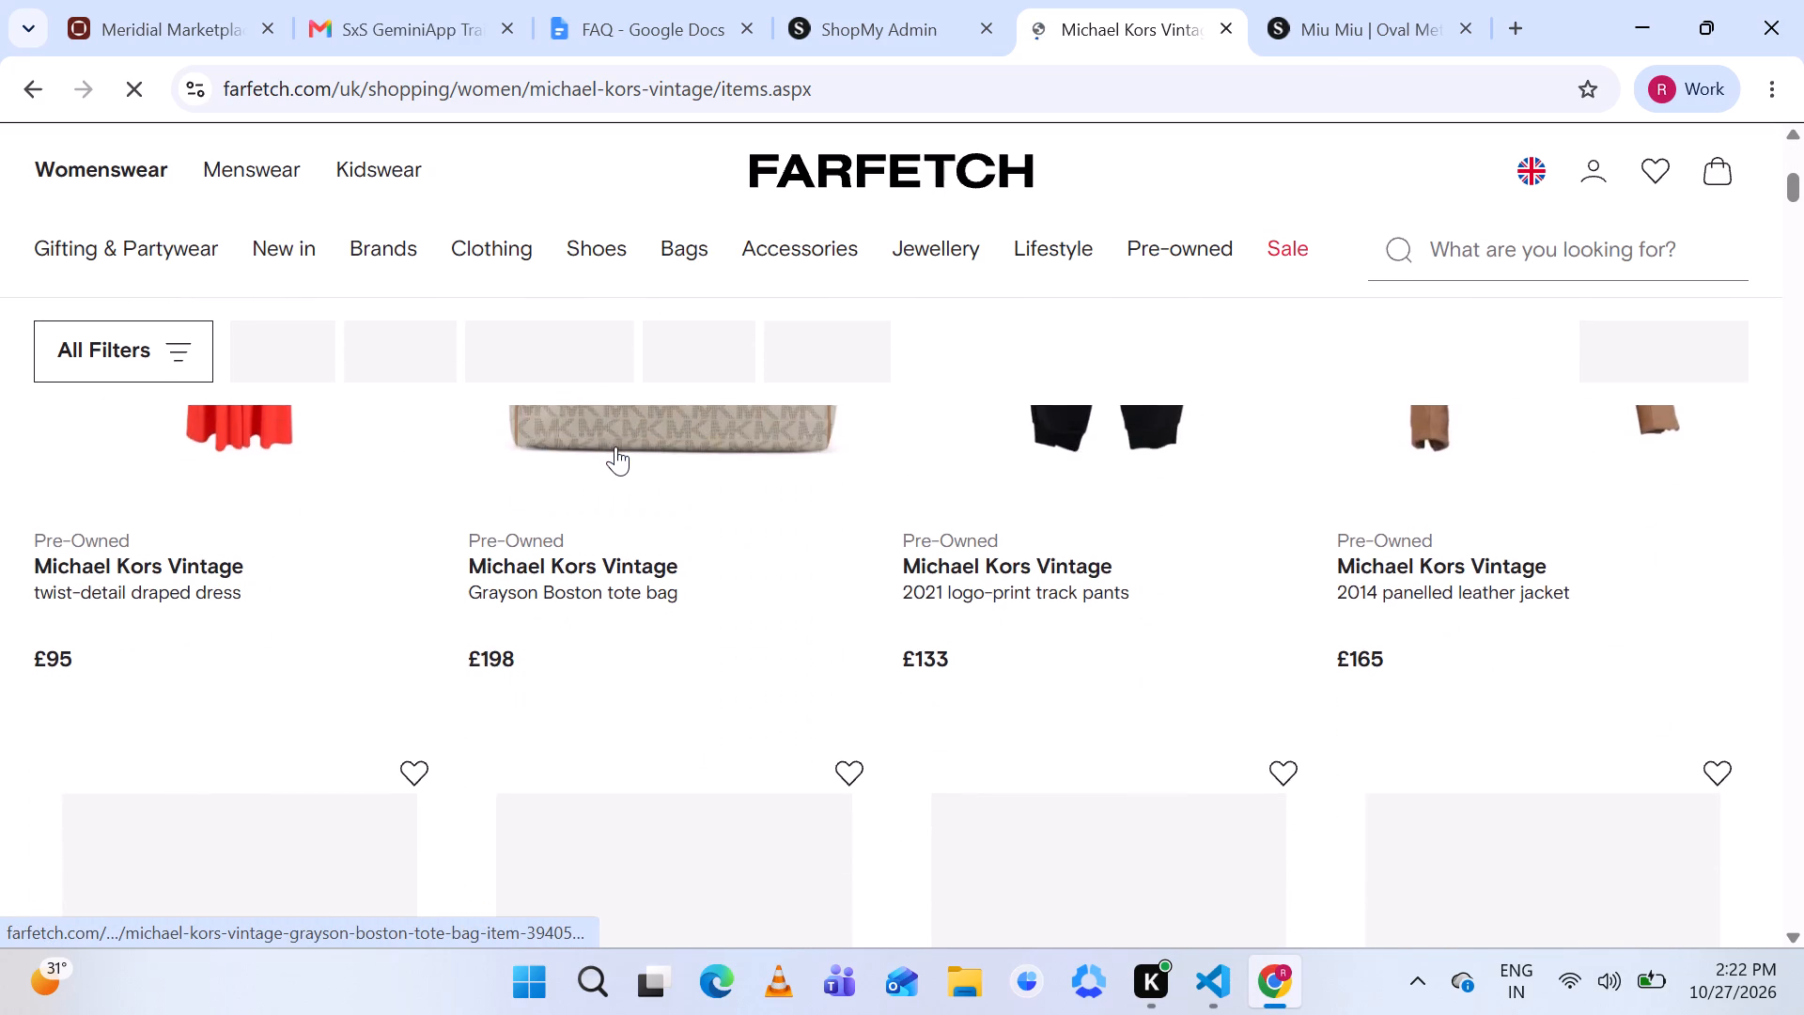
{"action": "scroll", "coordinate": [615, 446], "scroll_direction": "down", "scroll_amount": 3}
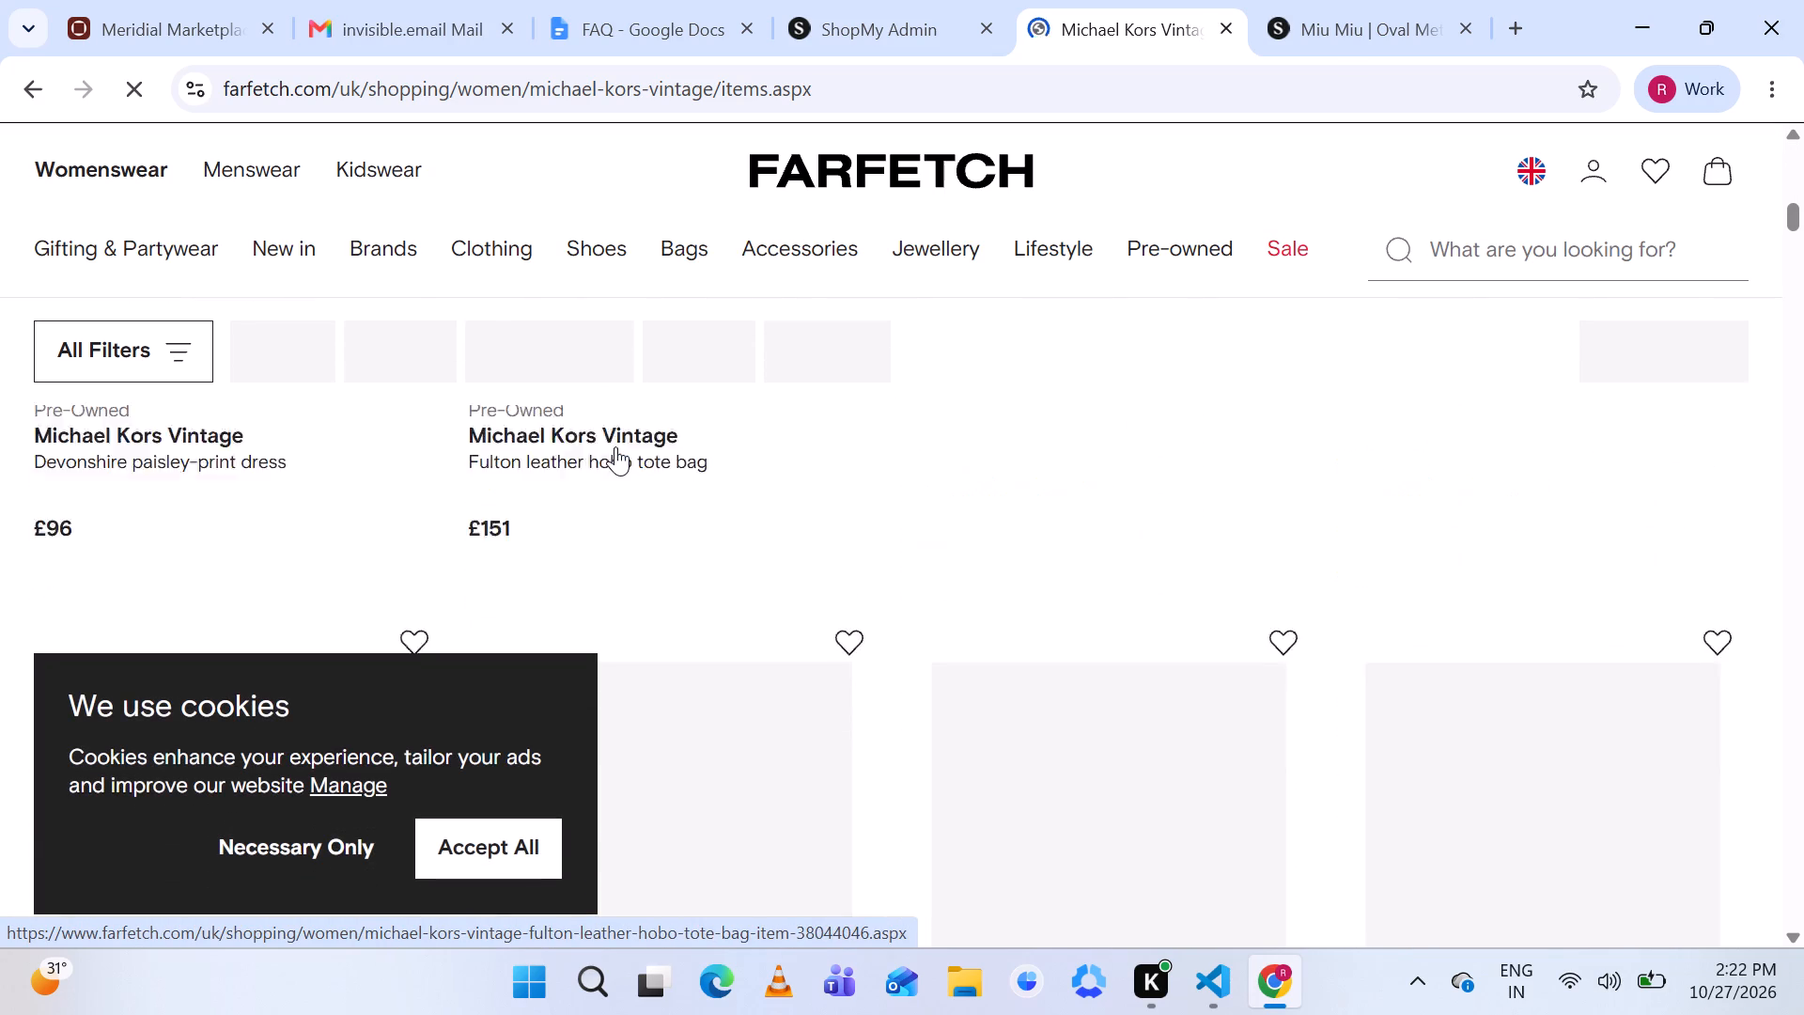
{"action": "scroll", "coordinate": [615, 446], "scroll_direction": "down", "scroll_amount": 3}
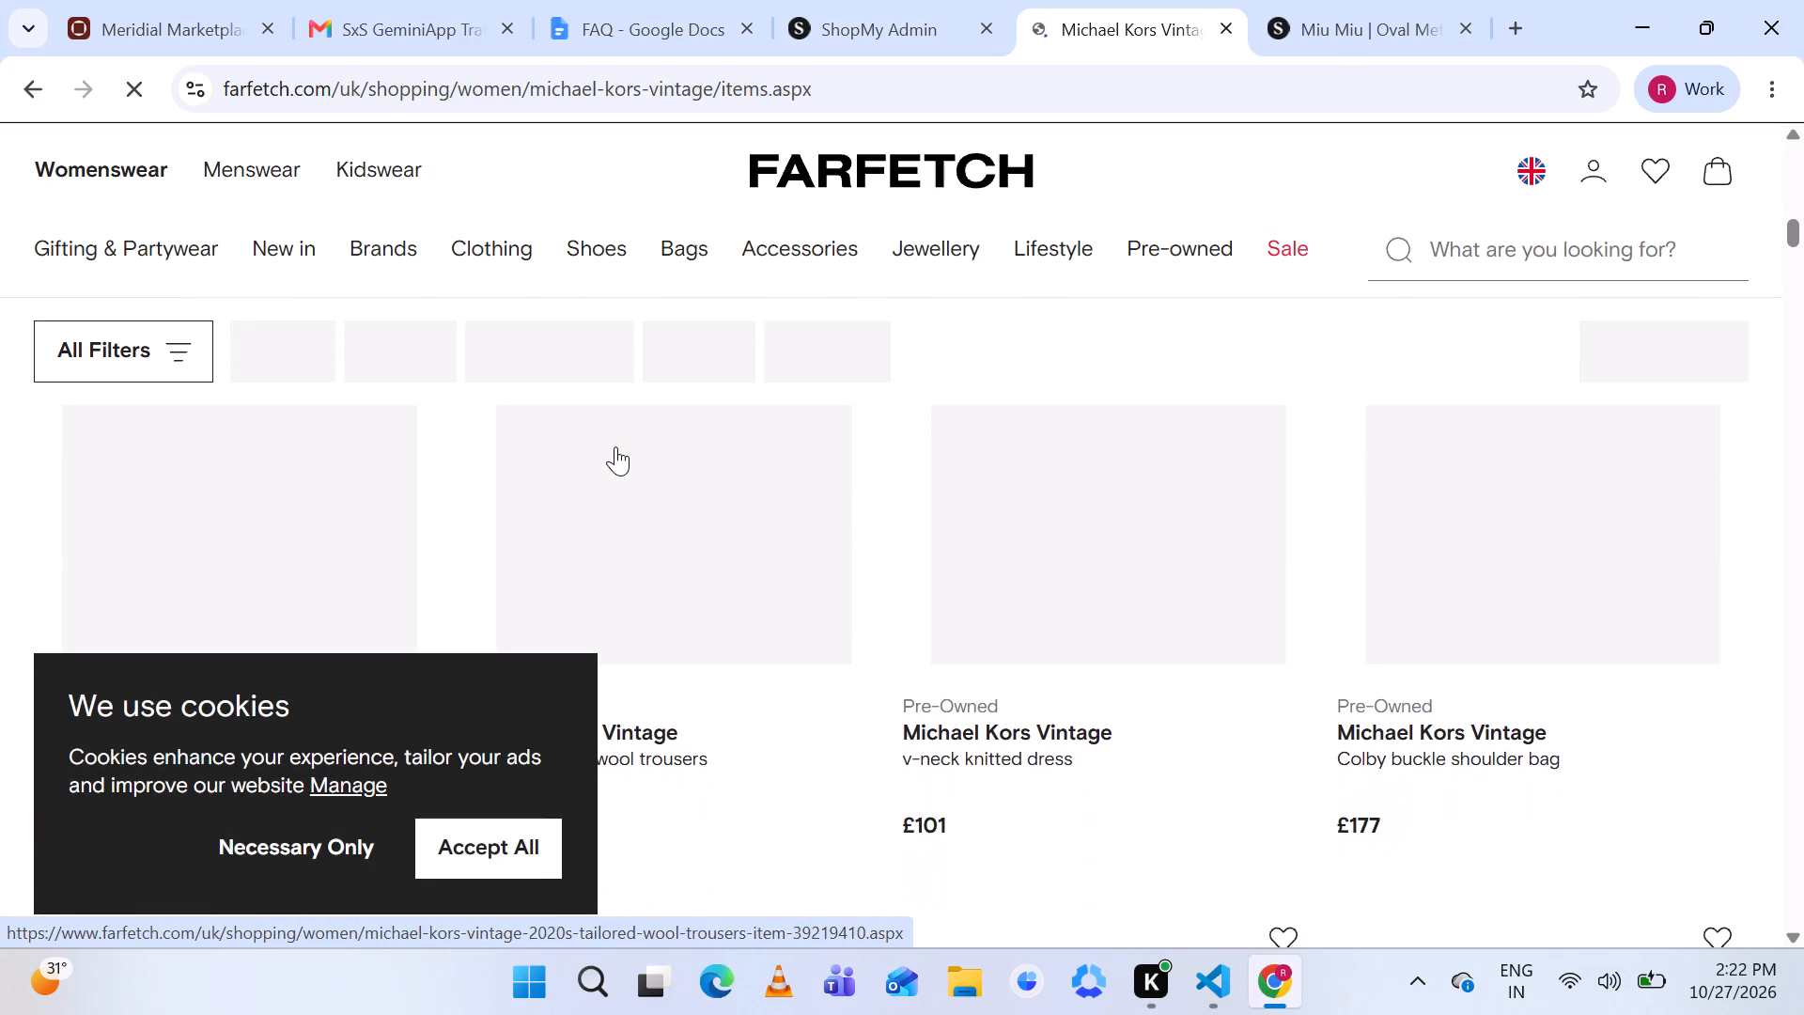
{"action": "scroll", "coordinate": [615, 446], "scroll_direction": "down", "scroll_amount": 3}
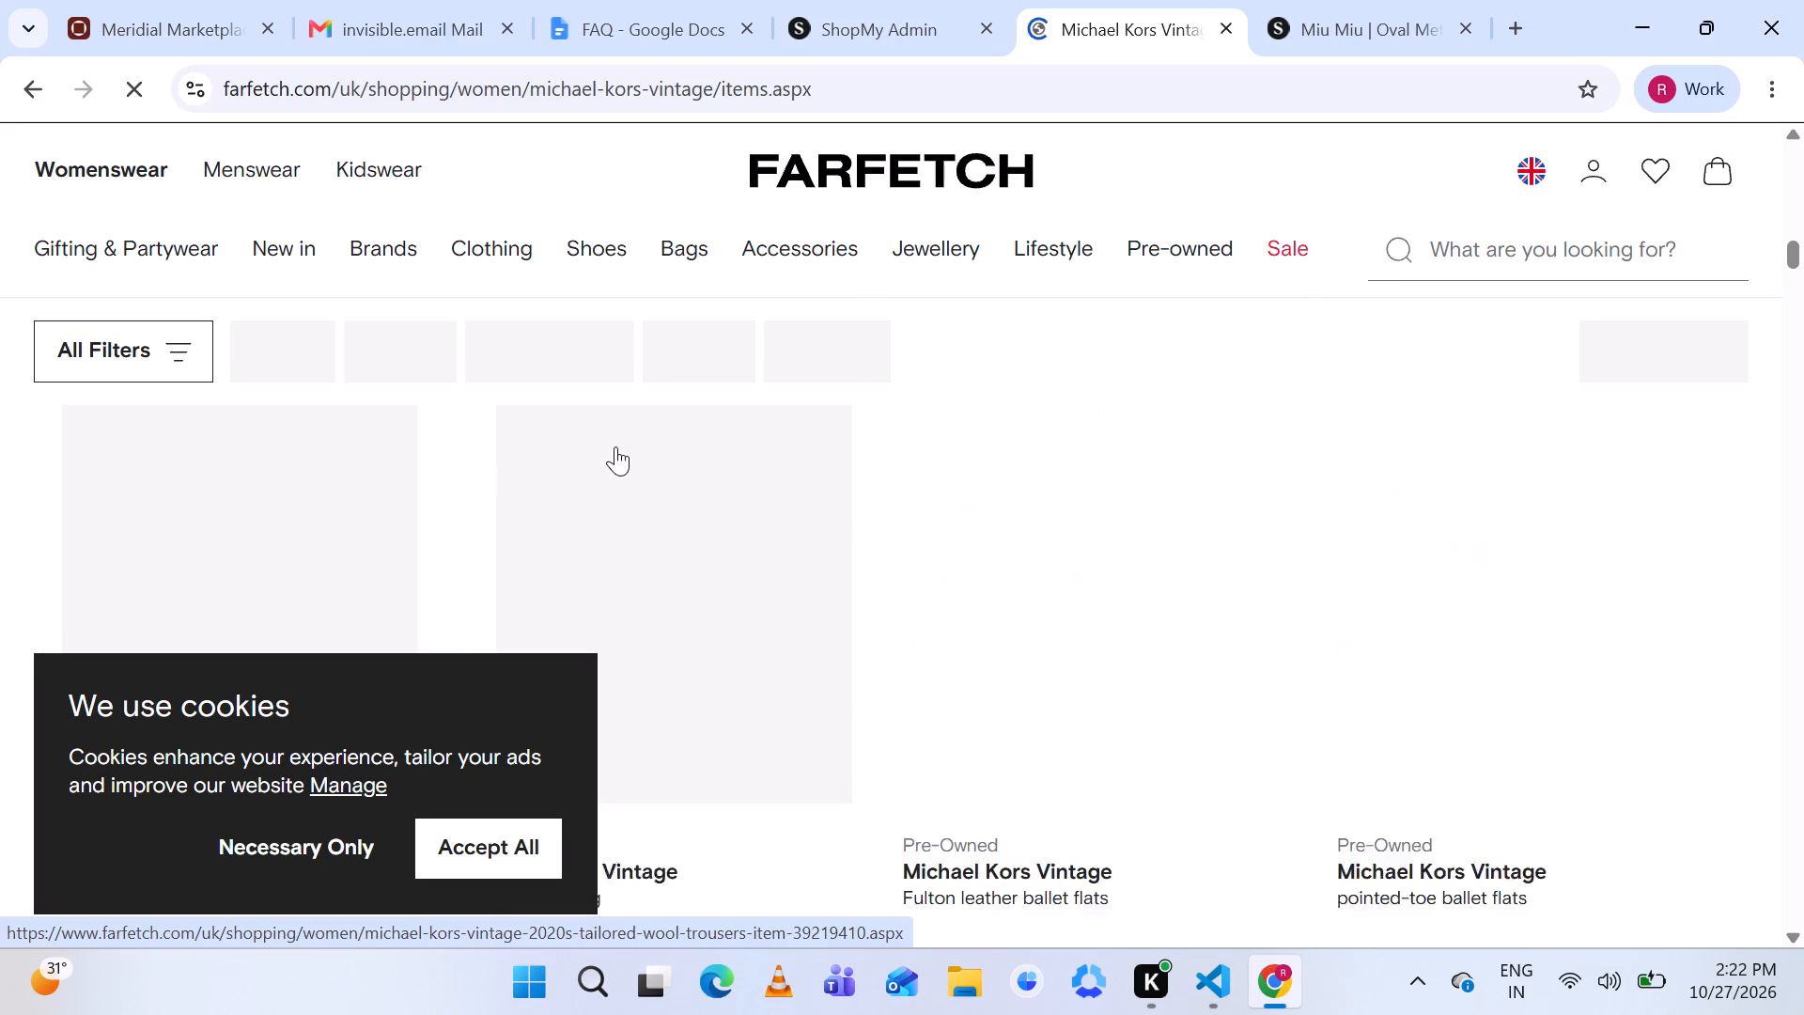
{"action": "scroll", "coordinate": [615, 446], "scroll_direction": "down", "scroll_amount": 2}
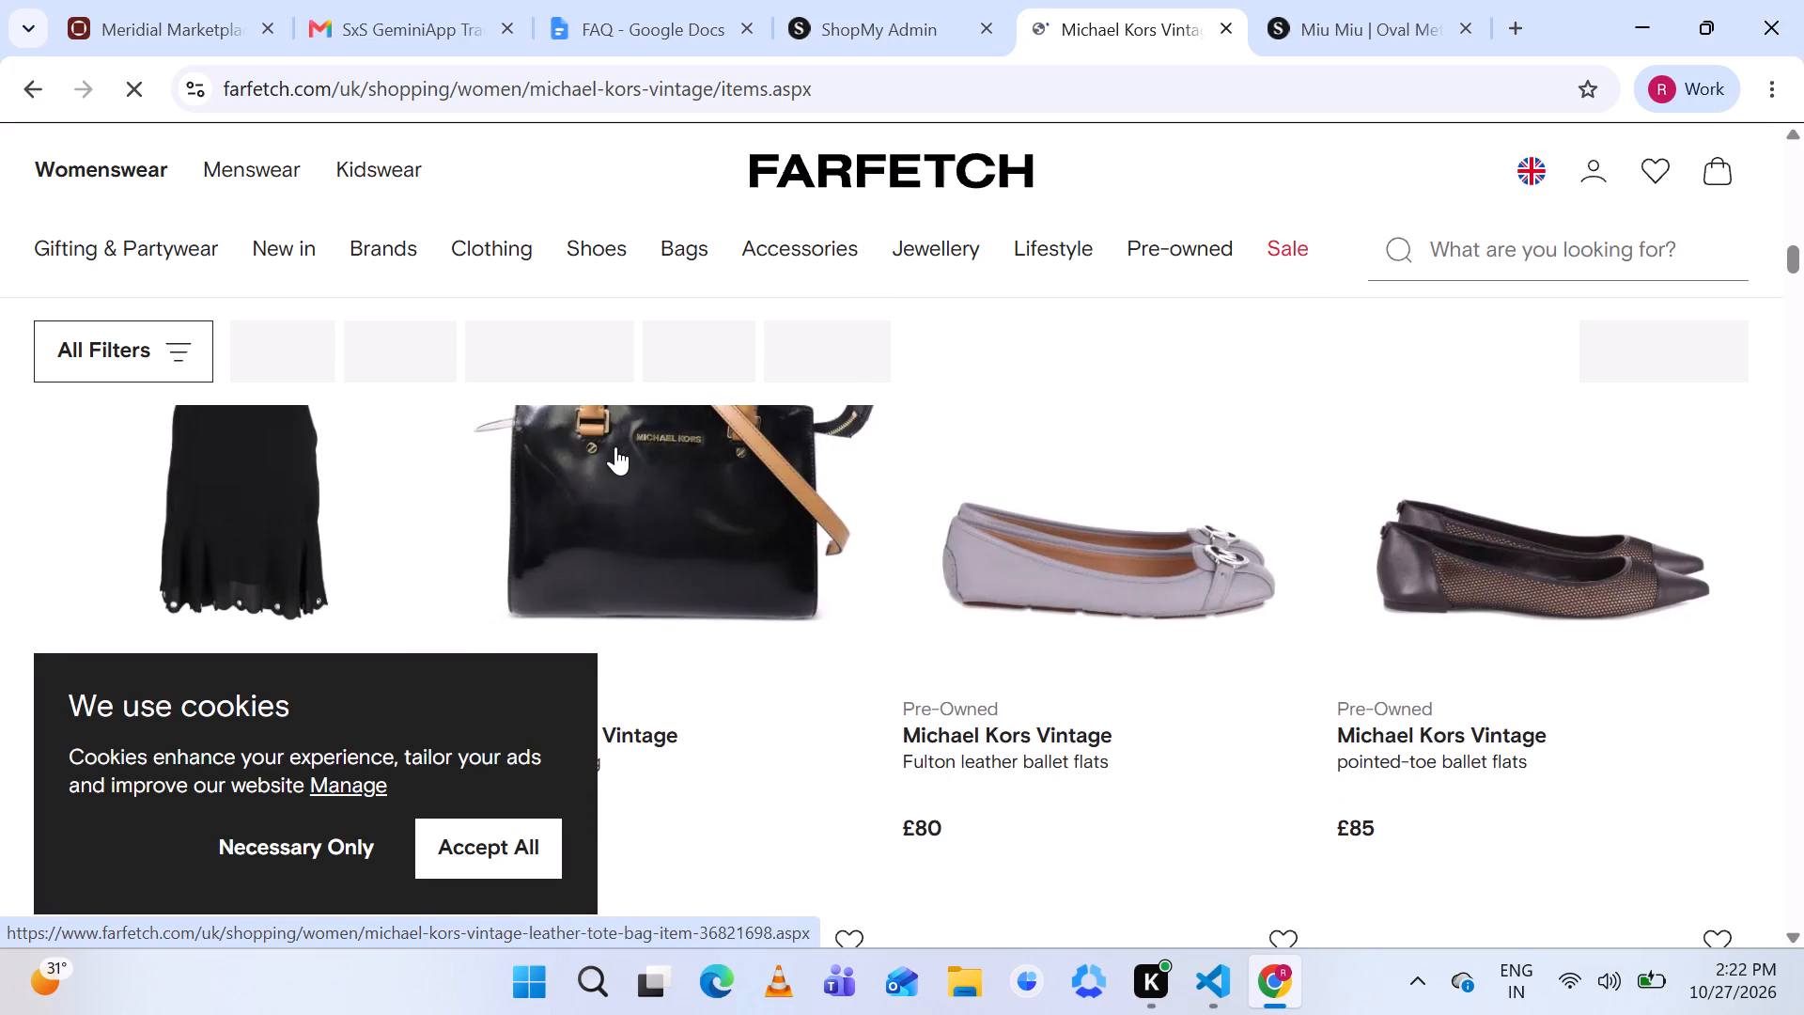
{"action": "scroll", "coordinate": [615, 446], "scroll_direction": "up", "scroll_amount": 8}
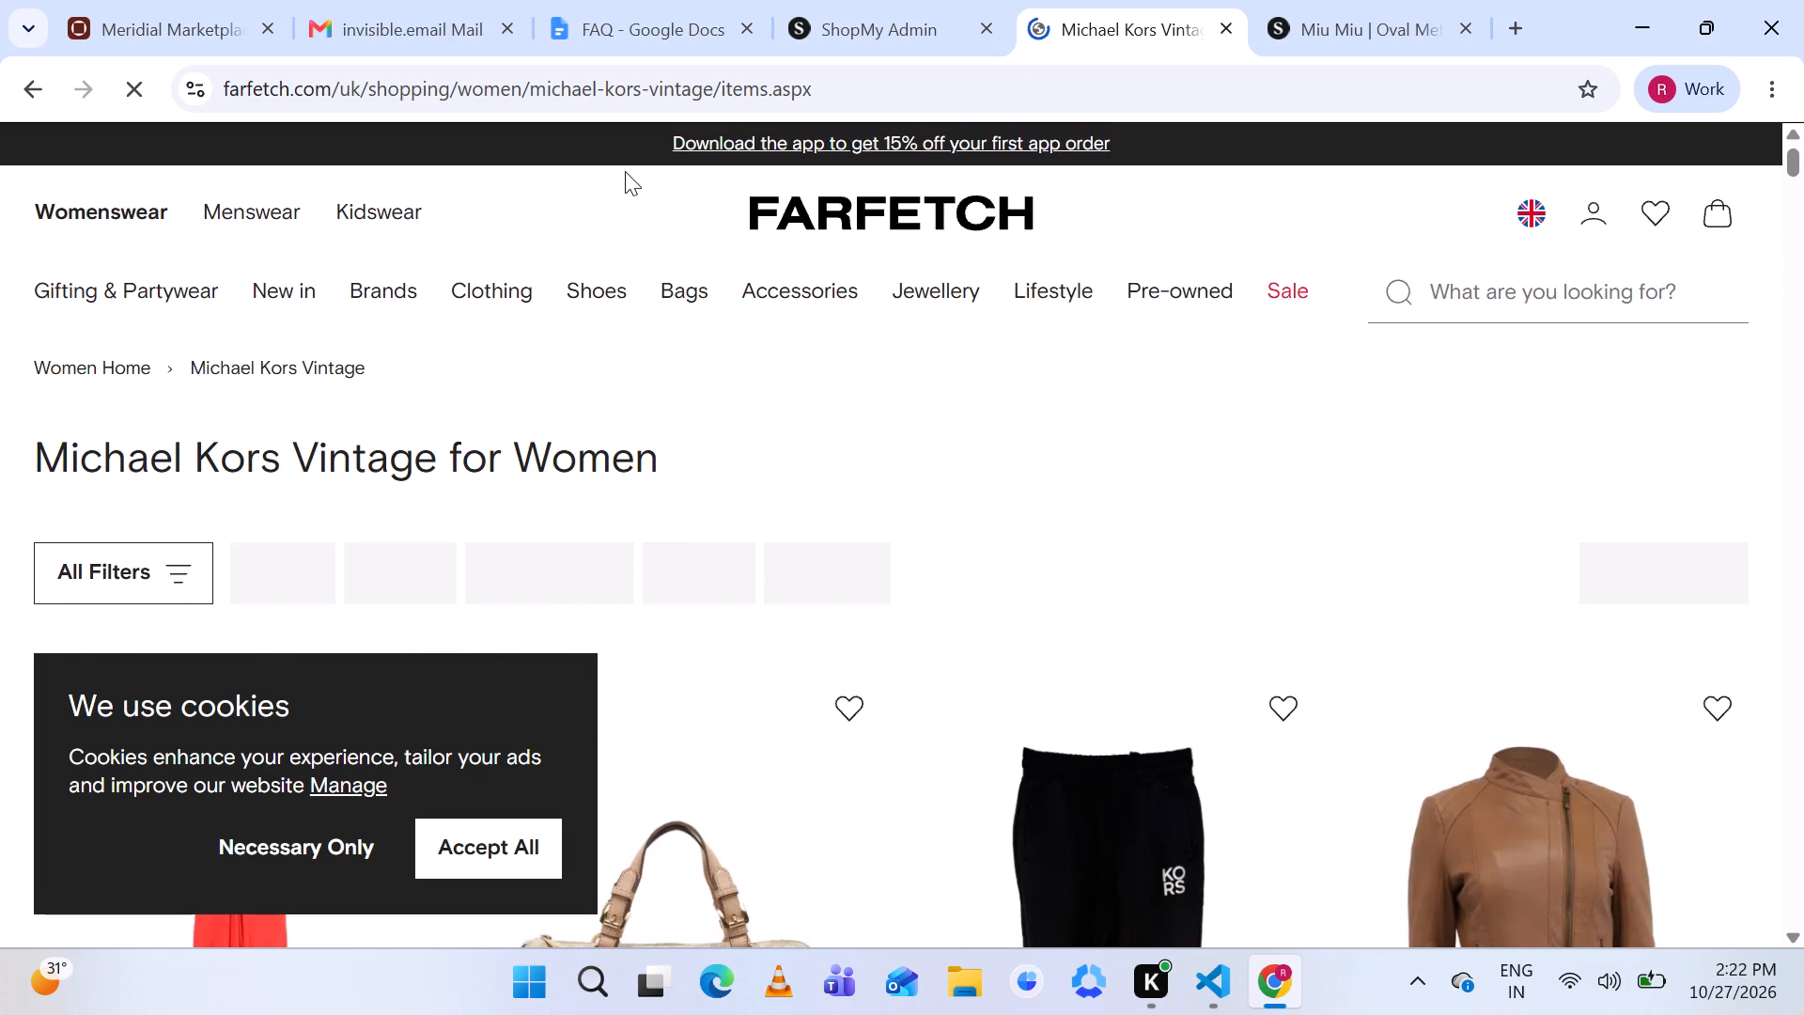
Back in ShopMy Admin, search the brands for "Michael kors" and set the new product's brand to Michael Kors (michaelkors.com).
{"action": "left_click", "coordinate": [858, 25]}
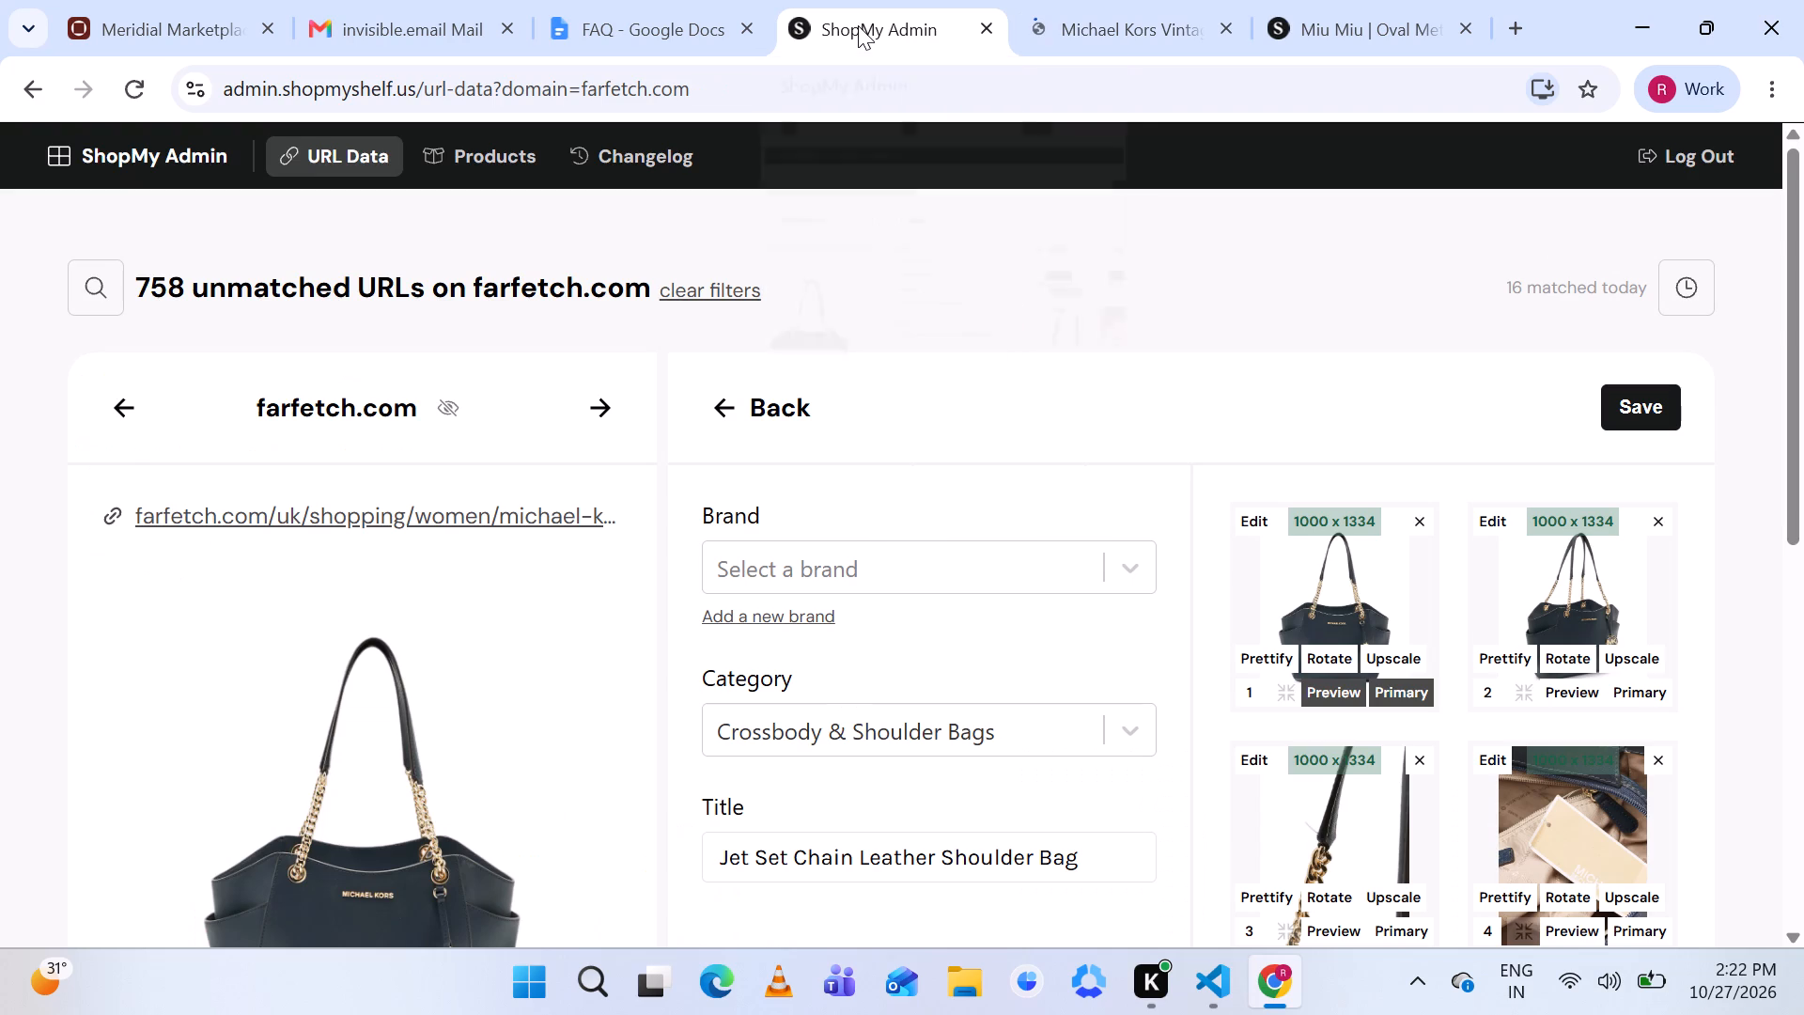
{"action": "left_click", "coordinate": [734, 568]}
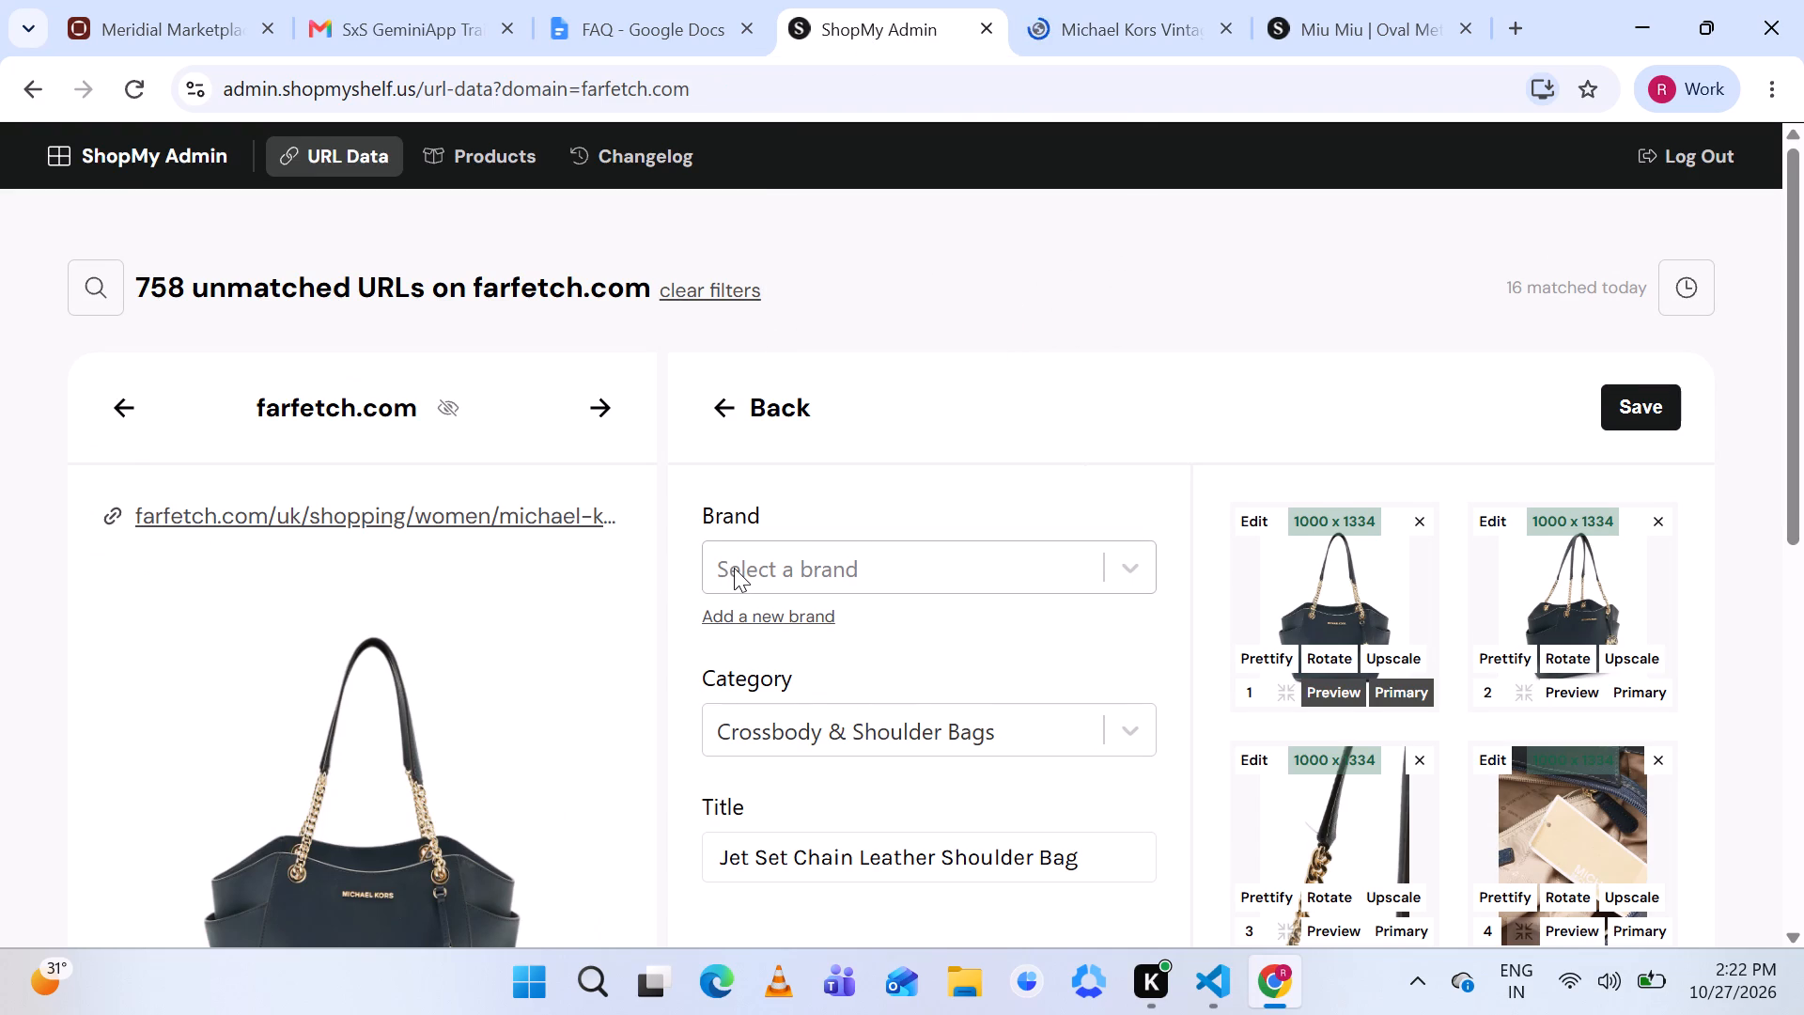
{"action": "scroll", "coordinate": [734, 568], "scroll_direction": "down", "scroll_amount": 4}
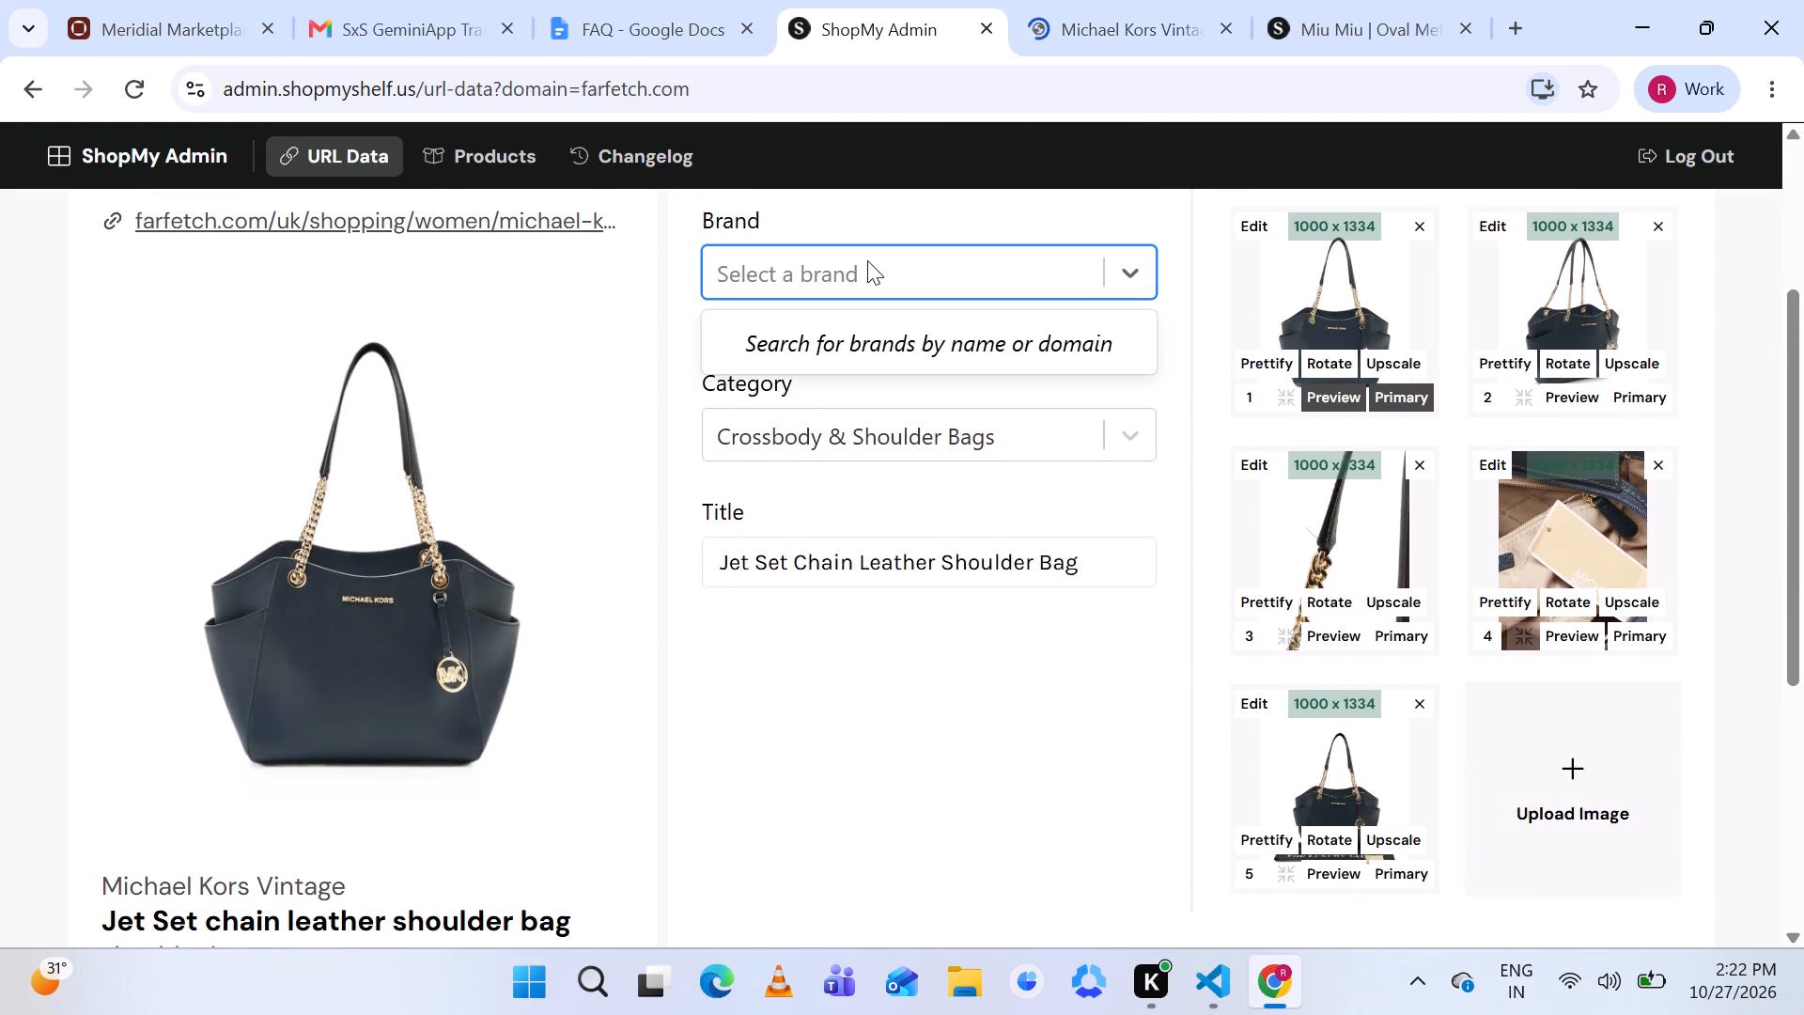
{"action": "type", "text": "Mich"}
{"action": "type", "text": "ael"}
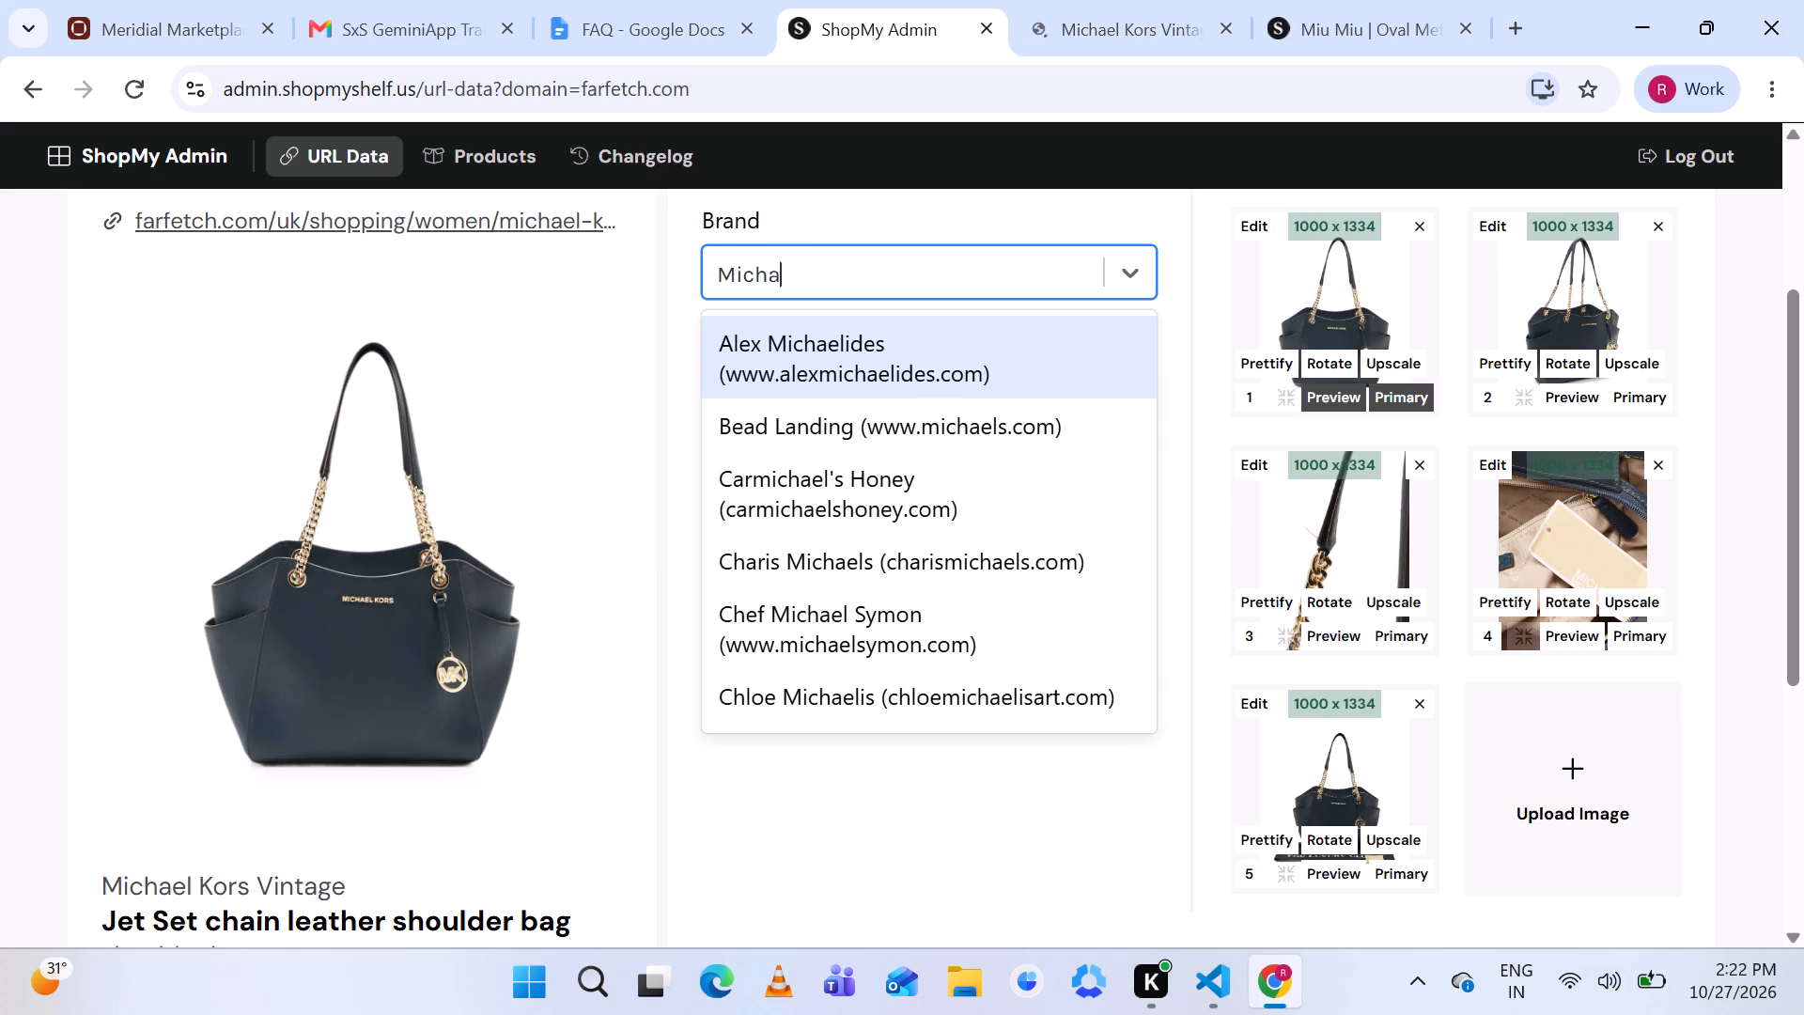
{"action": "key", "text": "space"}
{"action": "type", "text": "kor"}
{"action": "key", "text": "s"}
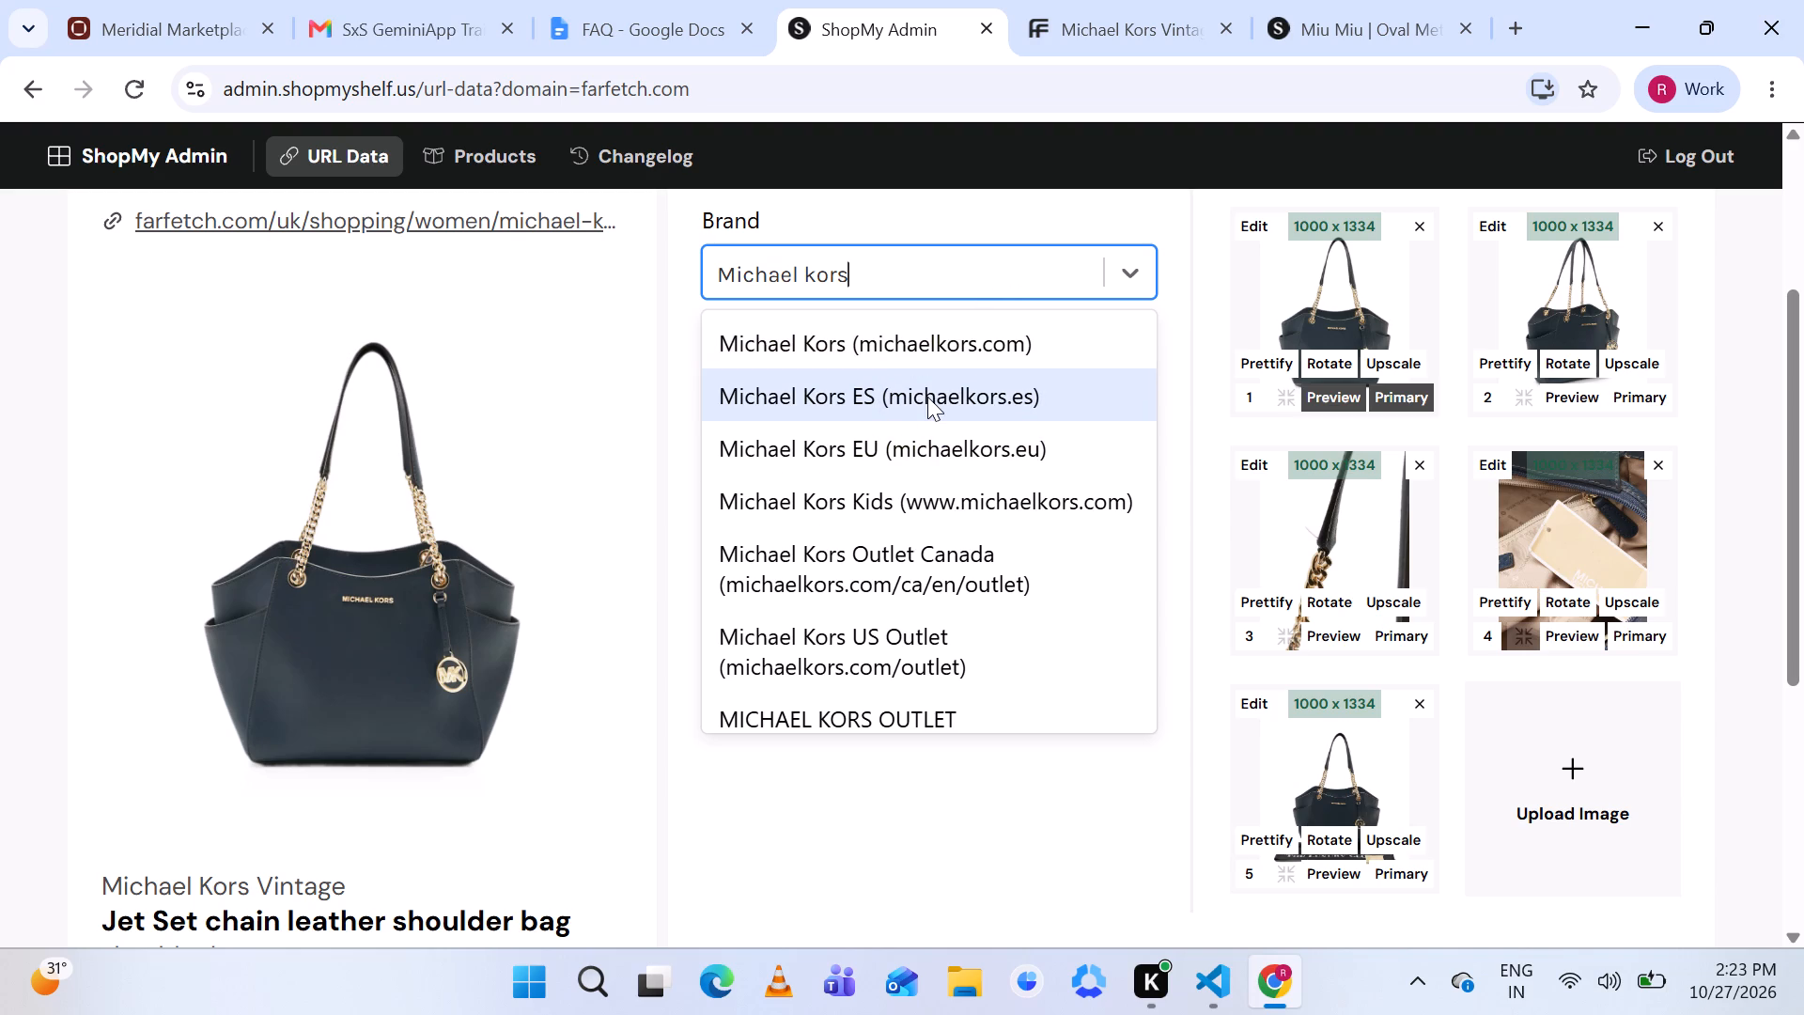
{"action": "scroll", "coordinate": [927, 397], "scroll_direction": "down", "scroll_amount": 1}
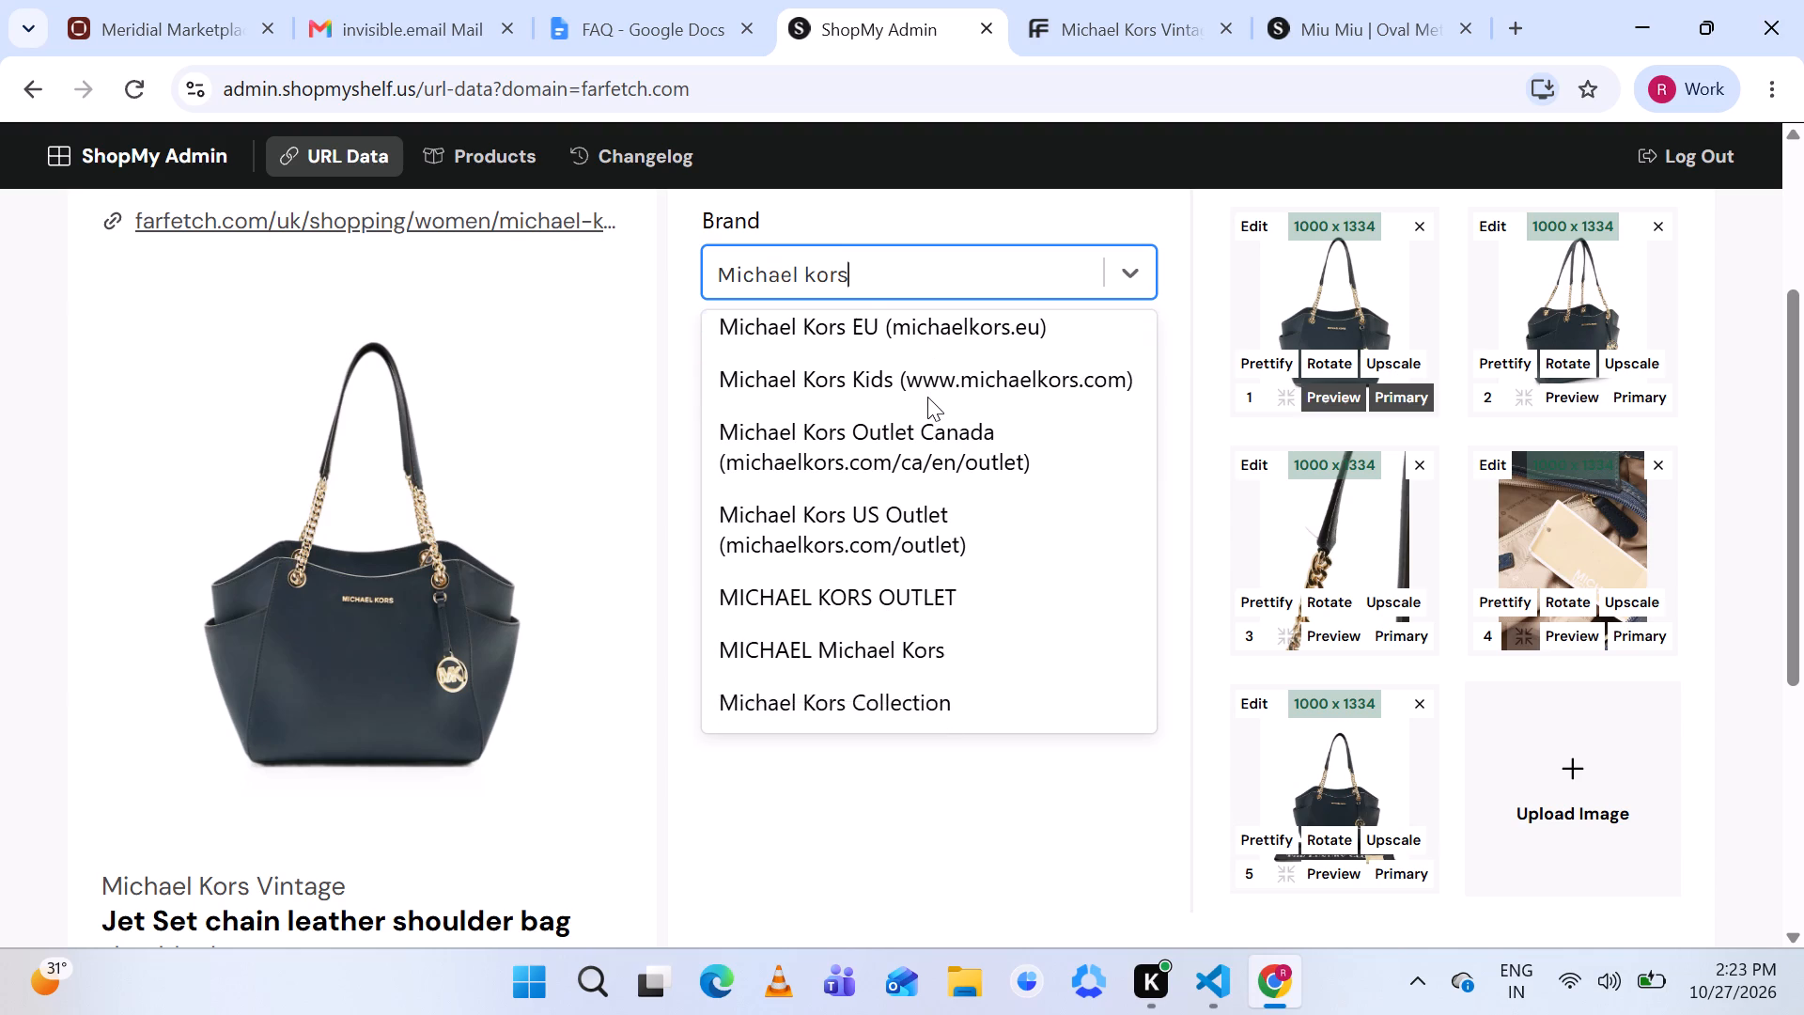
{"action": "scroll", "coordinate": [927, 397], "scroll_direction": "down", "scroll_amount": 2}
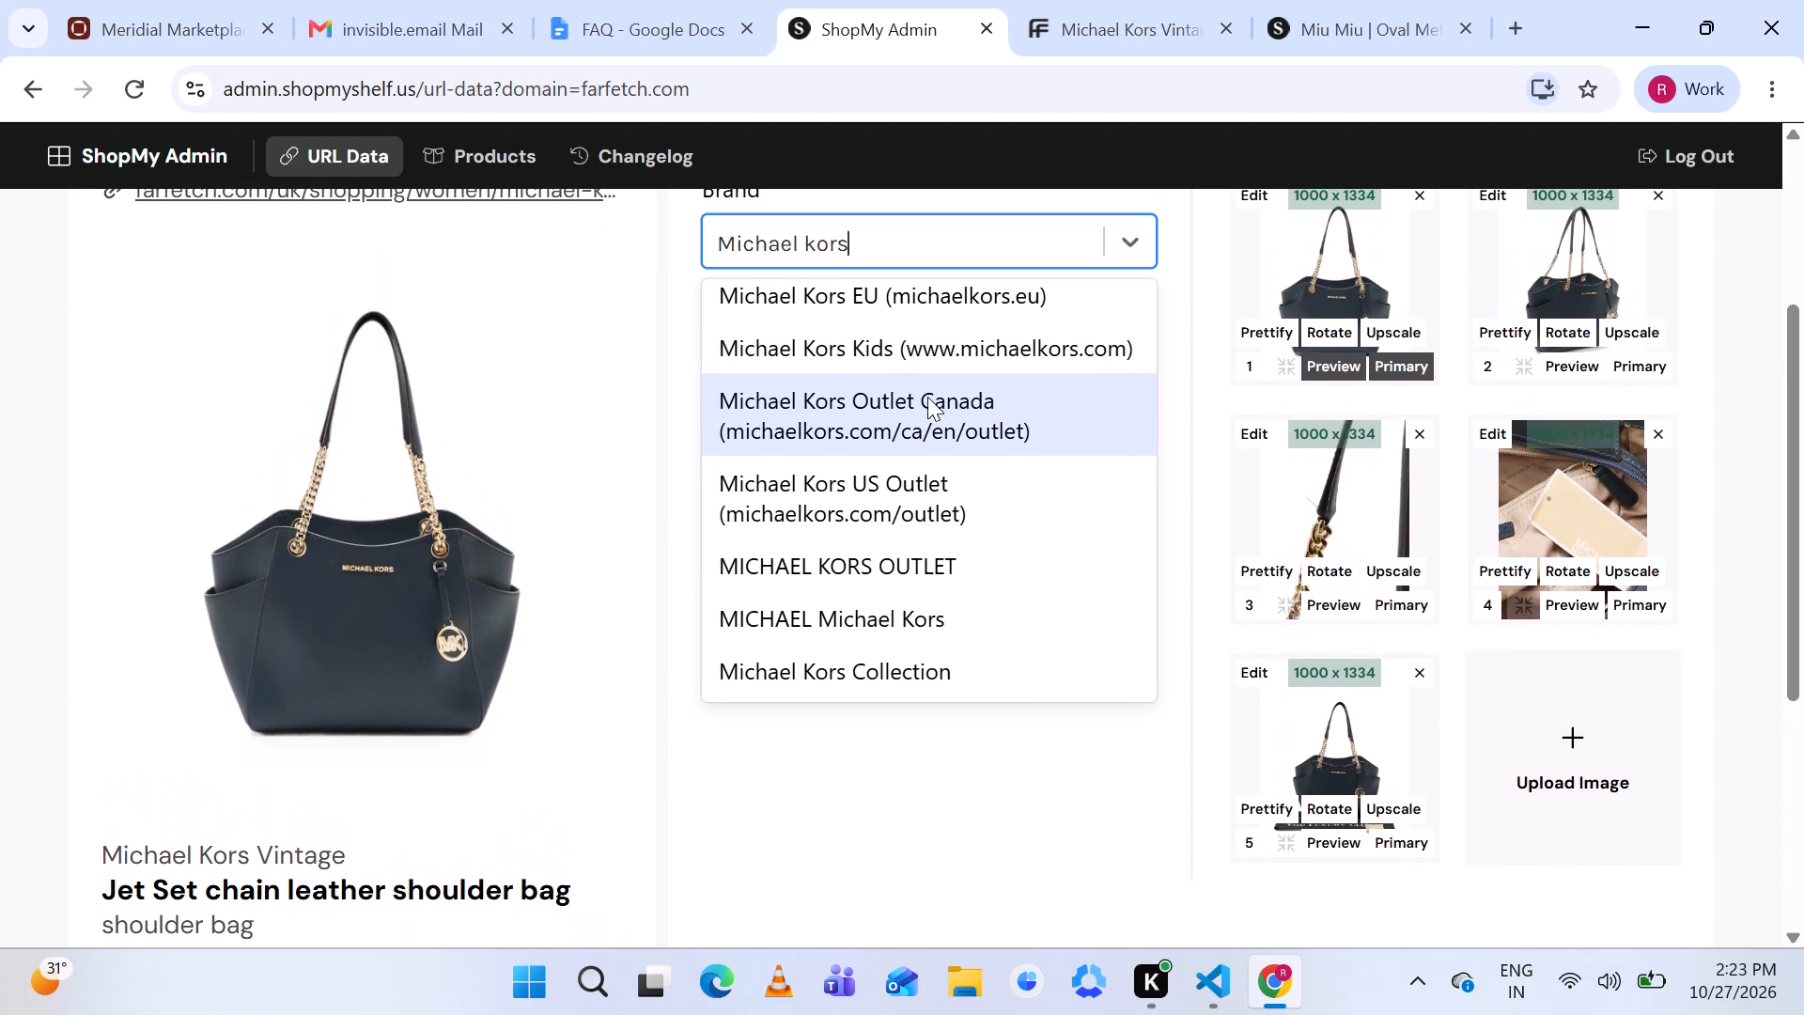
{"action": "scroll", "coordinate": [927, 397], "scroll_direction": "up", "scroll_amount": 3}
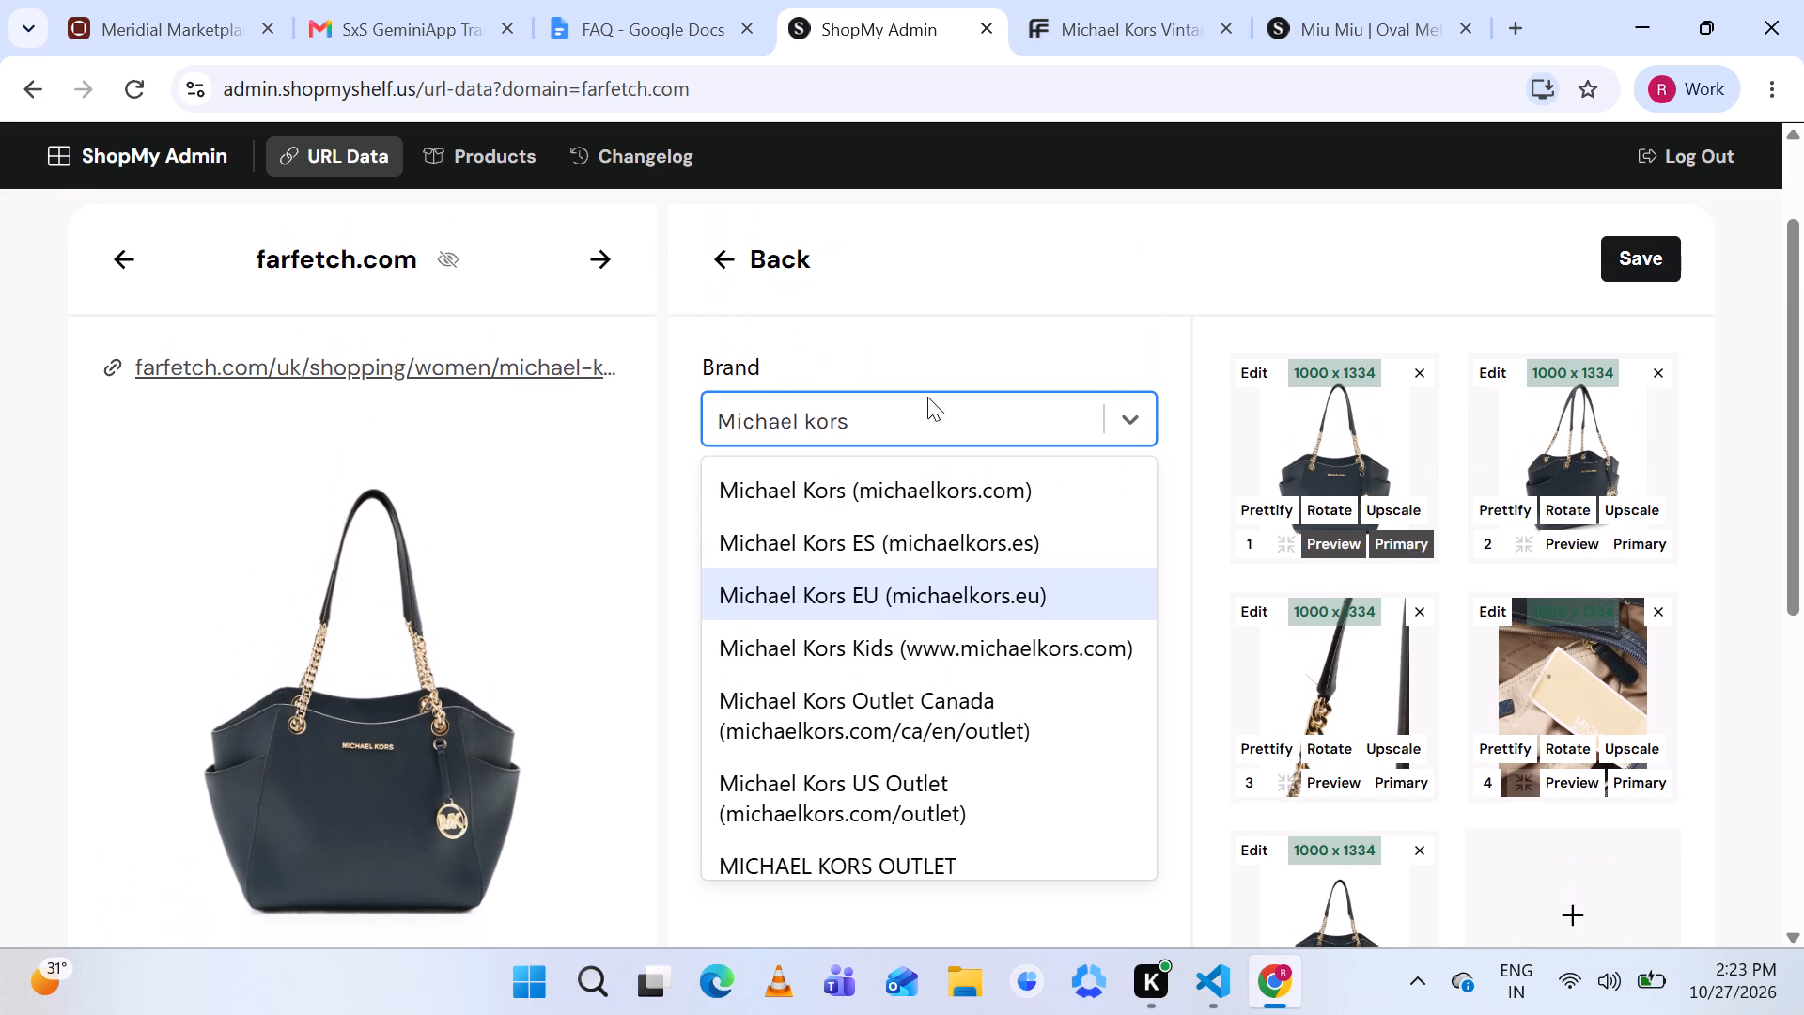
{"action": "left_click", "coordinate": [894, 483]}
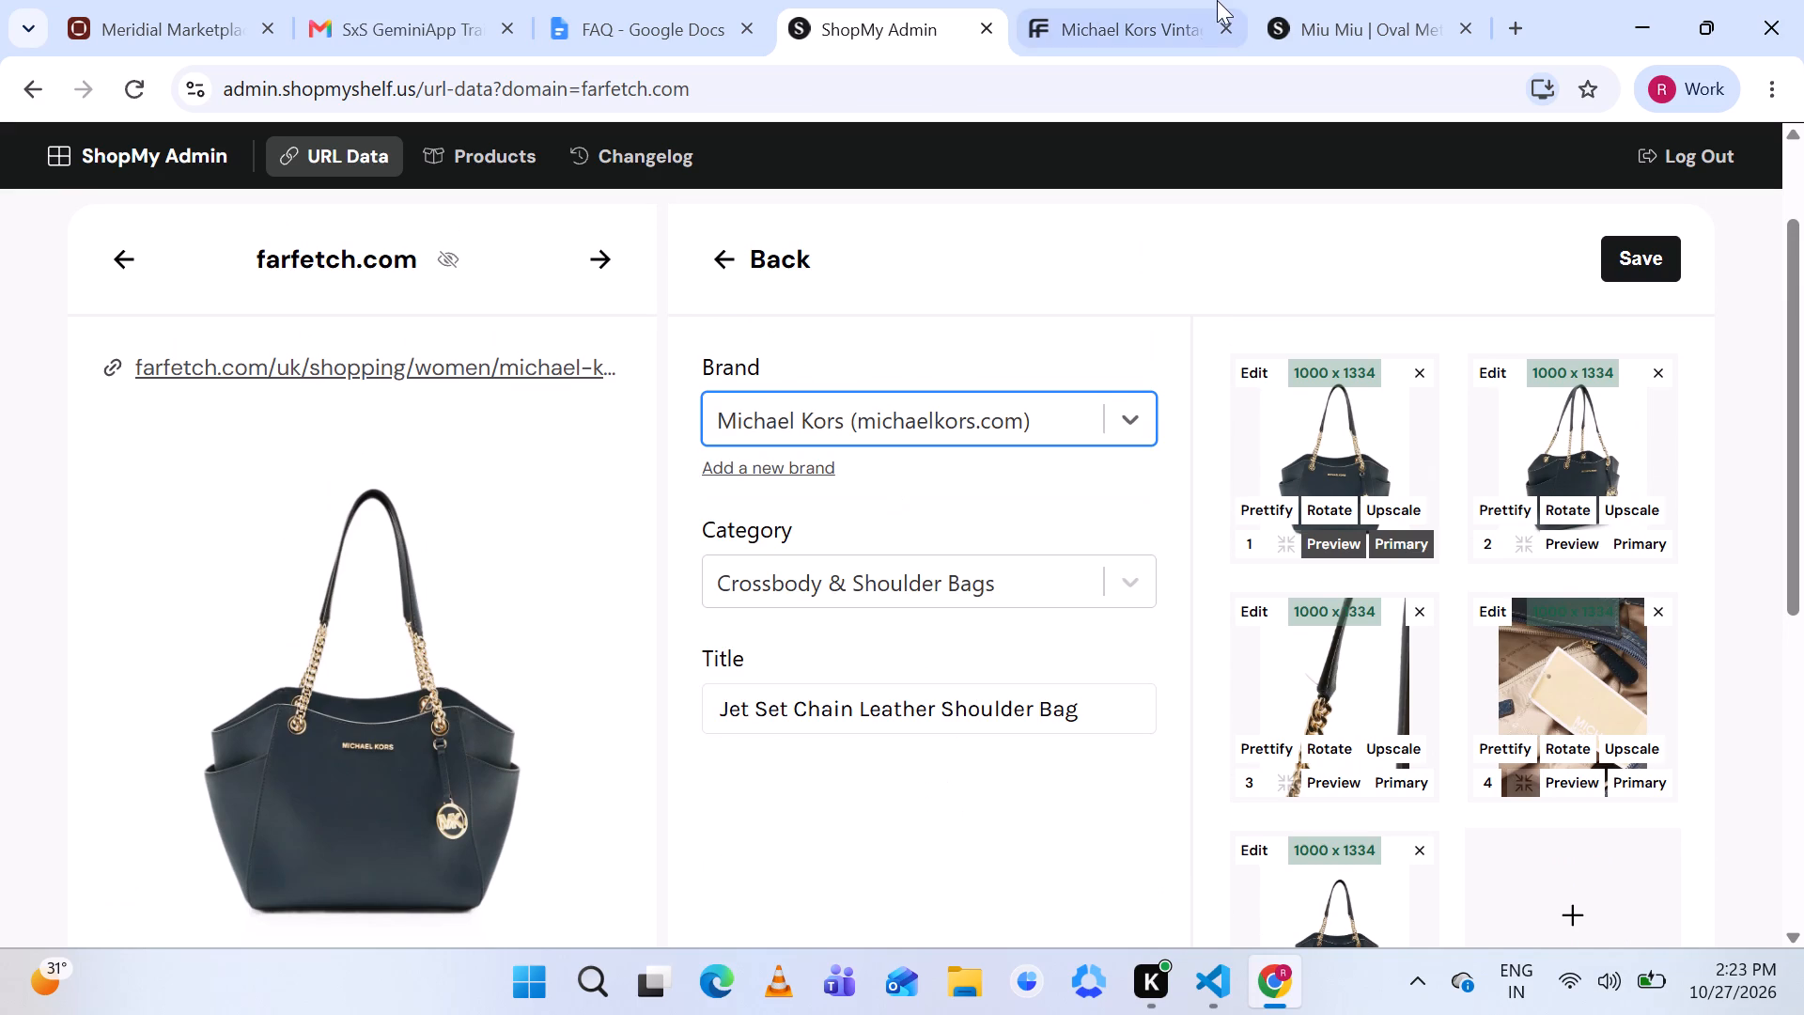
Recheck the Michael Kors Vintage brand page on Farfetch to see how the brand and its products are labelled.
{"action": "left_click", "coordinate": [1129, 16]}
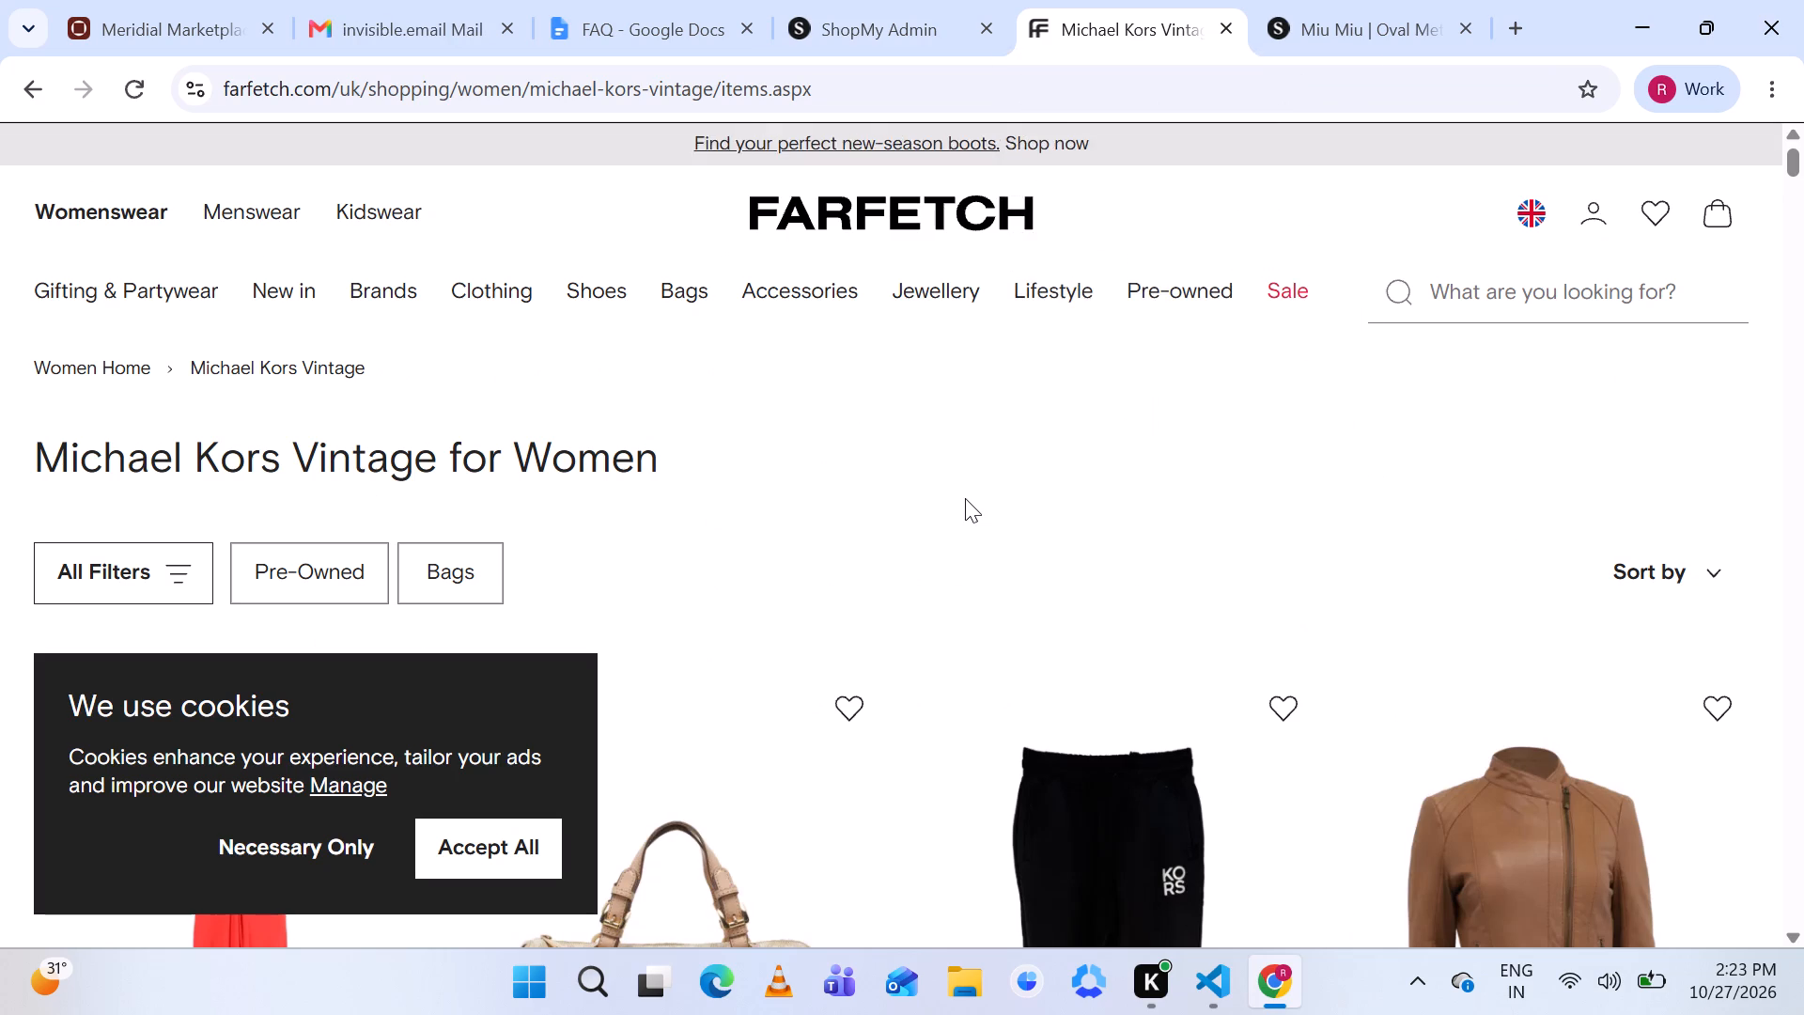
{"action": "scroll", "coordinate": [965, 498], "scroll_direction": "down", "scroll_amount": 2}
{"action": "scroll", "coordinate": [965, 498], "scroll_direction": "up", "scroll_amount": 1}
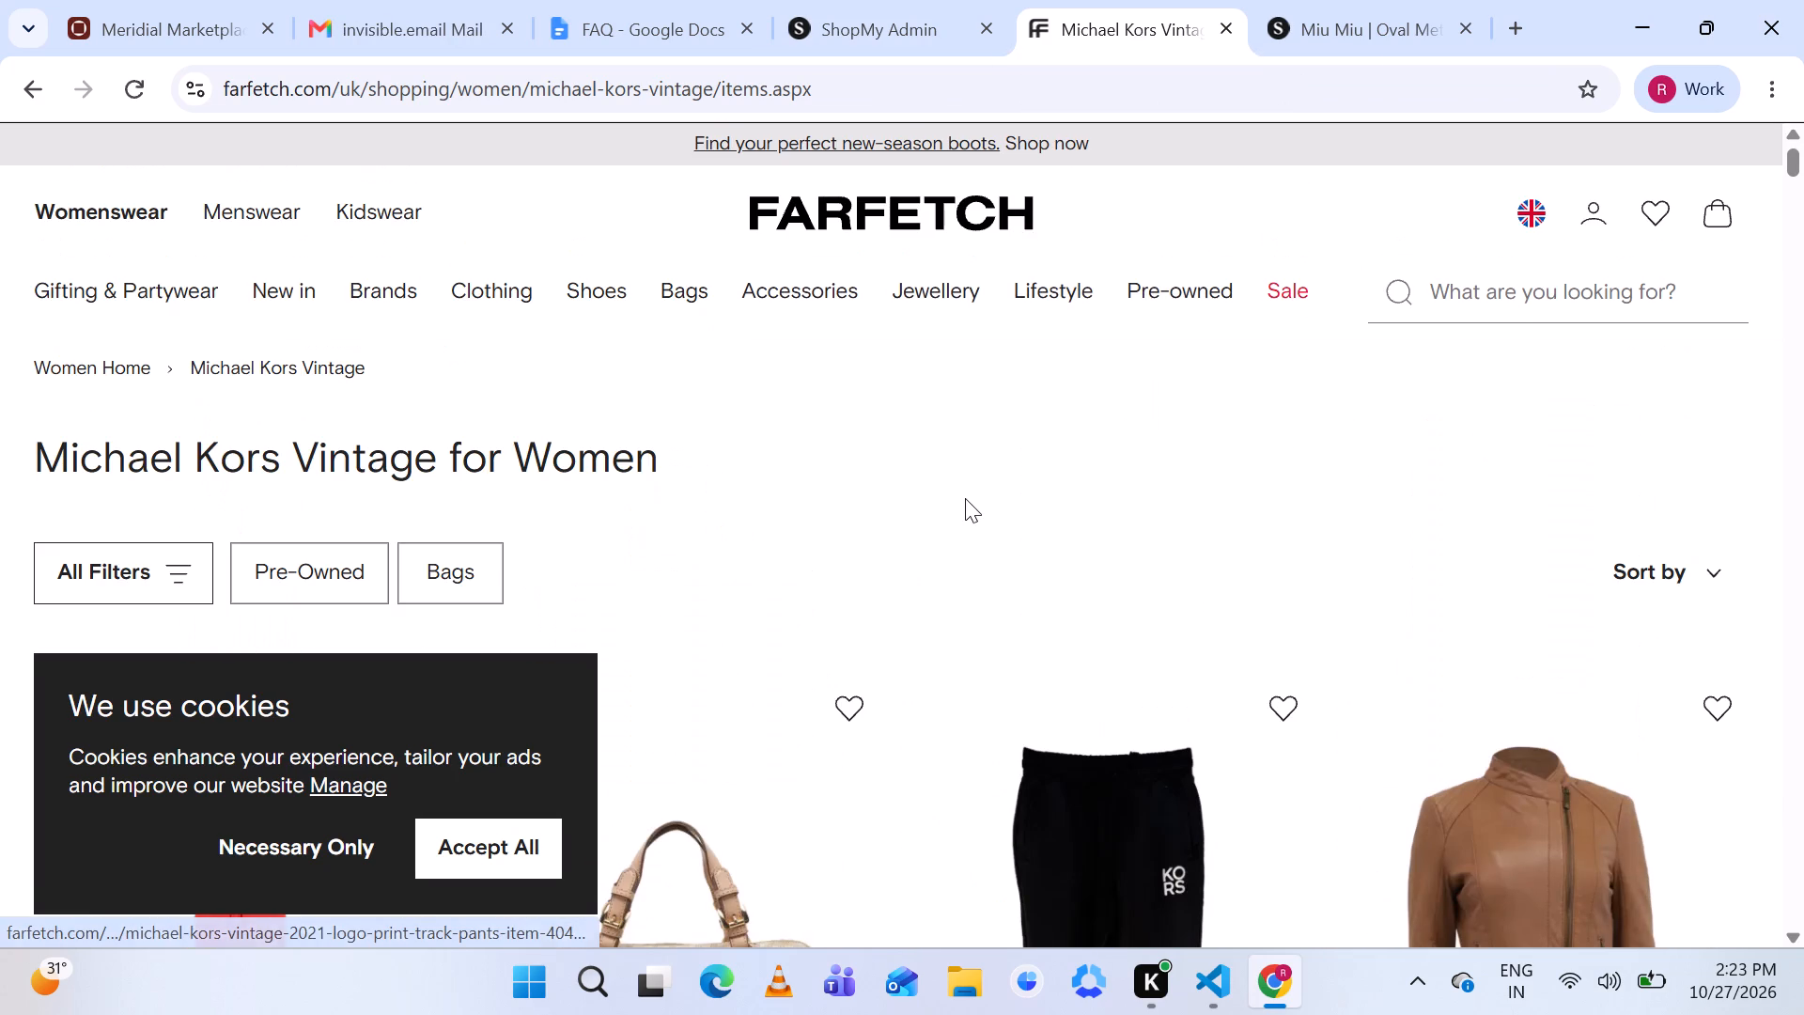
{"action": "left_click", "coordinate": [301, 361]}
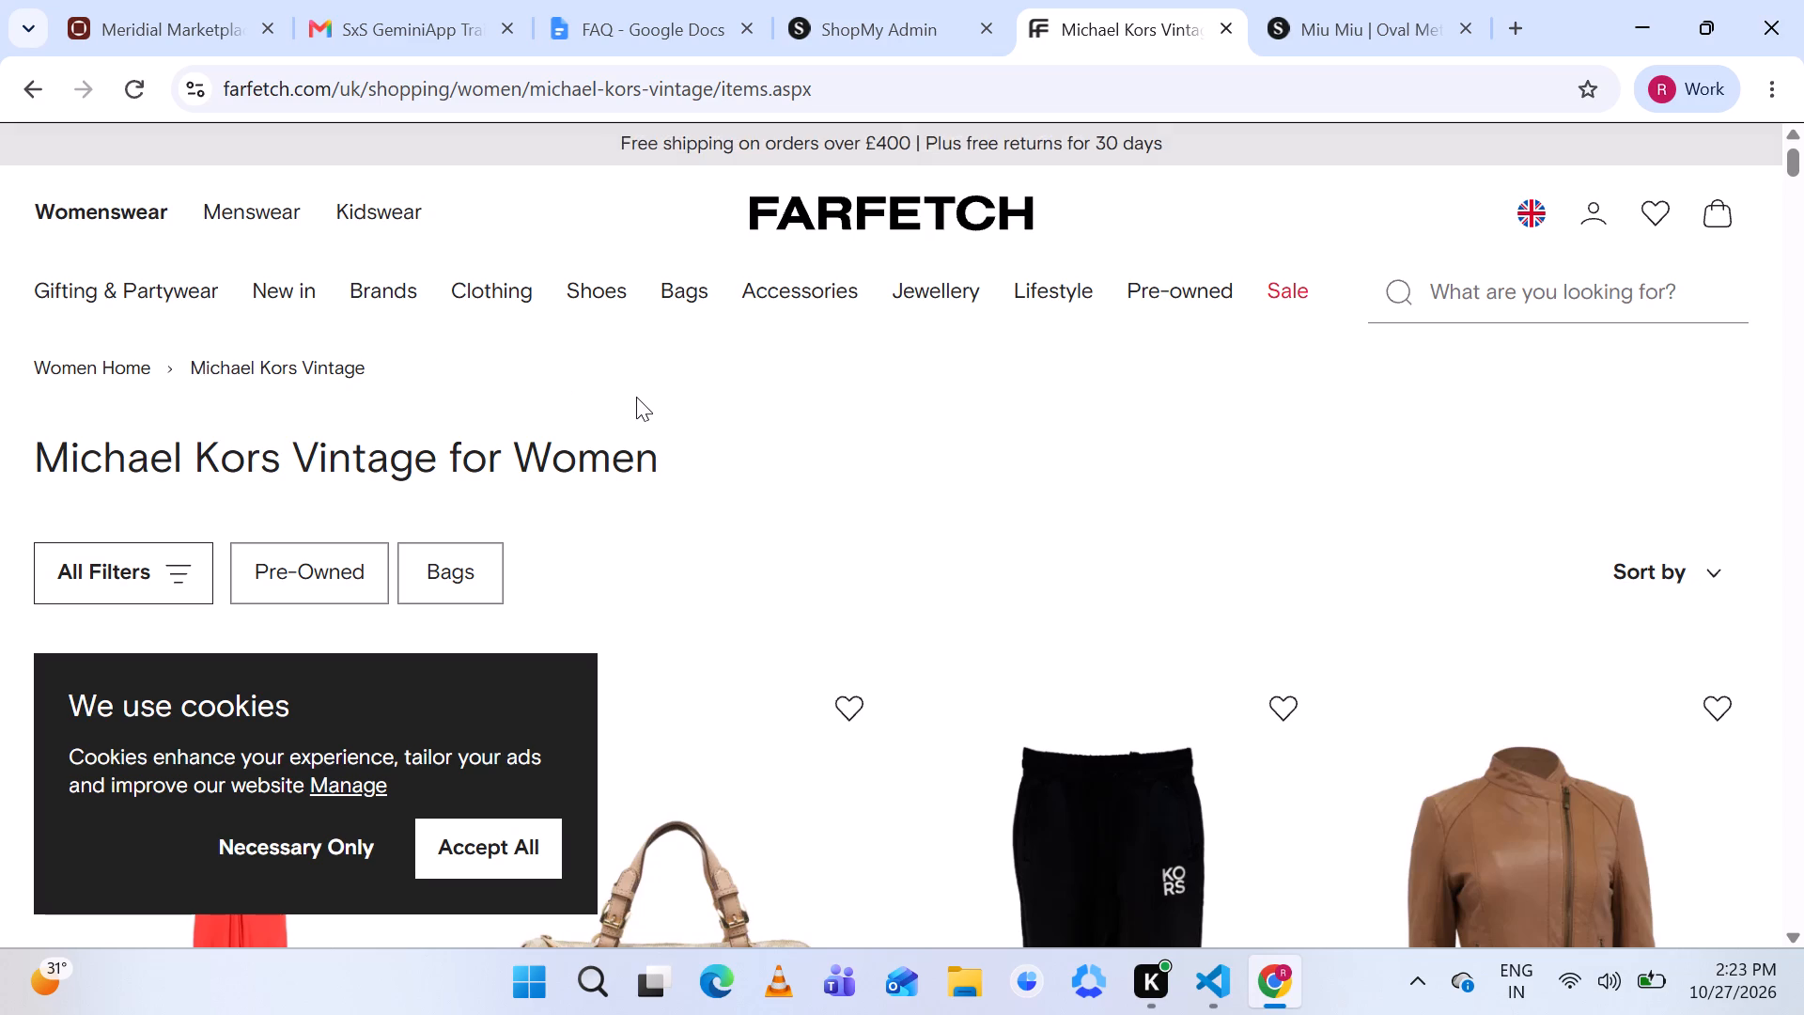
{"action": "scroll", "coordinate": [636, 397], "scroll_direction": "down", "scroll_amount": 3}
{"action": "scroll", "coordinate": [636, 397], "scroll_direction": "up", "scroll_amount": 1}
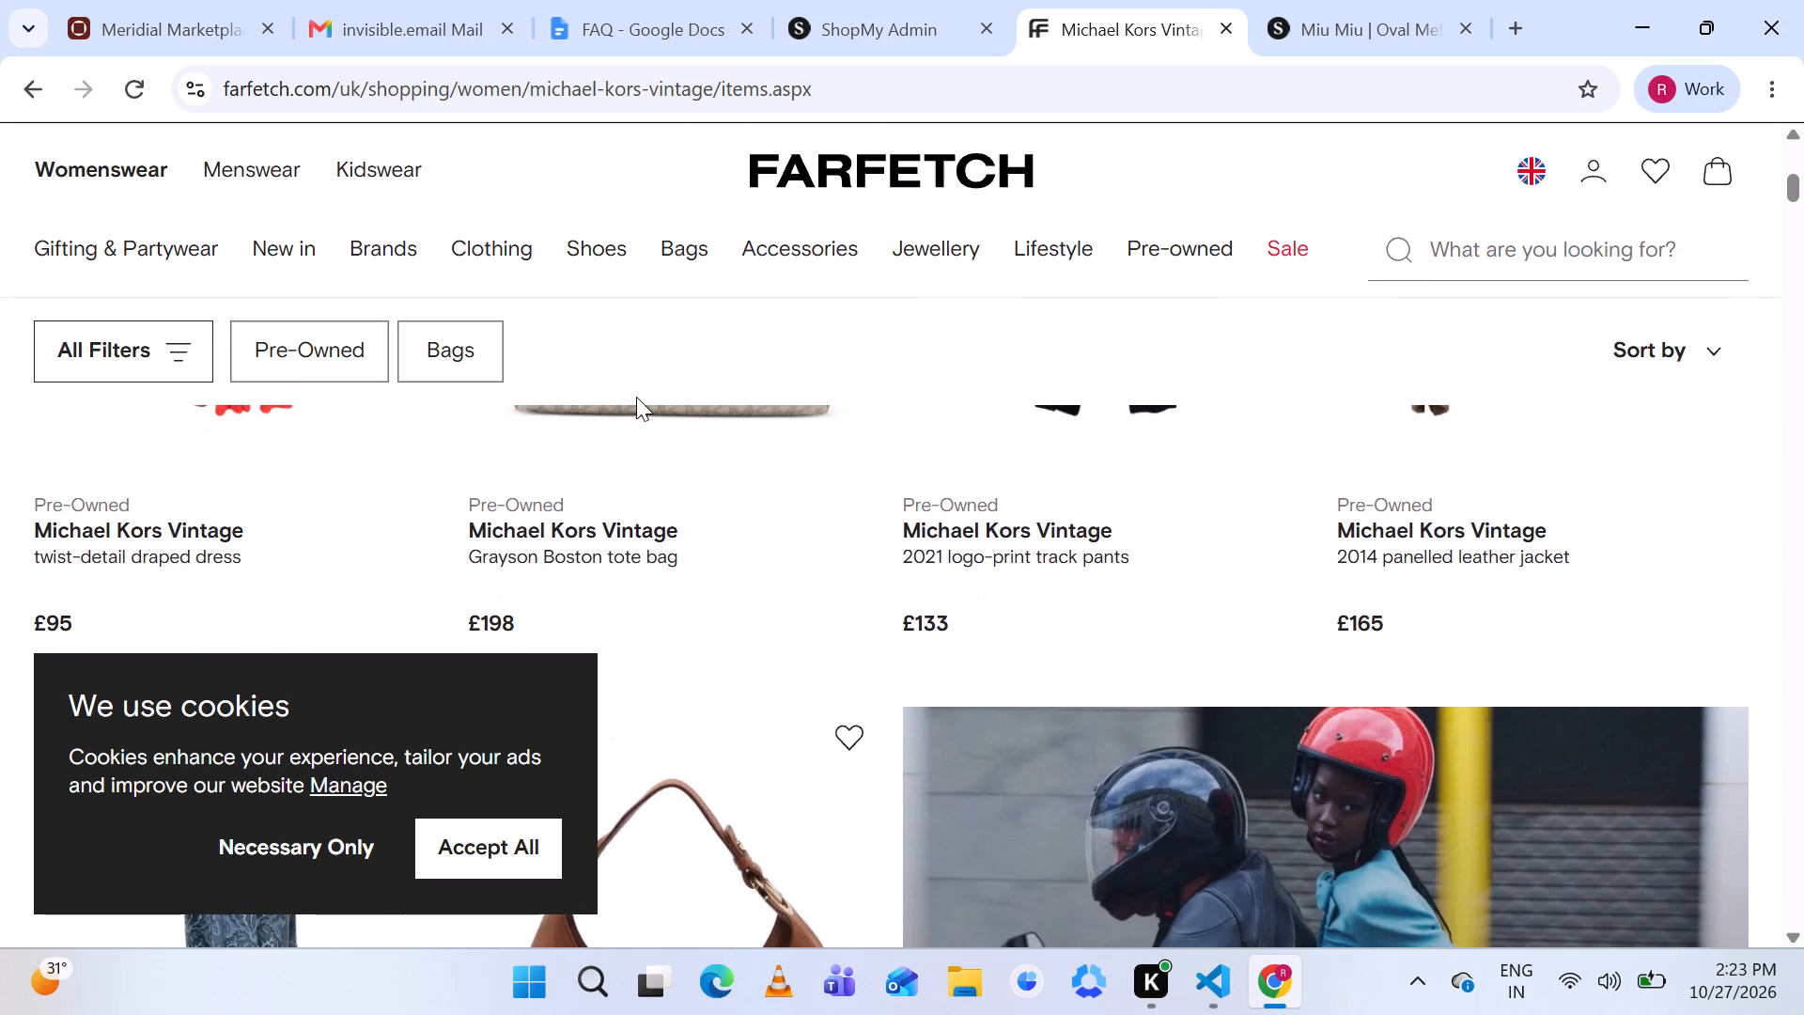
{"action": "scroll", "coordinate": [636, 397], "scroll_direction": "up", "scroll_amount": 1}
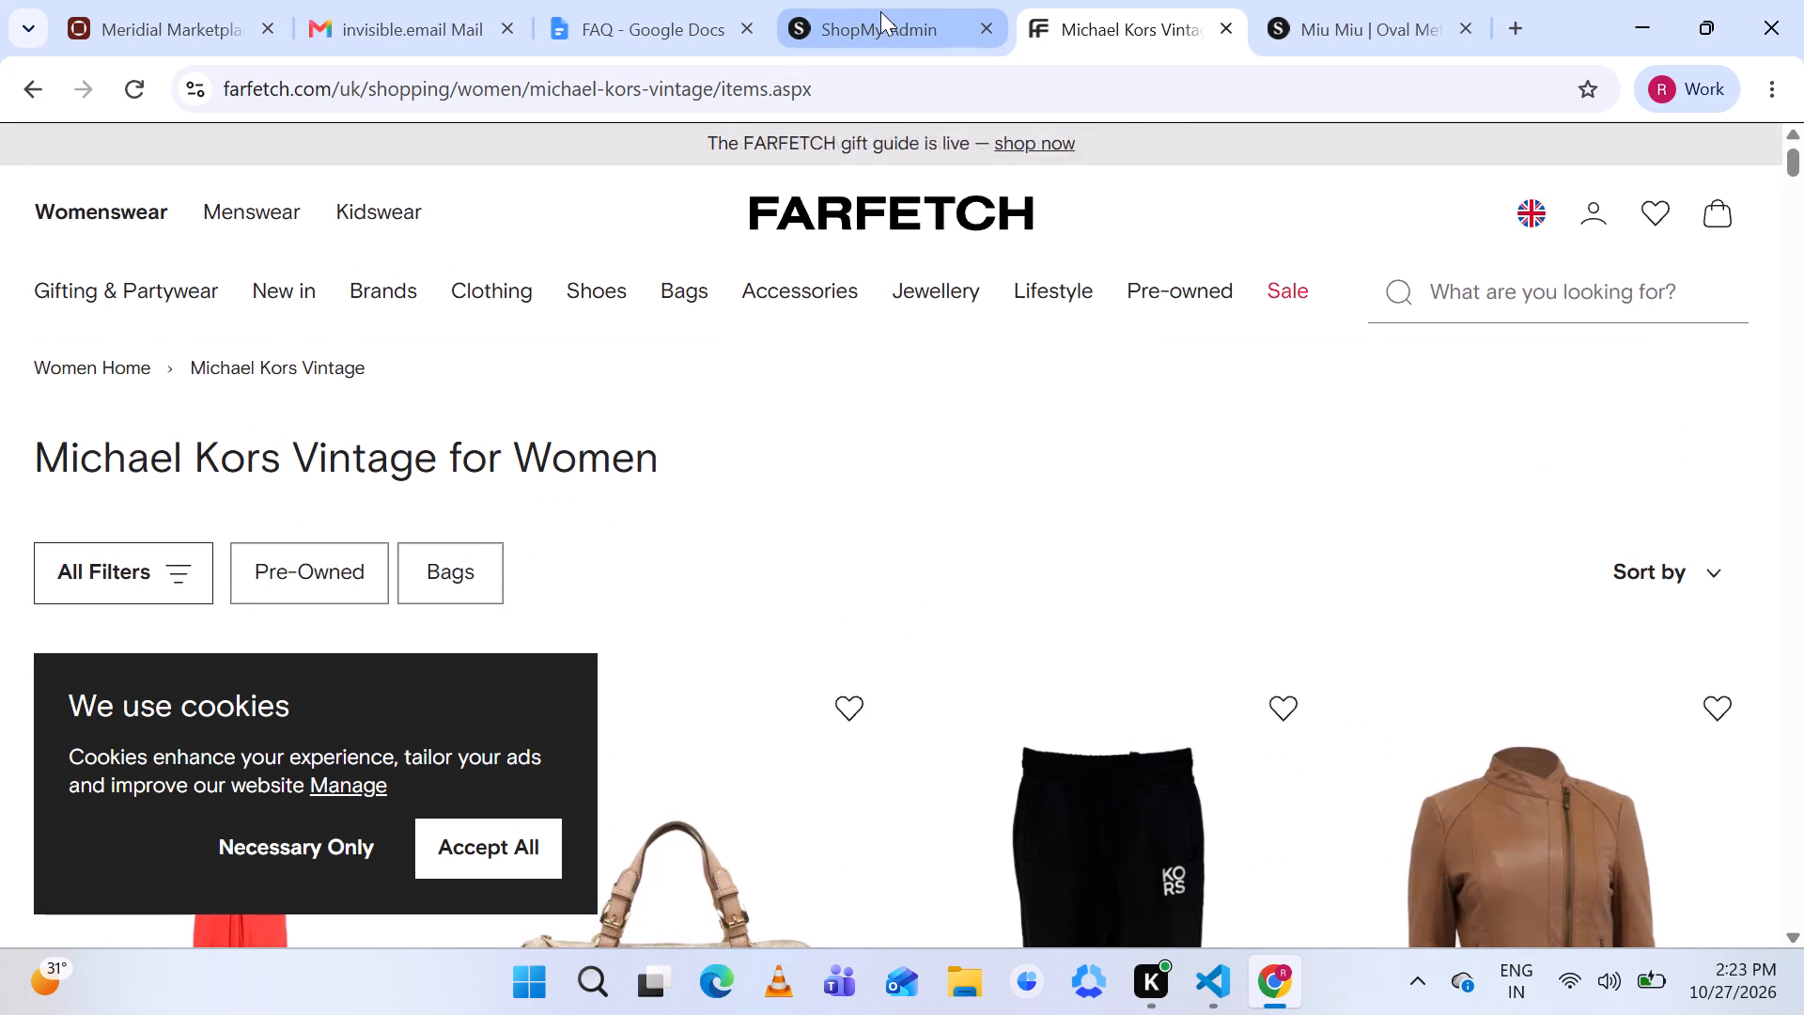
Return to ShopMy Admin and remove the strap close-up and the interior tag image from the new product.
{"action": "left_click", "coordinate": [880, 11]}
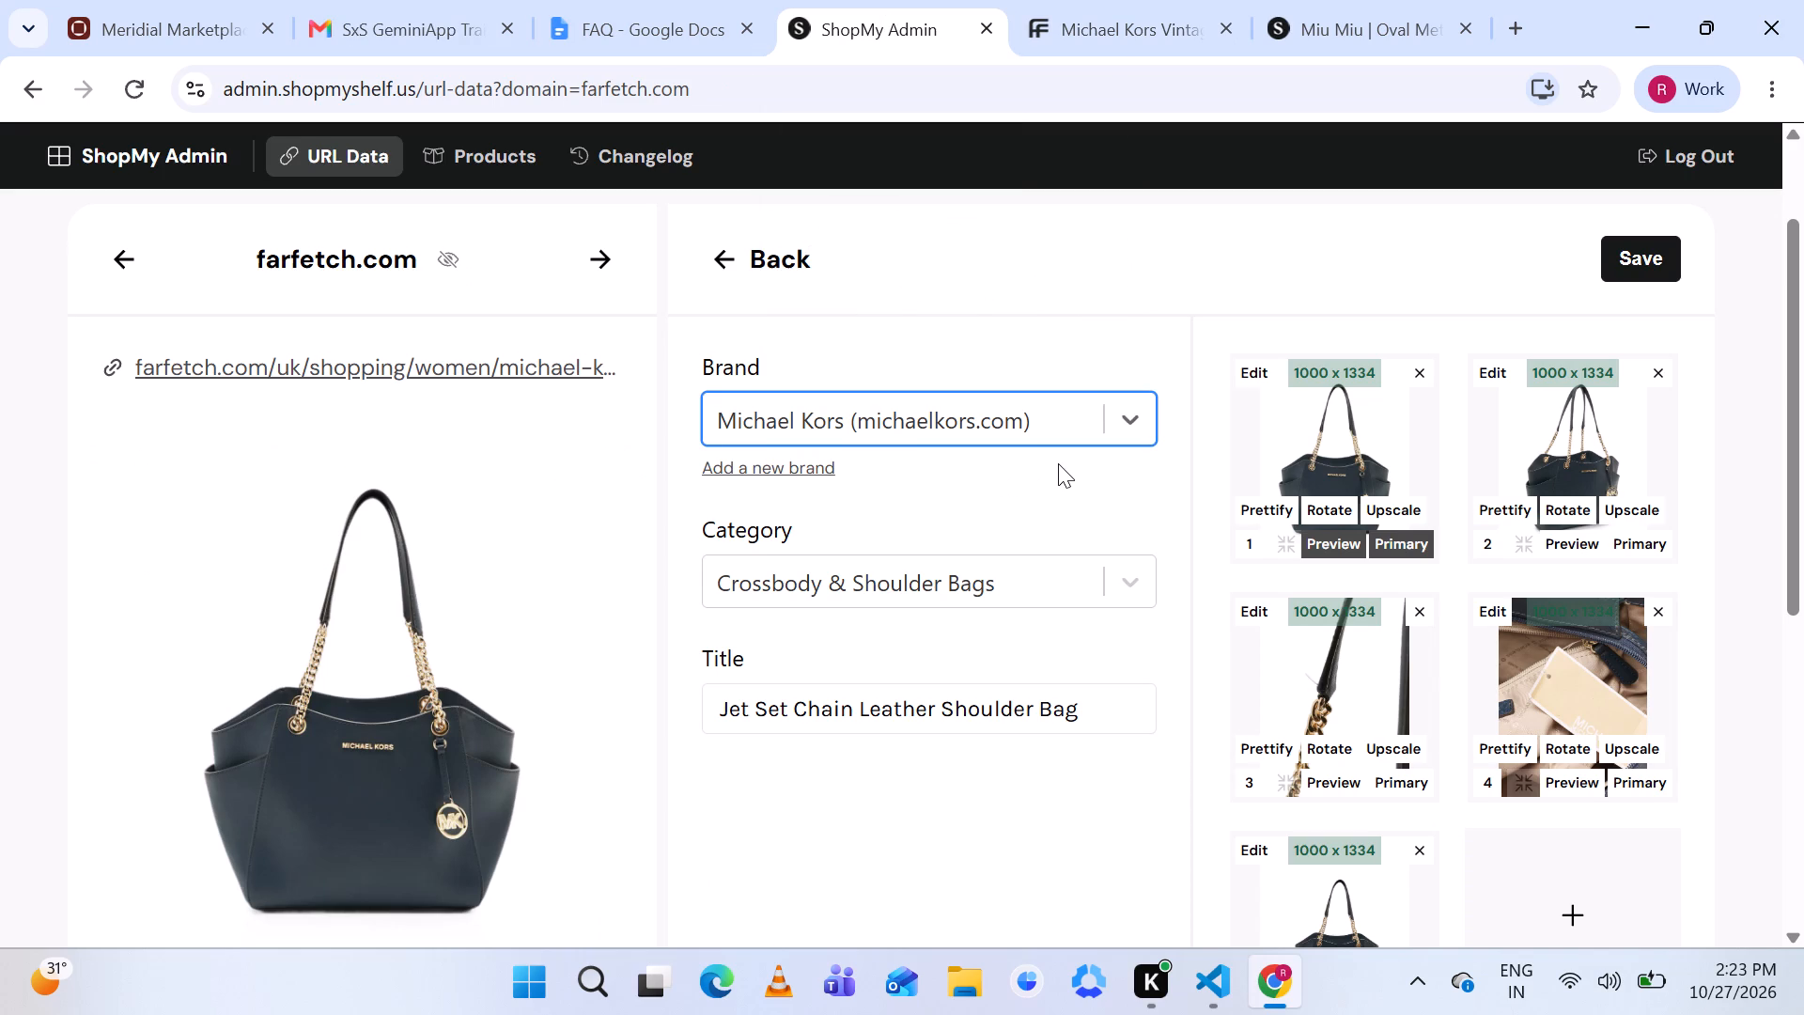
{"action": "scroll", "coordinate": [1058, 463], "scroll_direction": "up", "scroll_amount": 1}
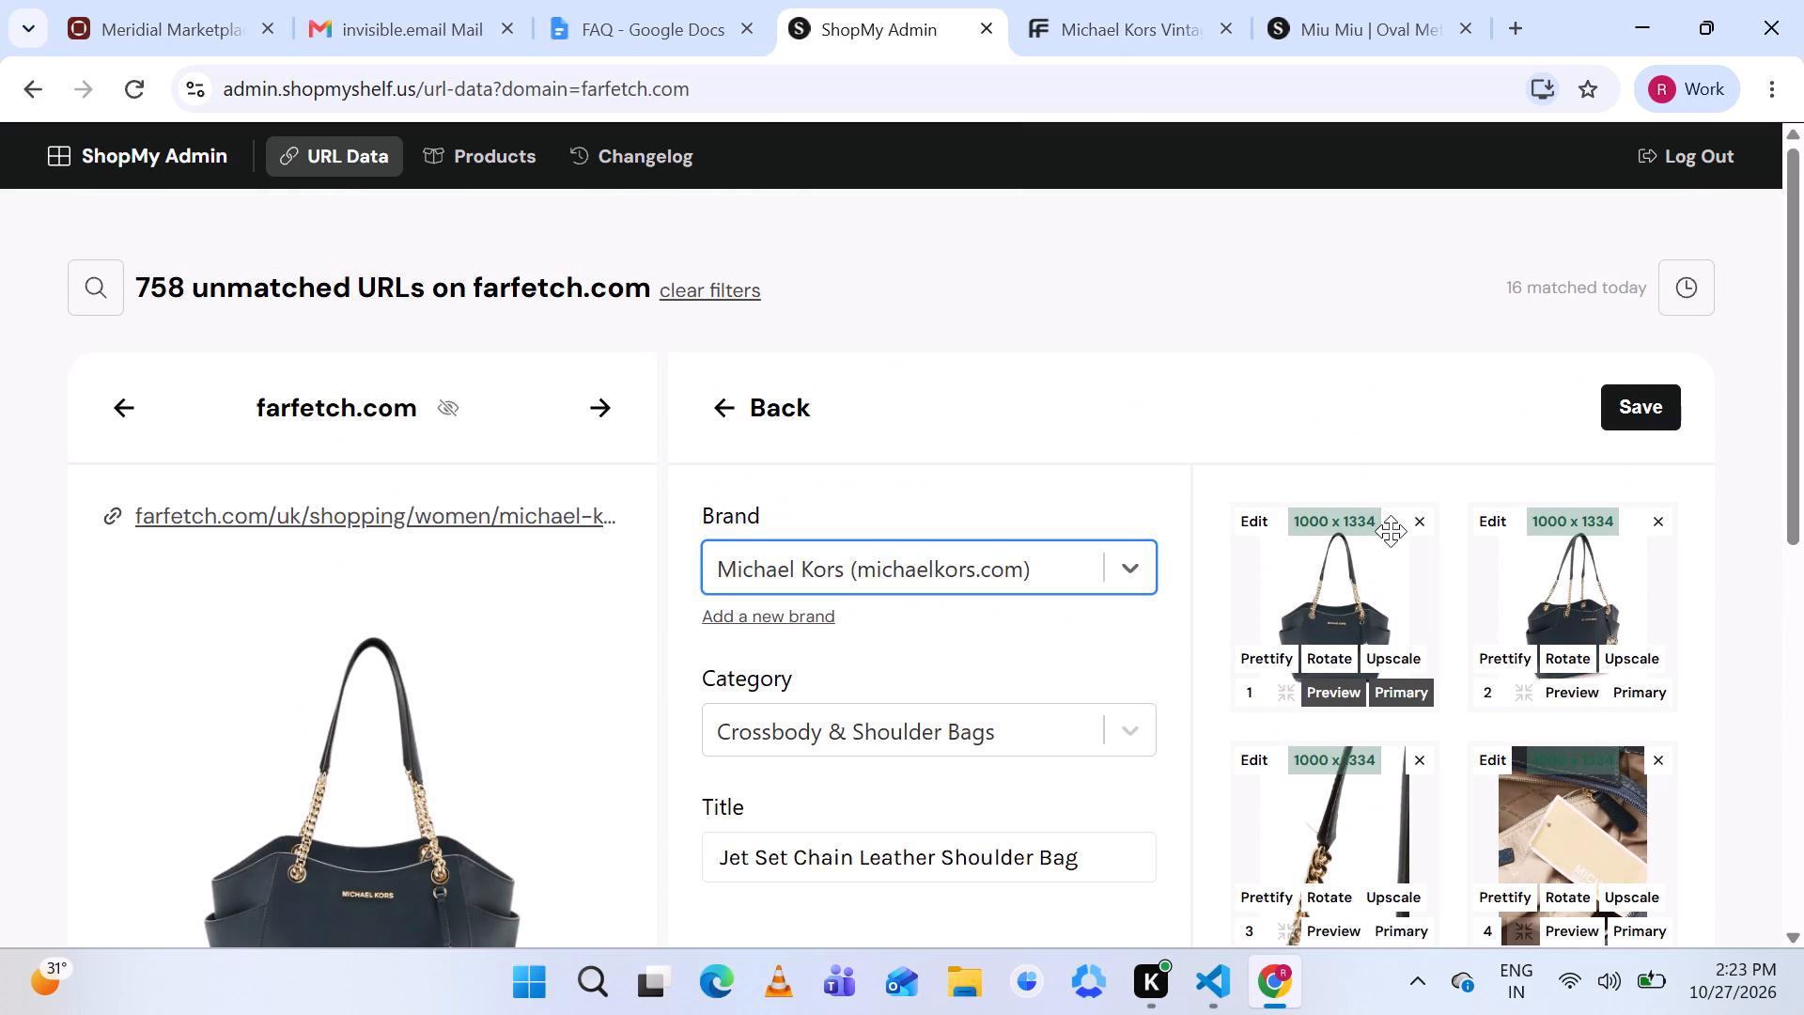
{"action": "scroll", "coordinate": [1391, 531], "scroll_direction": "down", "scroll_amount": 3}
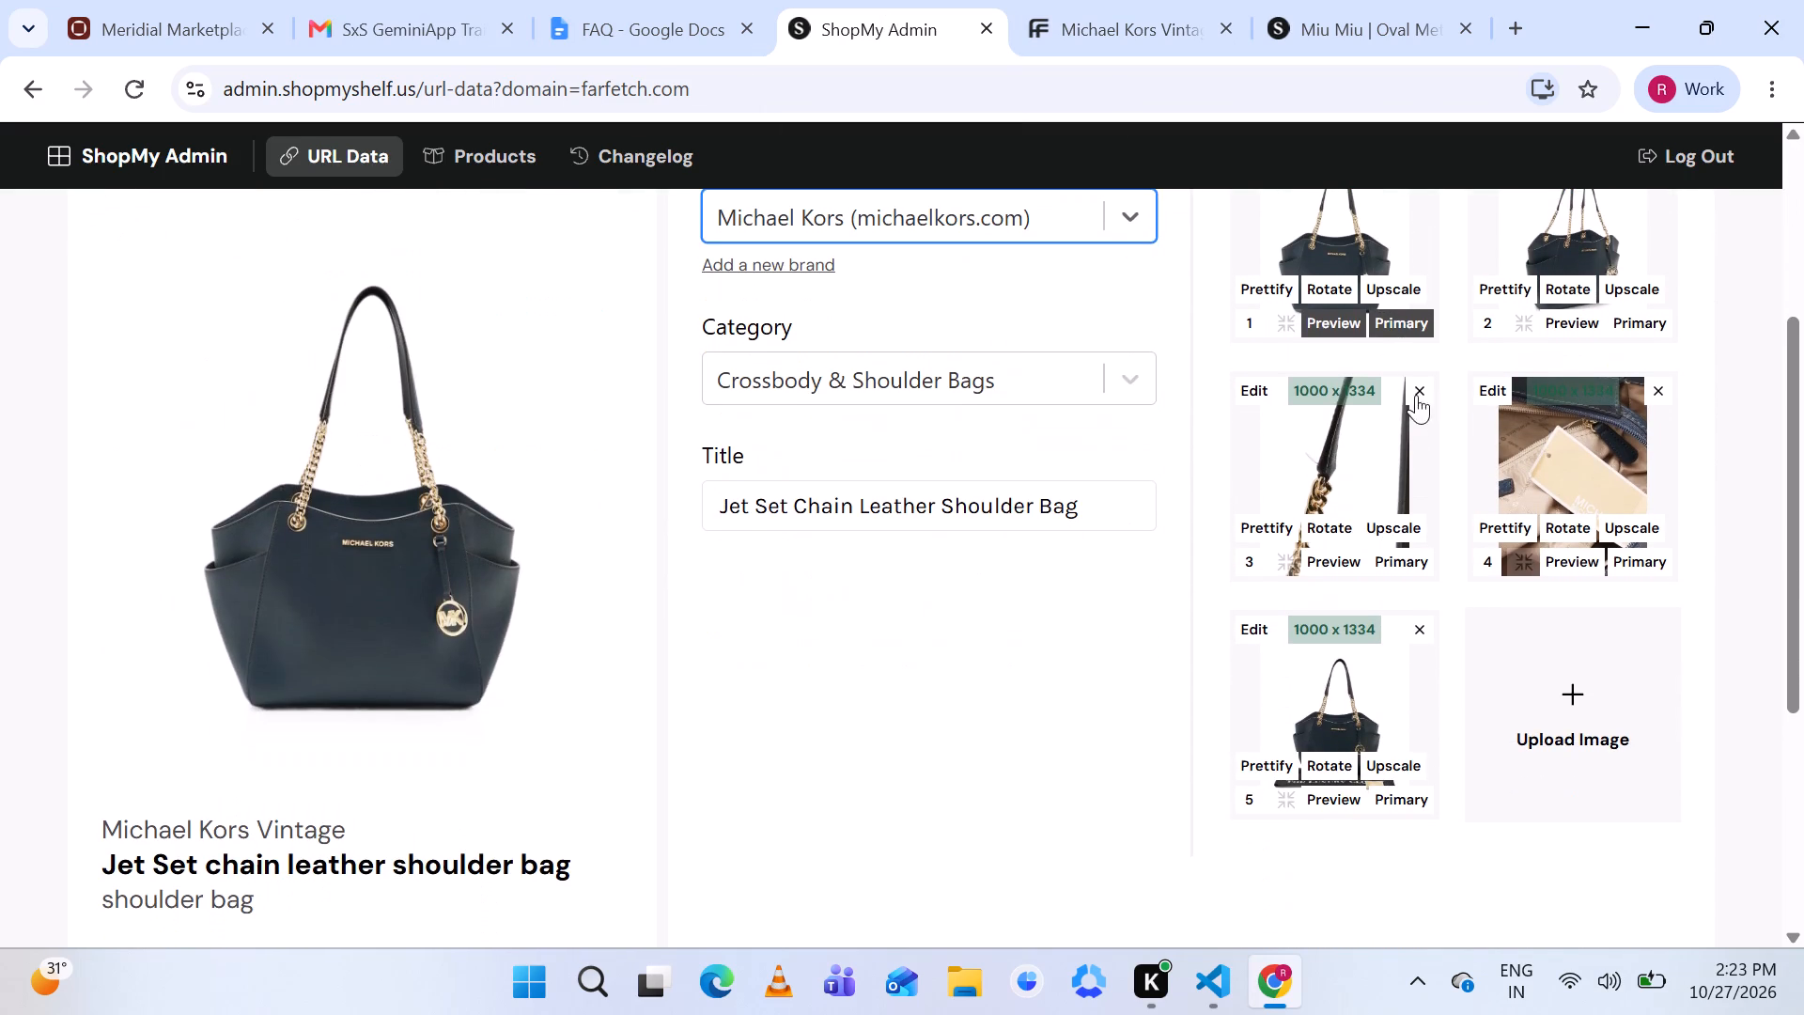
{"action": "left_click", "coordinate": [1414, 384]}
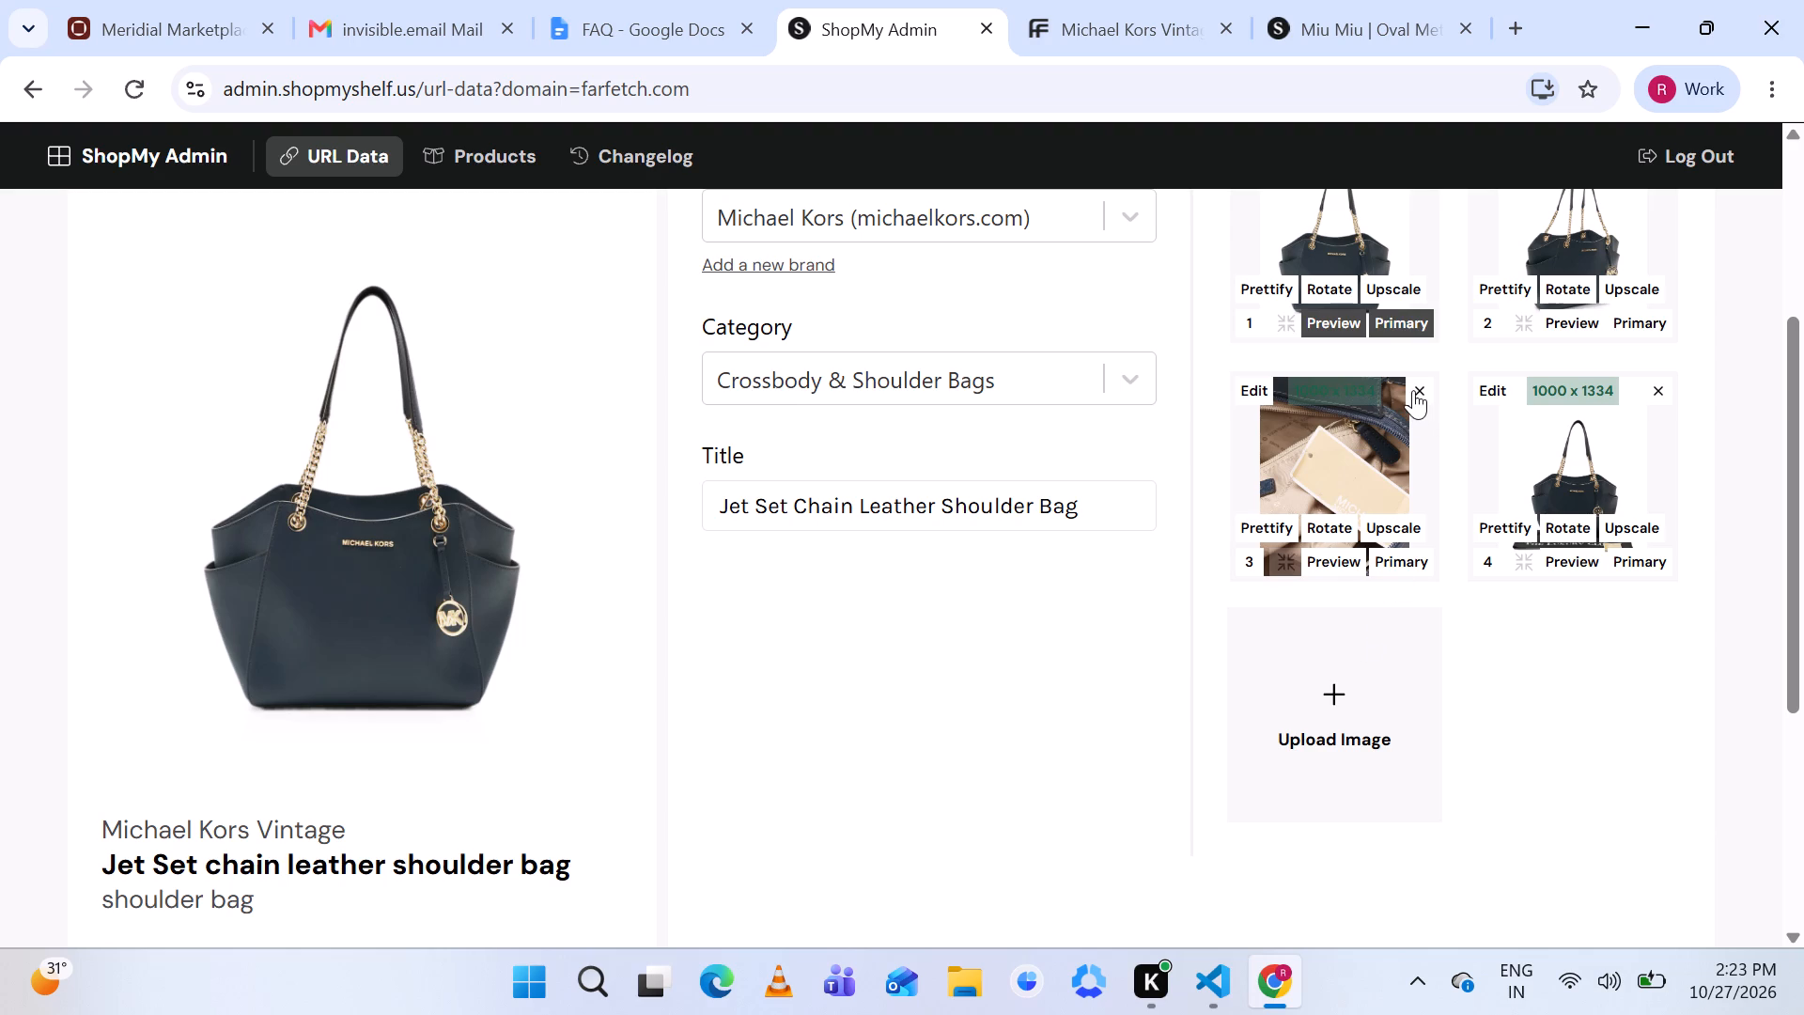
{"action": "left_click", "coordinate": [1412, 384]}
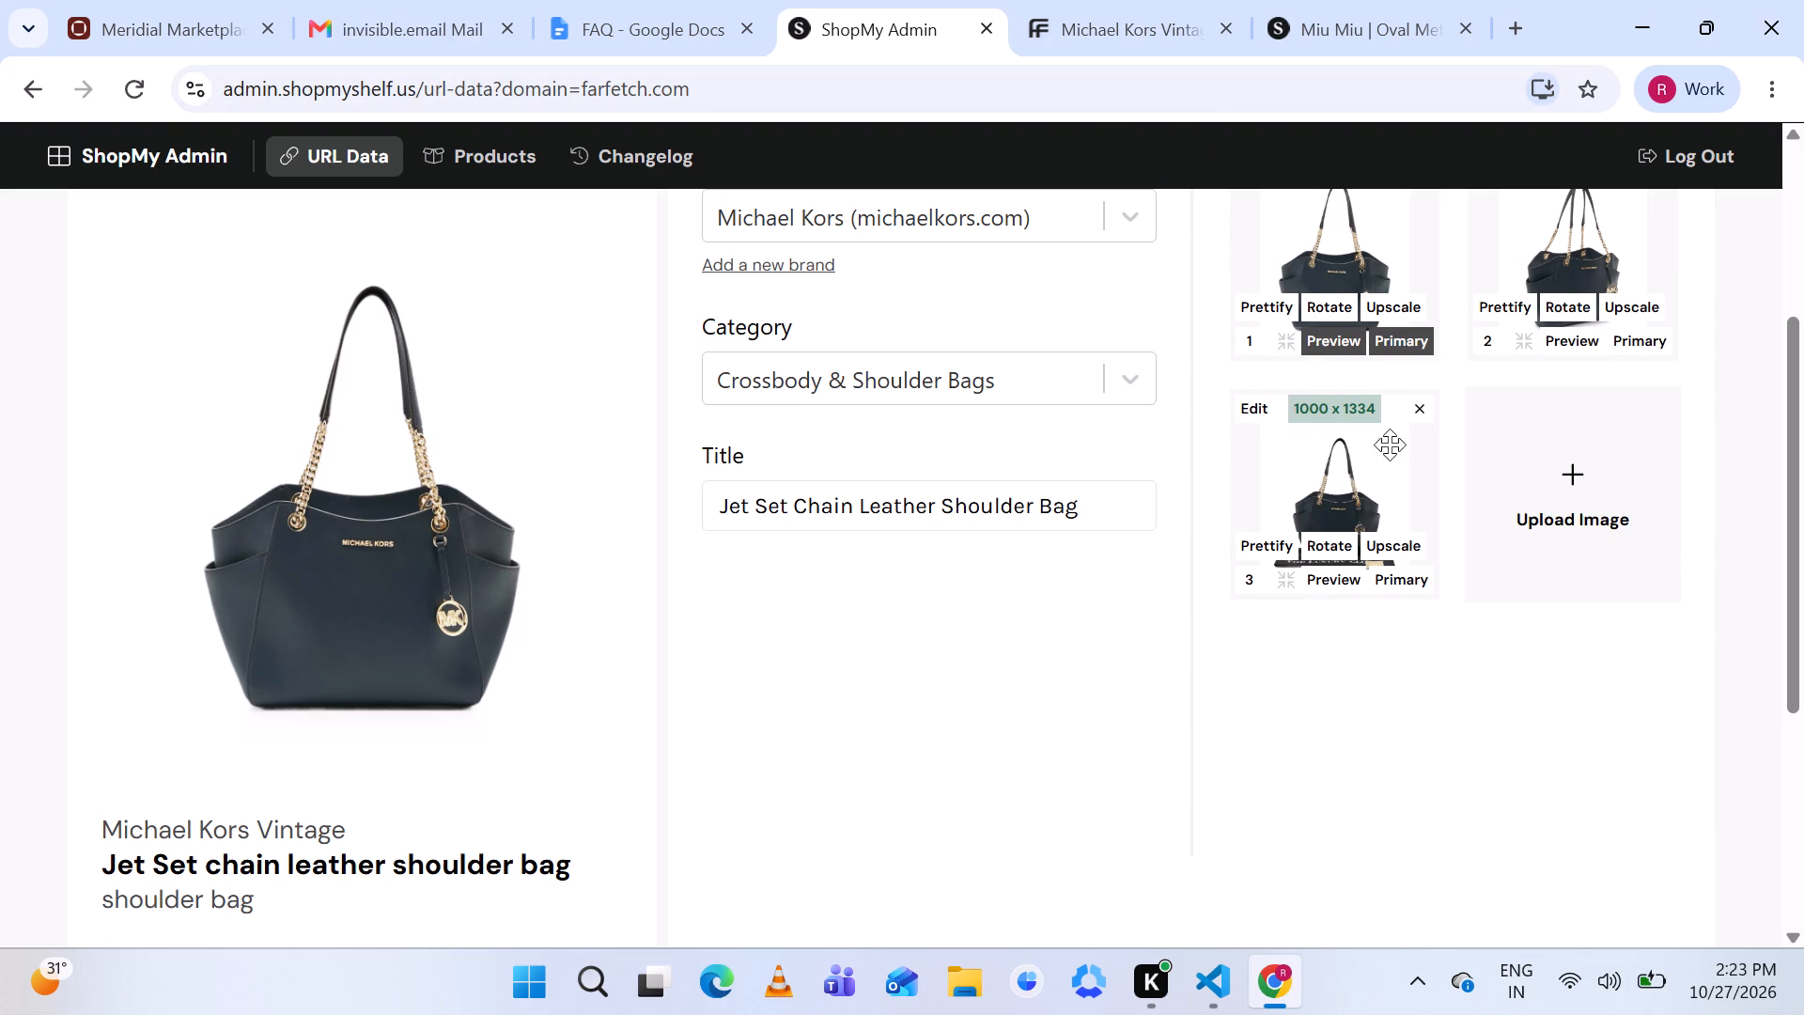
Return to the Jet Set chain leather shoulder bag's Farfetch listing and examine its images and details.
{"action": "left_click", "coordinate": [1126, 11]}
{"action": "scroll", "coordinate": [718, 644], "scroll_direction": "right", "scroll_amount": 1}
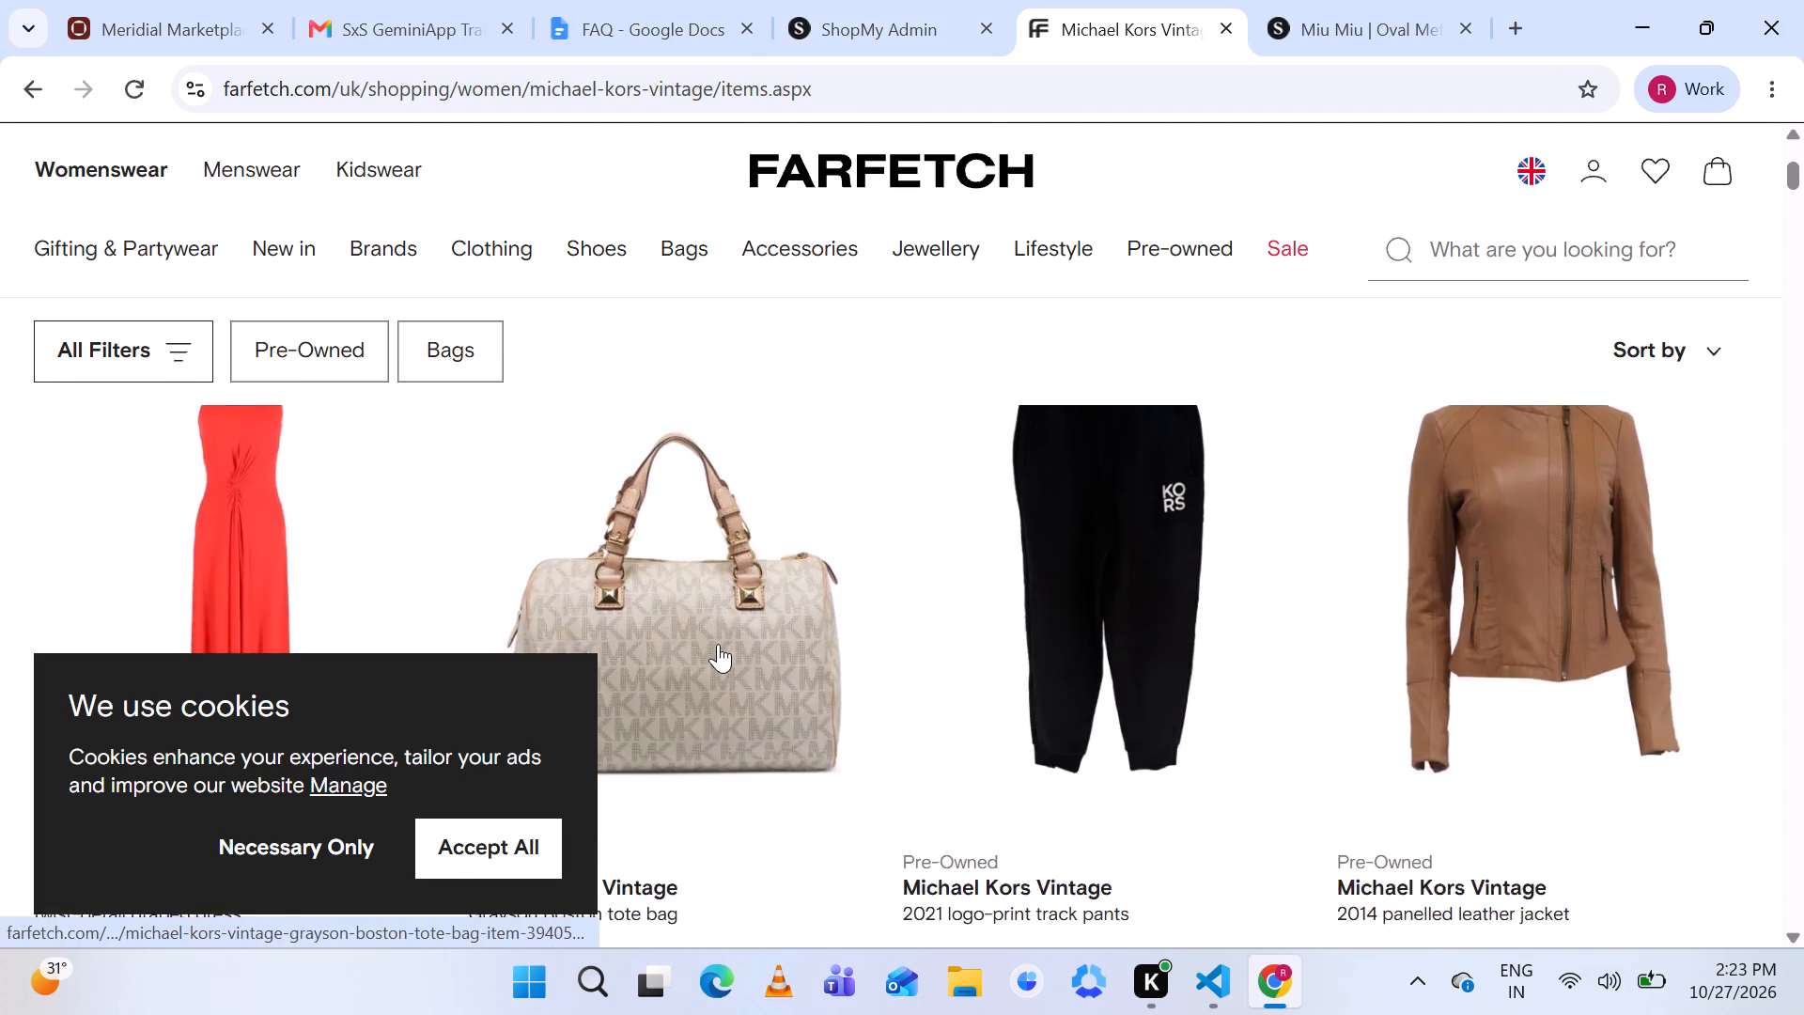
{"action": "scroll", "coordinate": [718, 644], "scroll_direction": "right", "scroll_amount": 1}
{"action": "left_click", "coordinate": [24, 82]}
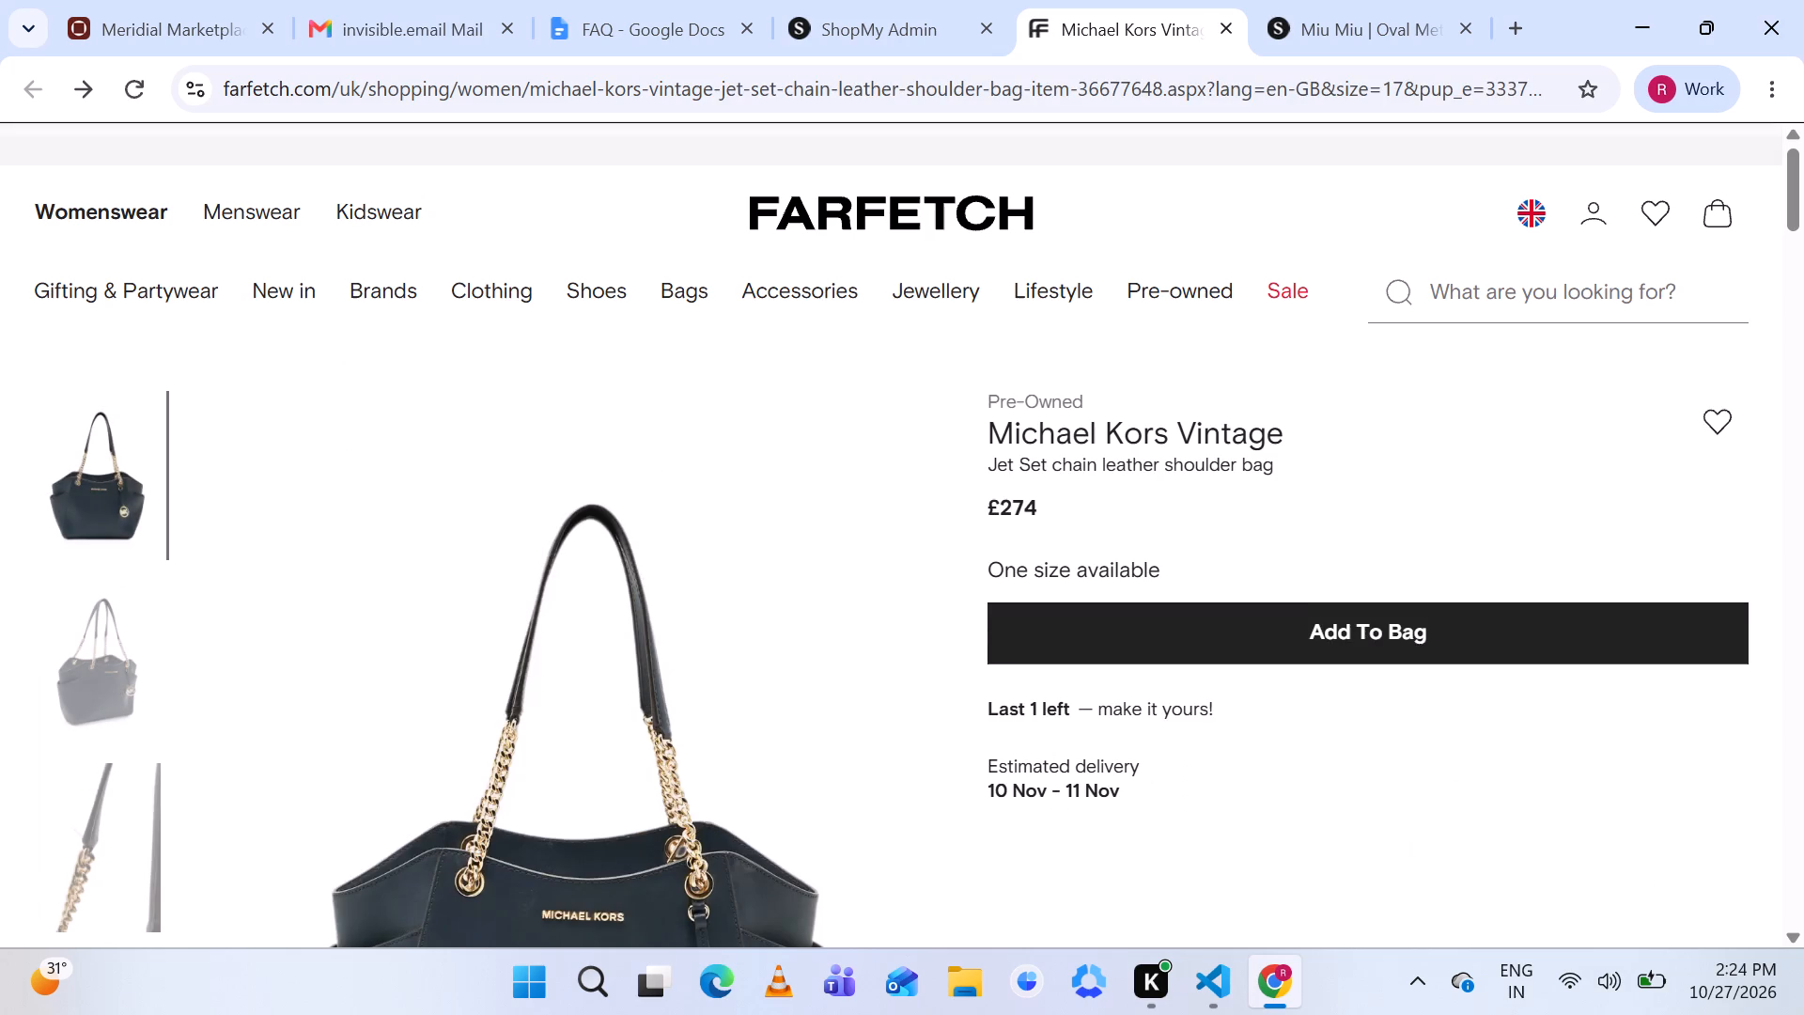
{"action": "scroll", "coordinate": [522, 672], "scroll_direction": "down", "scroll_amount": 4}
{"action": "scroll", "coordinate": [522, 672], "scroll_direction": "up", "scroll_amount": 1}
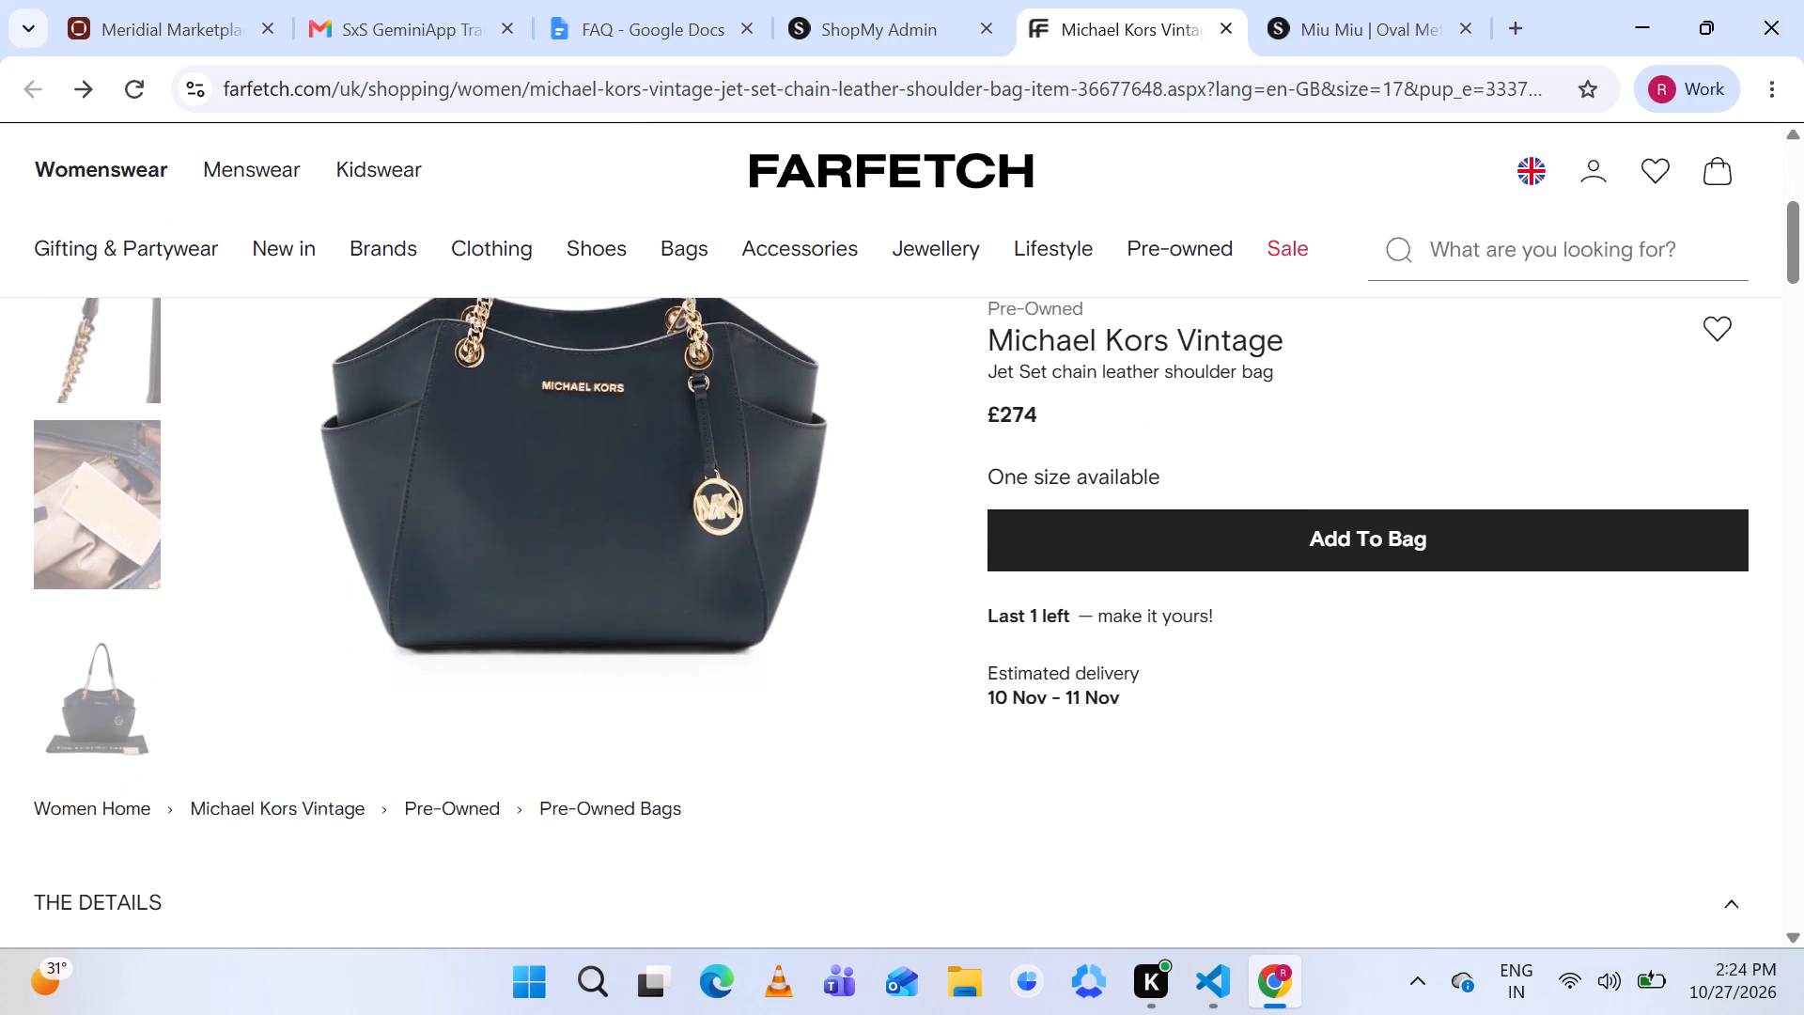
{"action": "scroll", "coordinate": [522, 672], "scroll_direction": "up", "scroll_amount": 4}
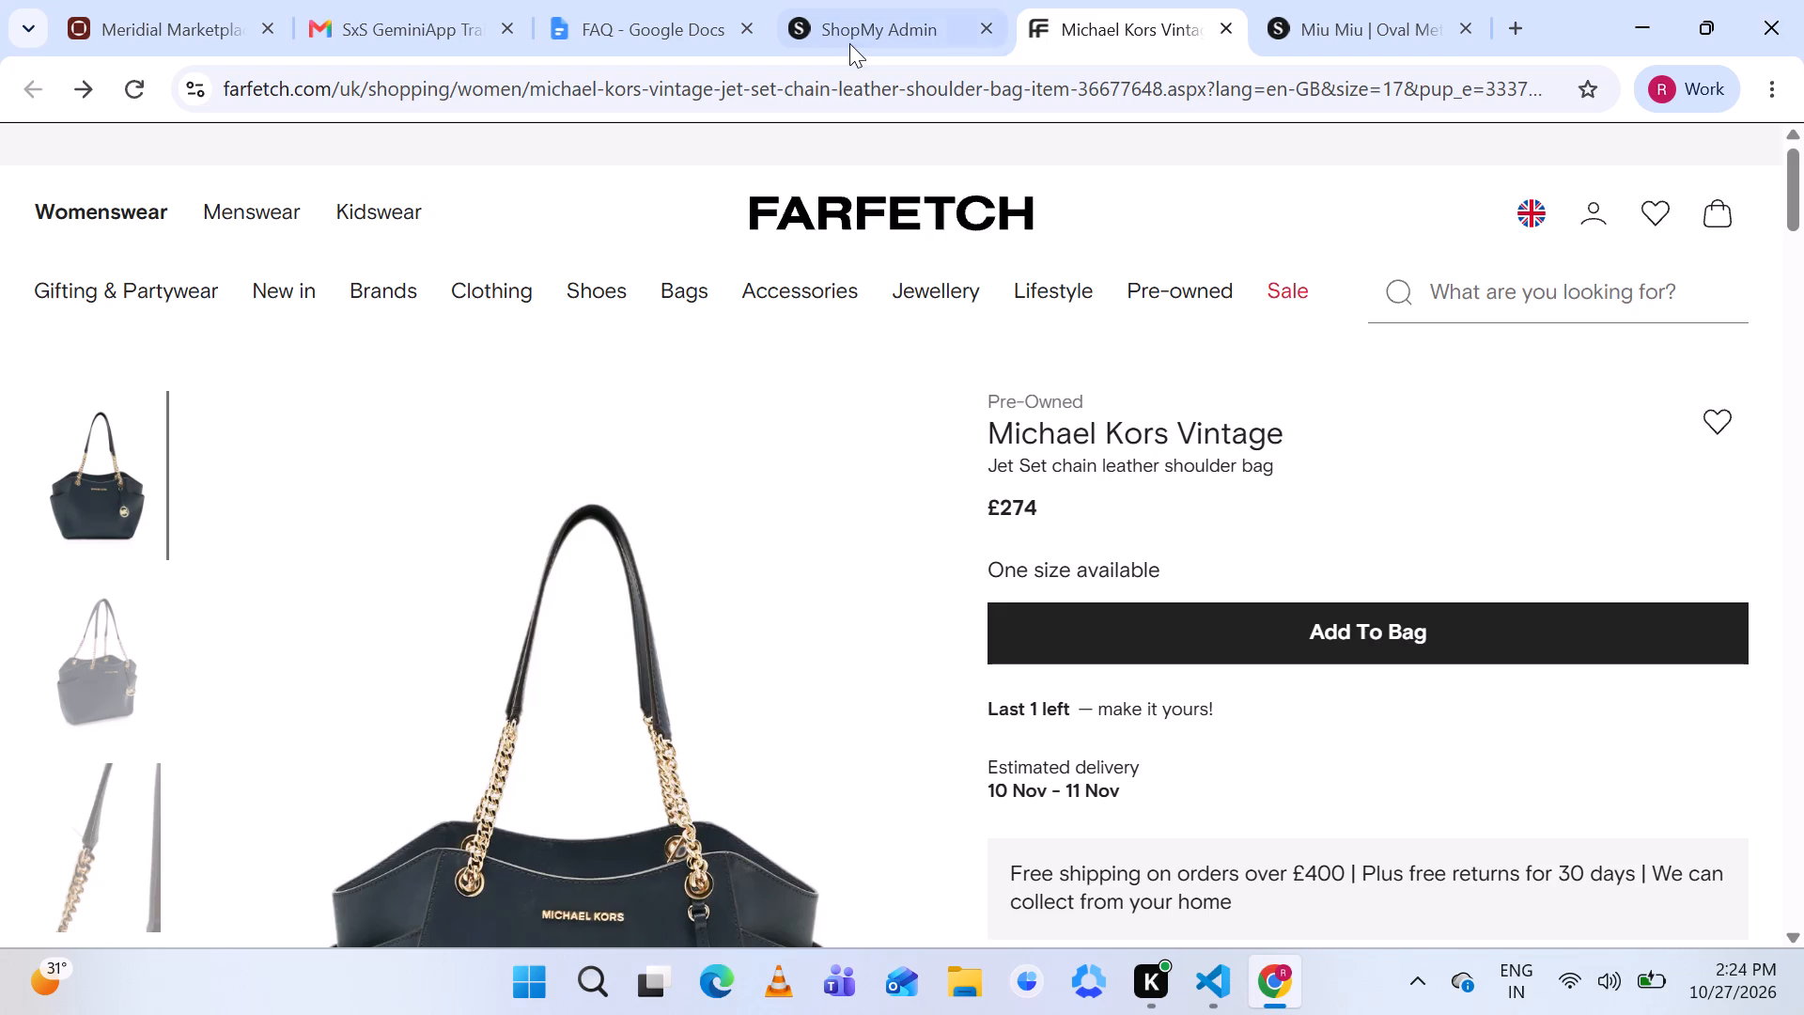
In ShopMy Admin, remove the third image from the new product, keeping the two plain bag views, and review the entry.
{"action": "left_click", "coordinate": [853, 37]}
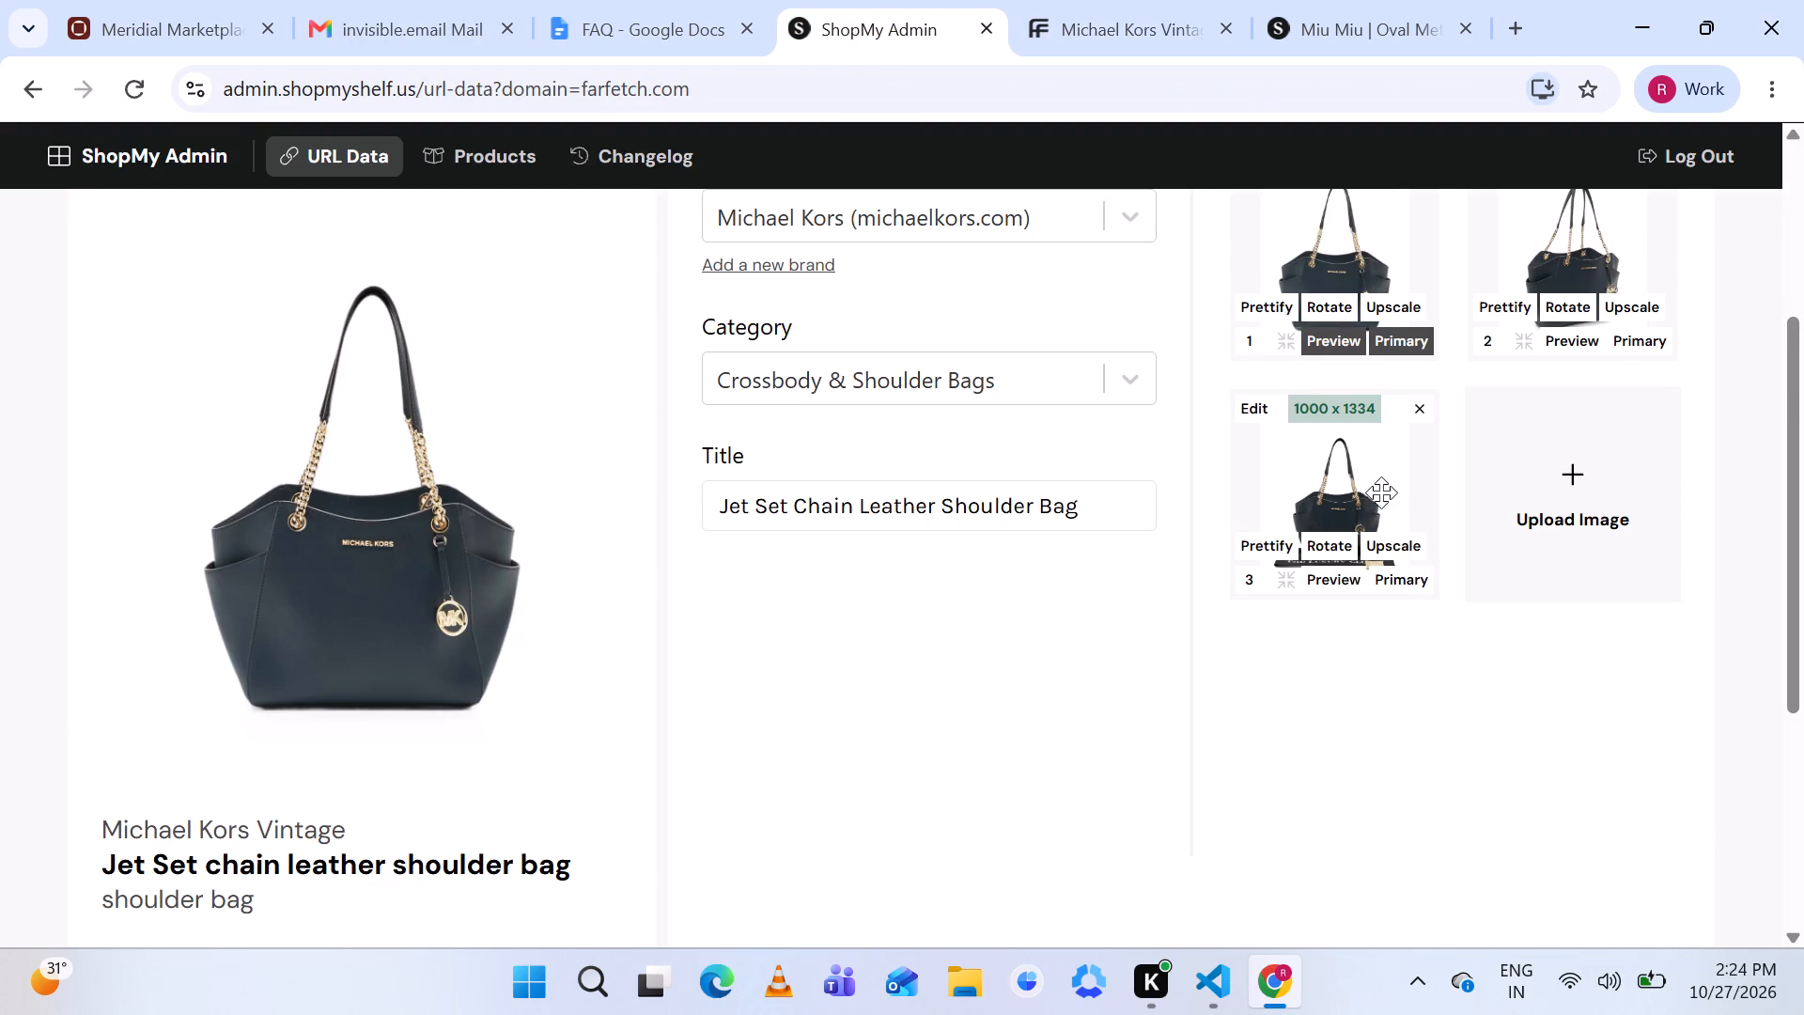
{"action": "left_click", "coordinate": [1413, 412]}
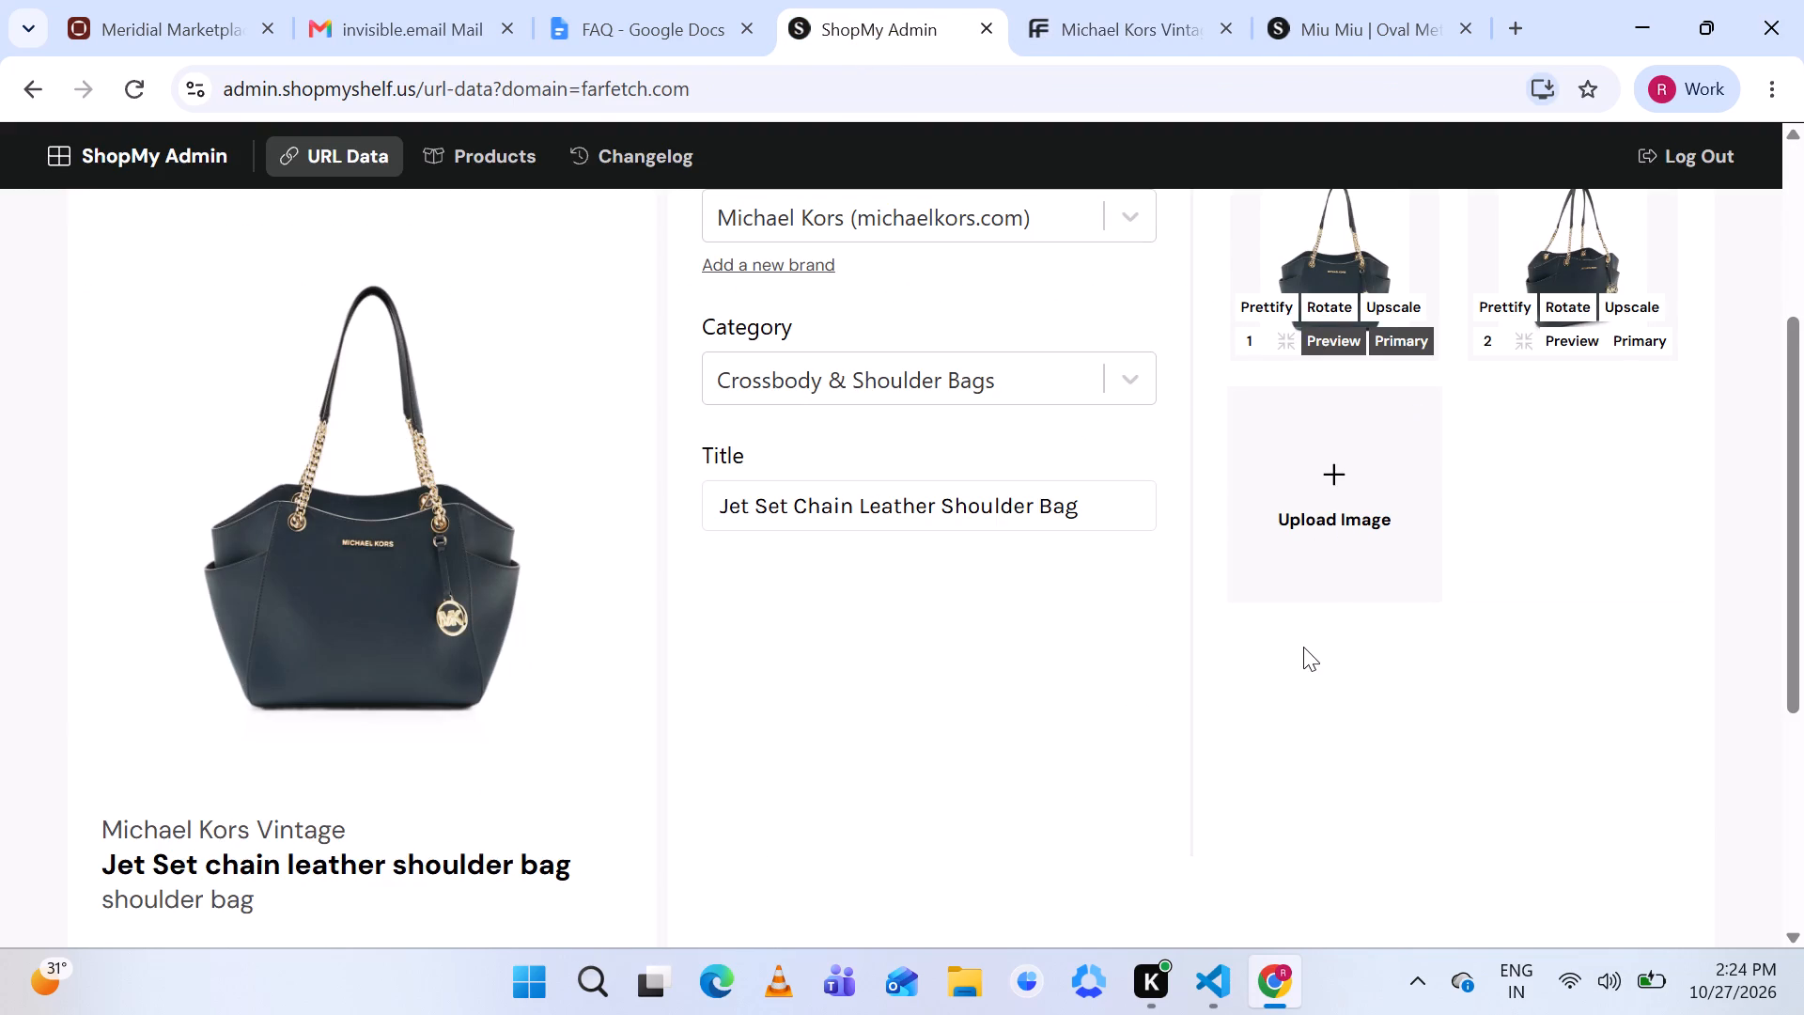
{"action": "scroll", "coordinate": [1303, 647], "scroll_direction": "up", "scroll_amount": 2}
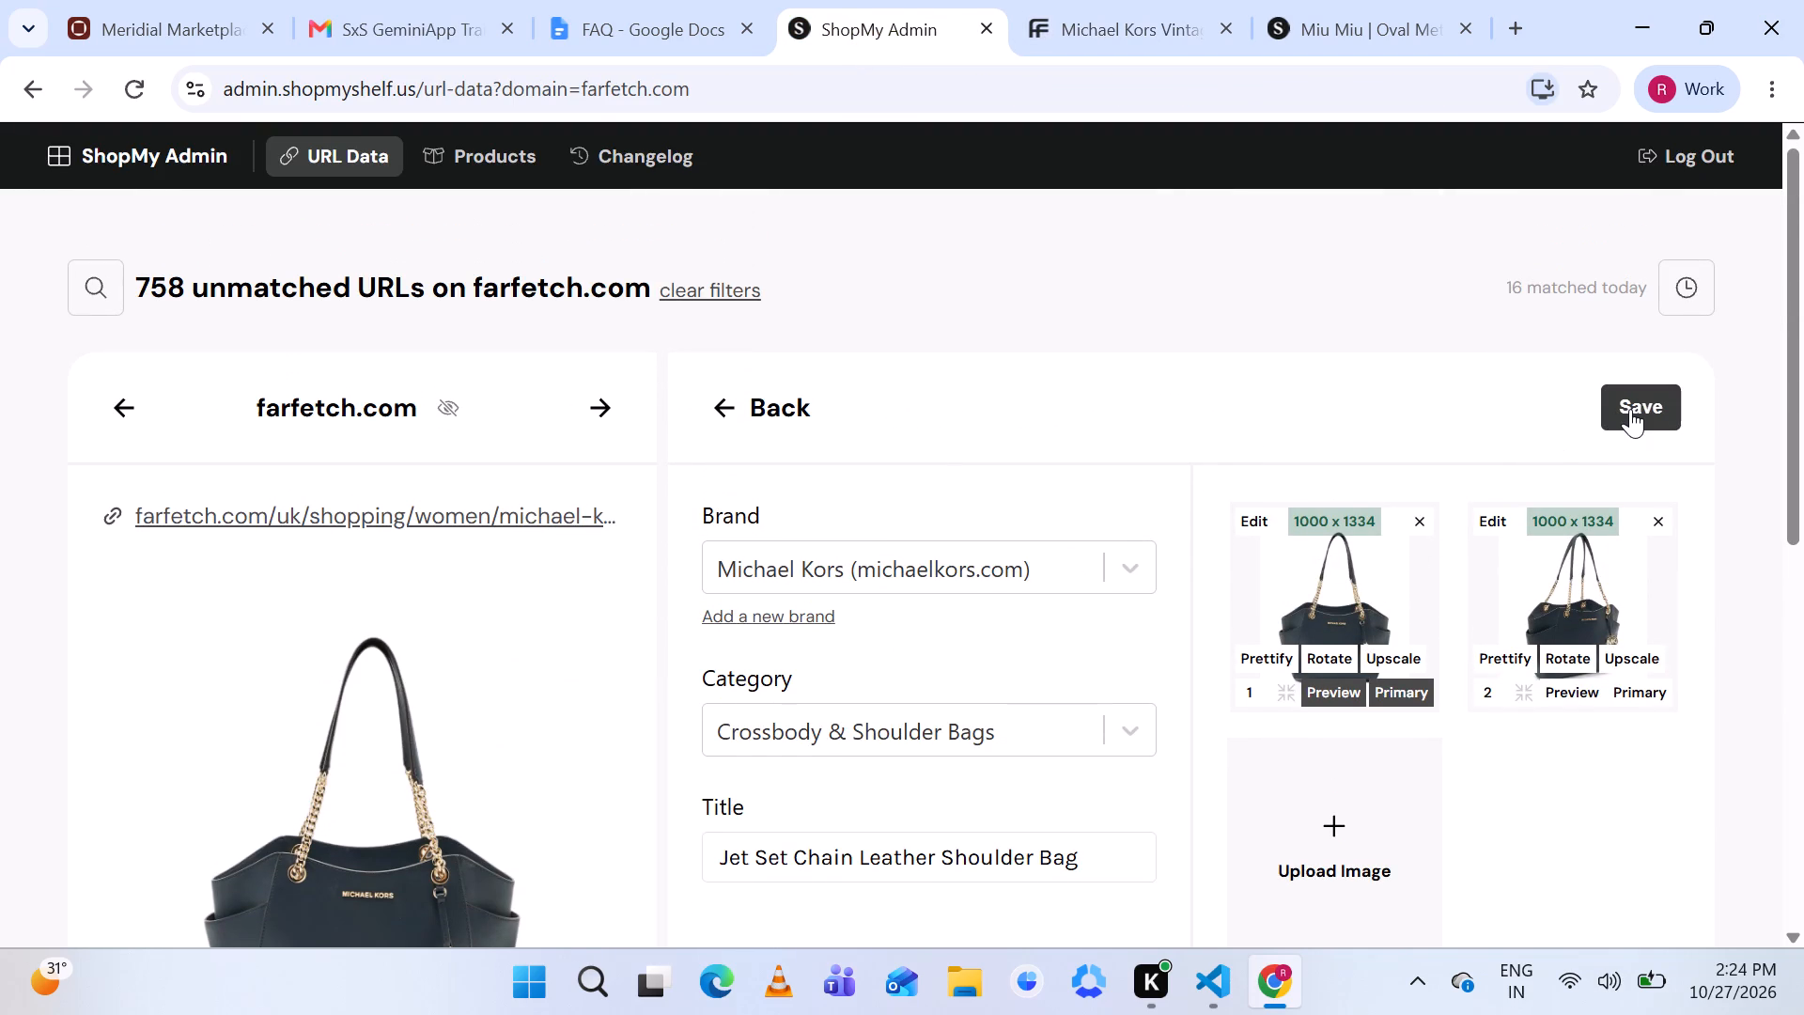
{"action": "scroll", "coordinate": [1630, 409], "scroll_direction": "down", "scroll_amount": 1}
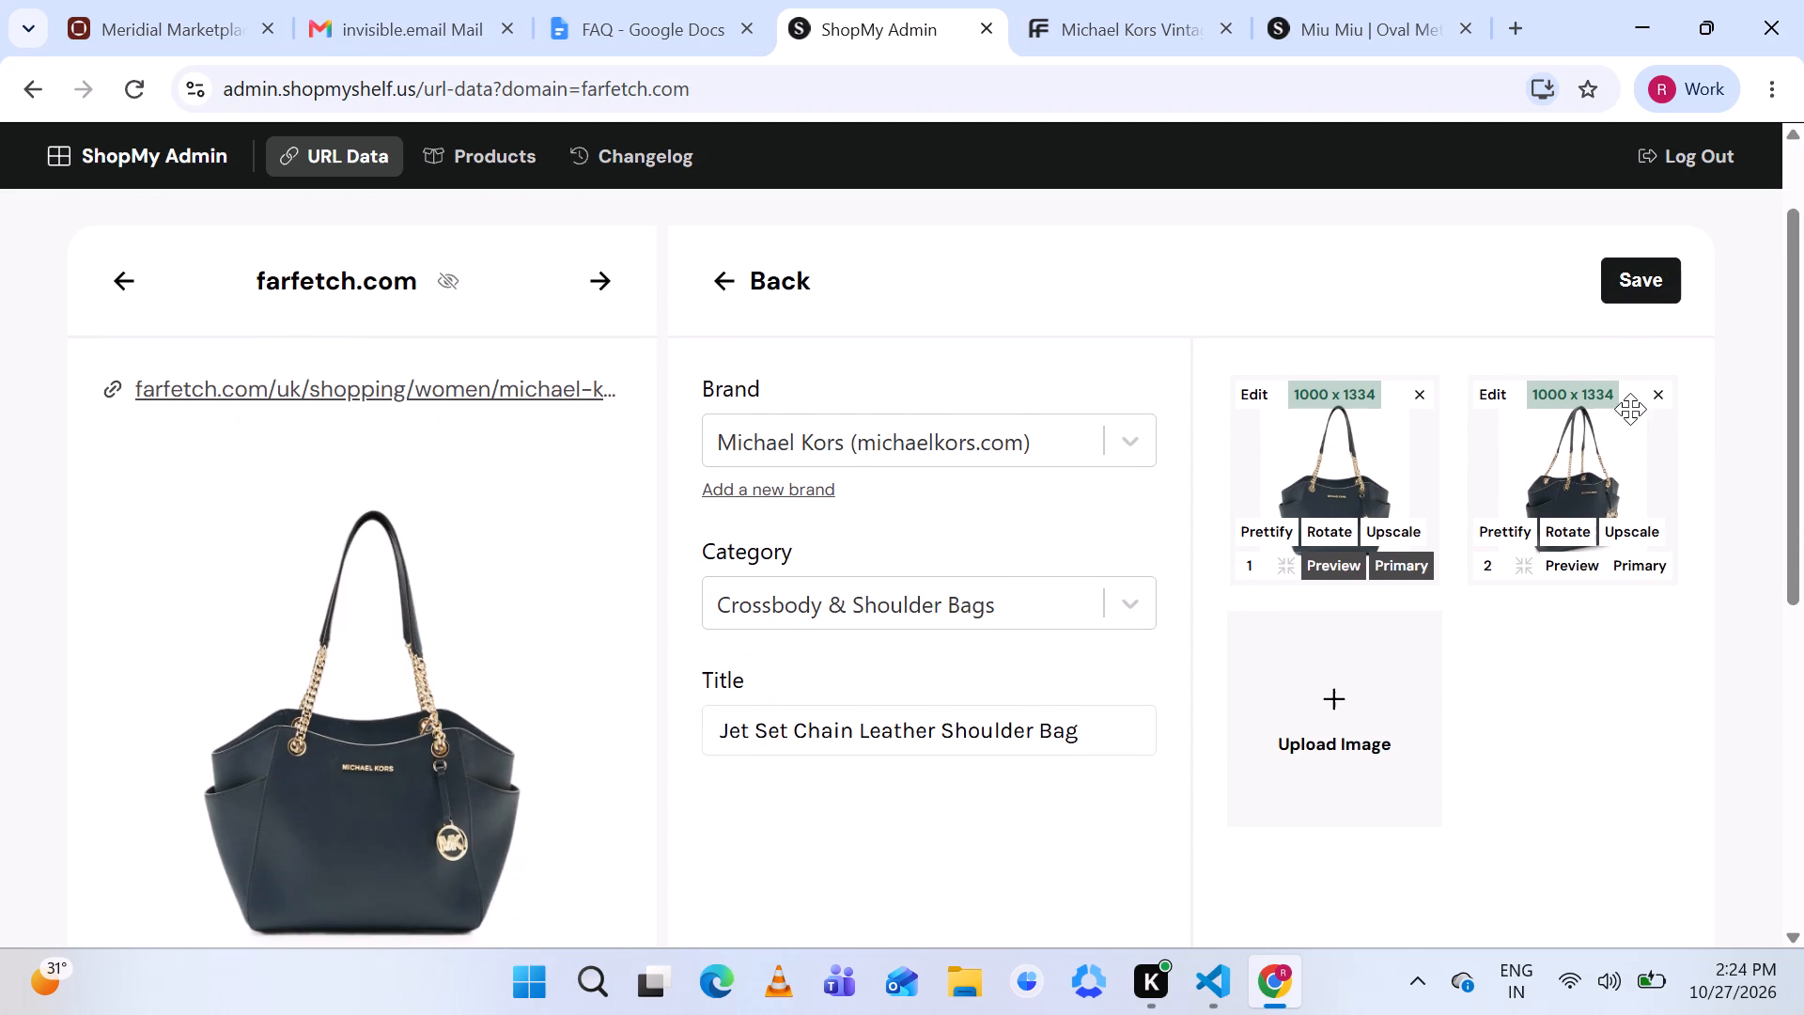
Save the Michael Kors Jet Set Chain Leather Shoulder Bag as a new product.
{"action": "scroll", "coordinate": [1384, 310], "scroll_direction": "up", "scroll_amount": 1}
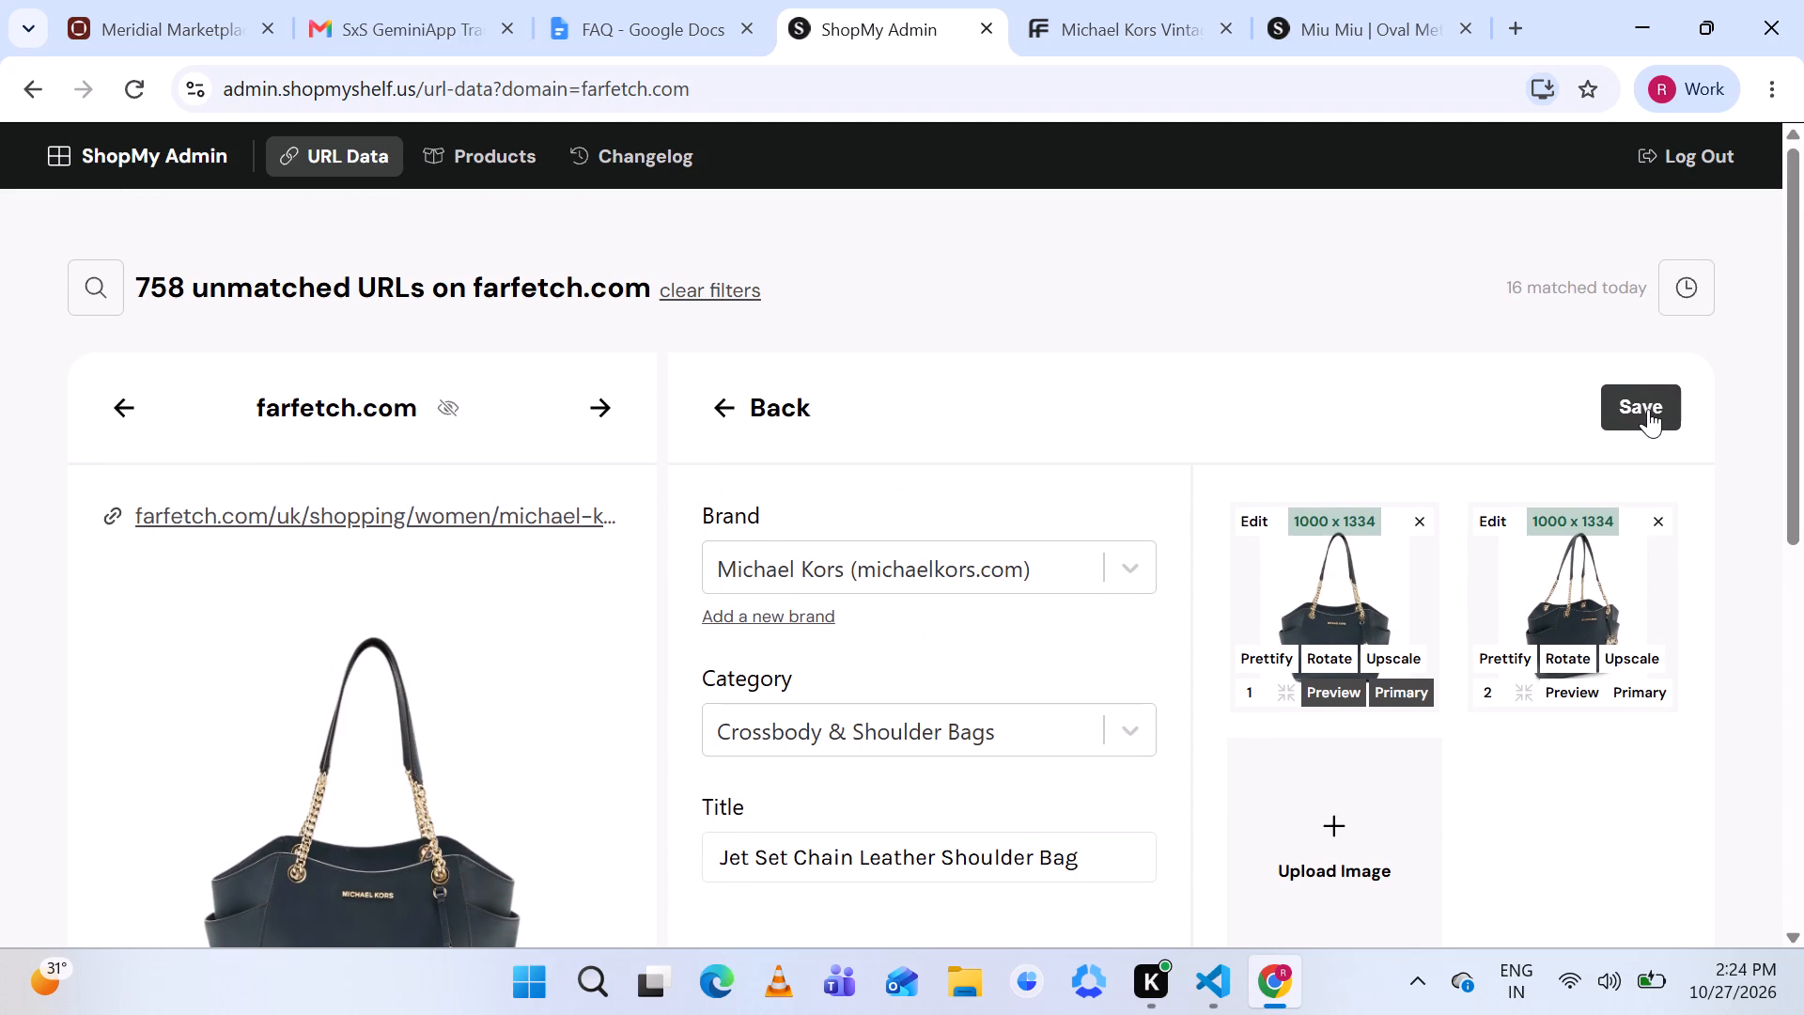
{"action": "left_click", "coordinate": [1648, 409]}
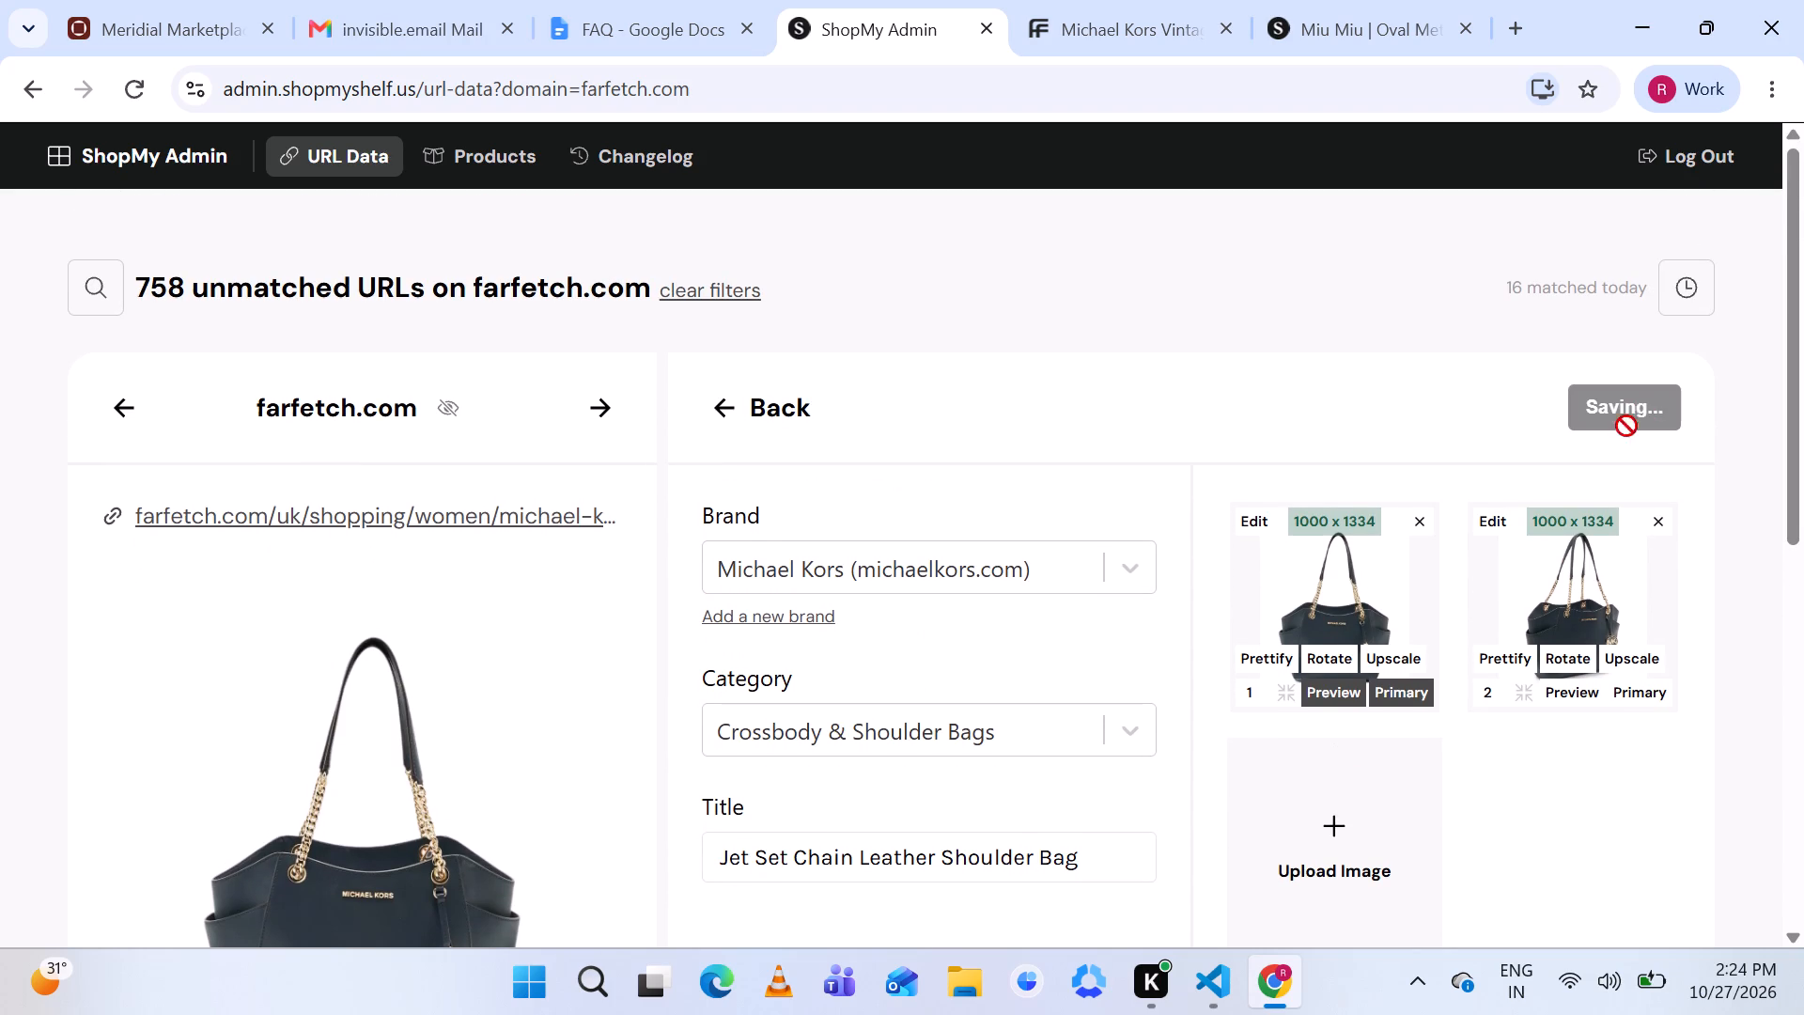
Compare the suggested CHANEL matches with the pre-owned 1997 CC Gold Plated Turnlock Clip On Earrings from Farfetch.
{"action": "scroll", "coordinate": [1360, 508], "scroll_direction": "down", "scroll_amount": 3}
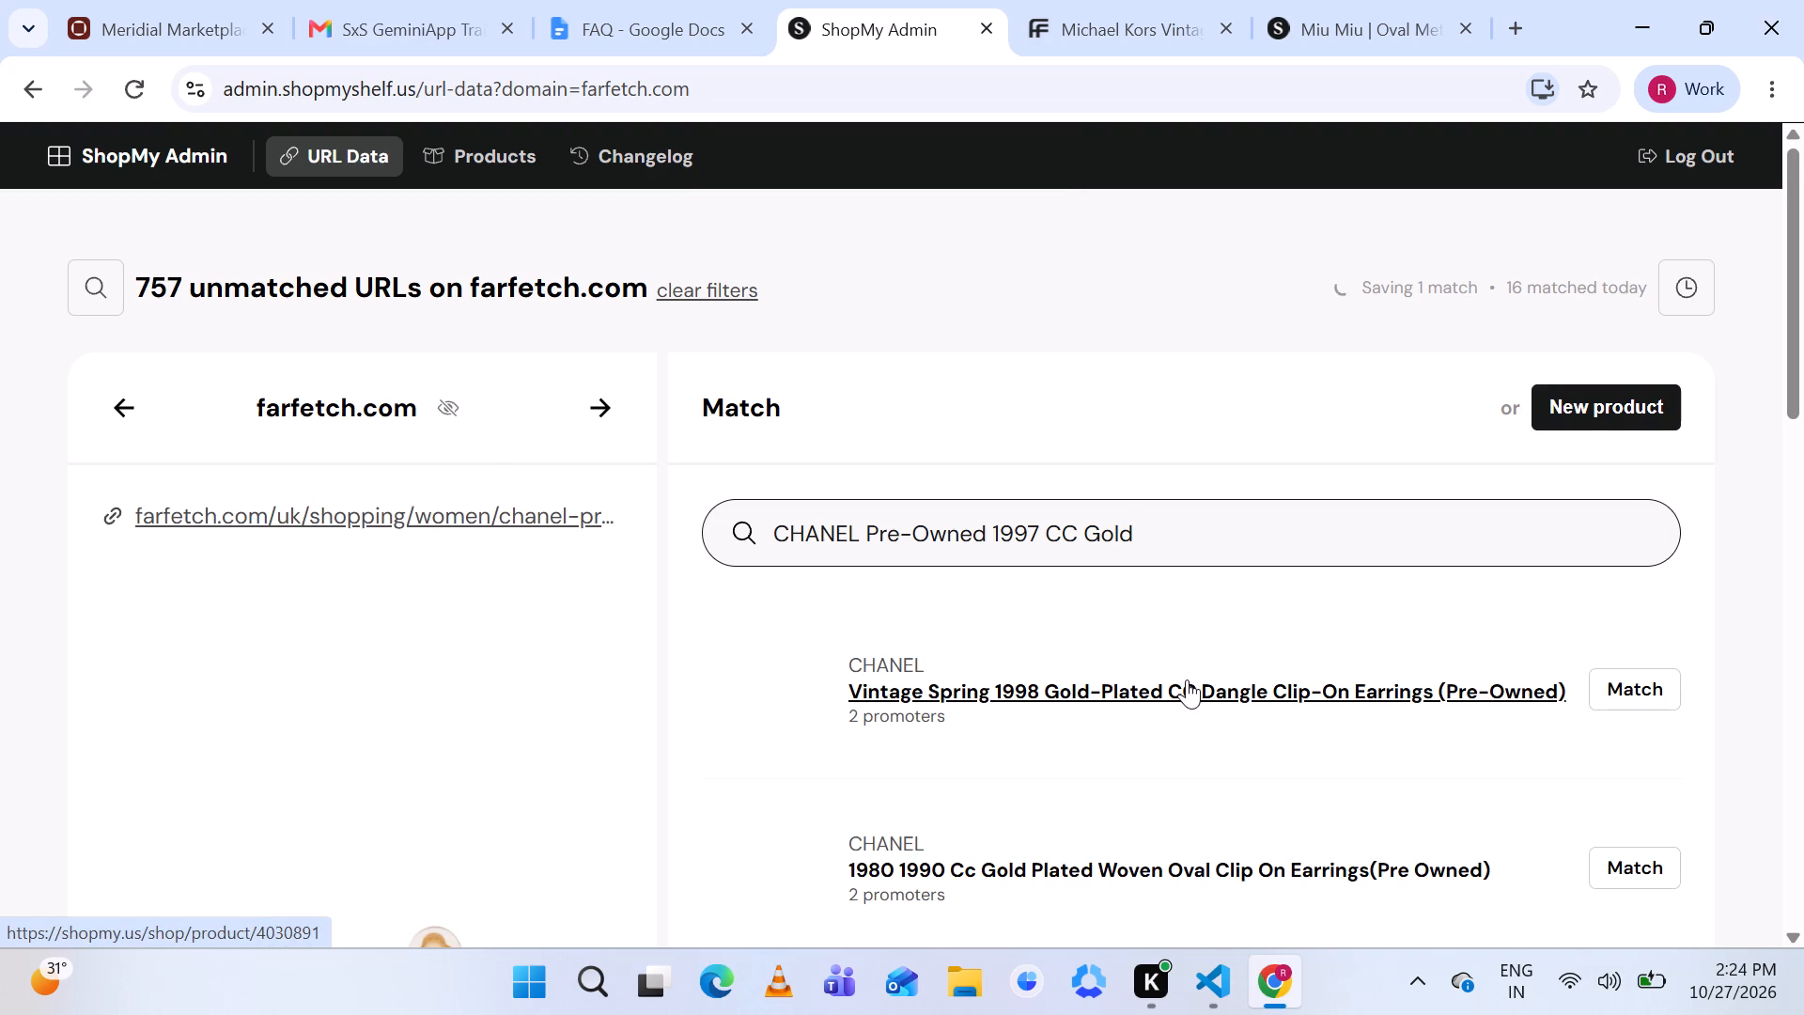
{"action": "scroll", "coordinate": [1187, 679], "scroll_direction": "down", "scroll_amount": 2}
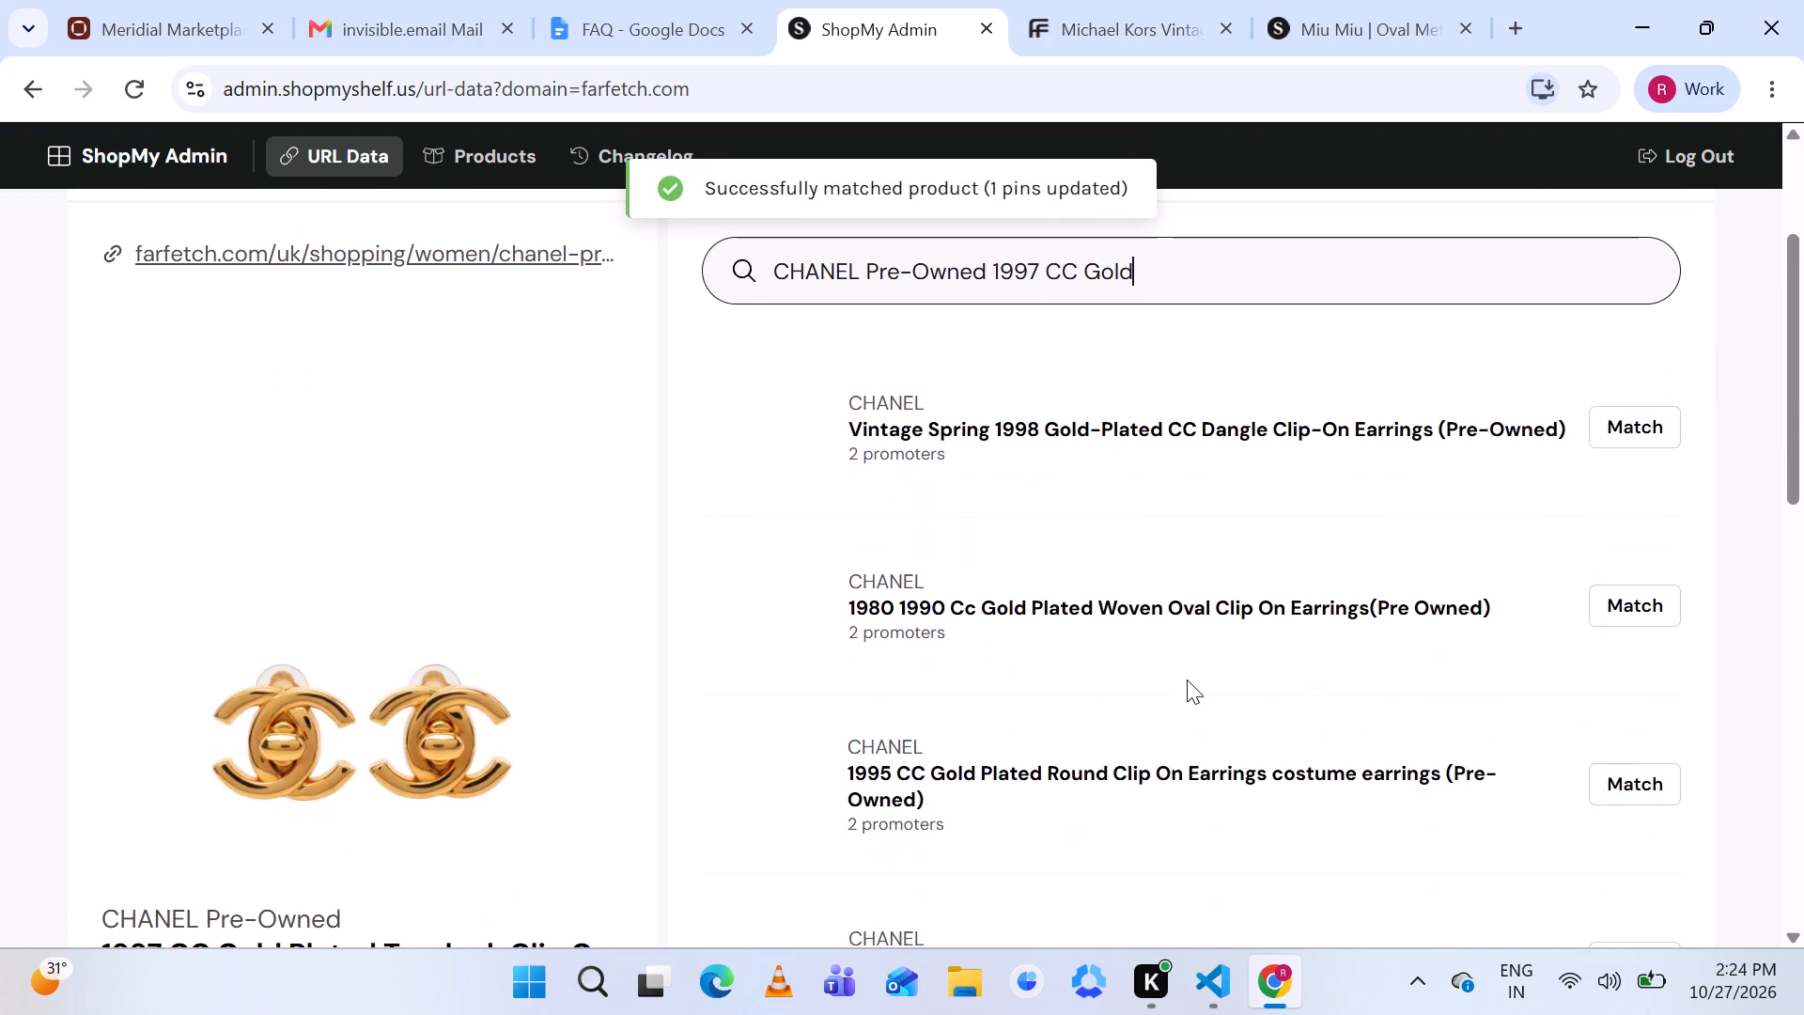
{"action": "scroll", "coordinate": [1187, 679], "scroll_direction": "down", "scroll_amount": 2}
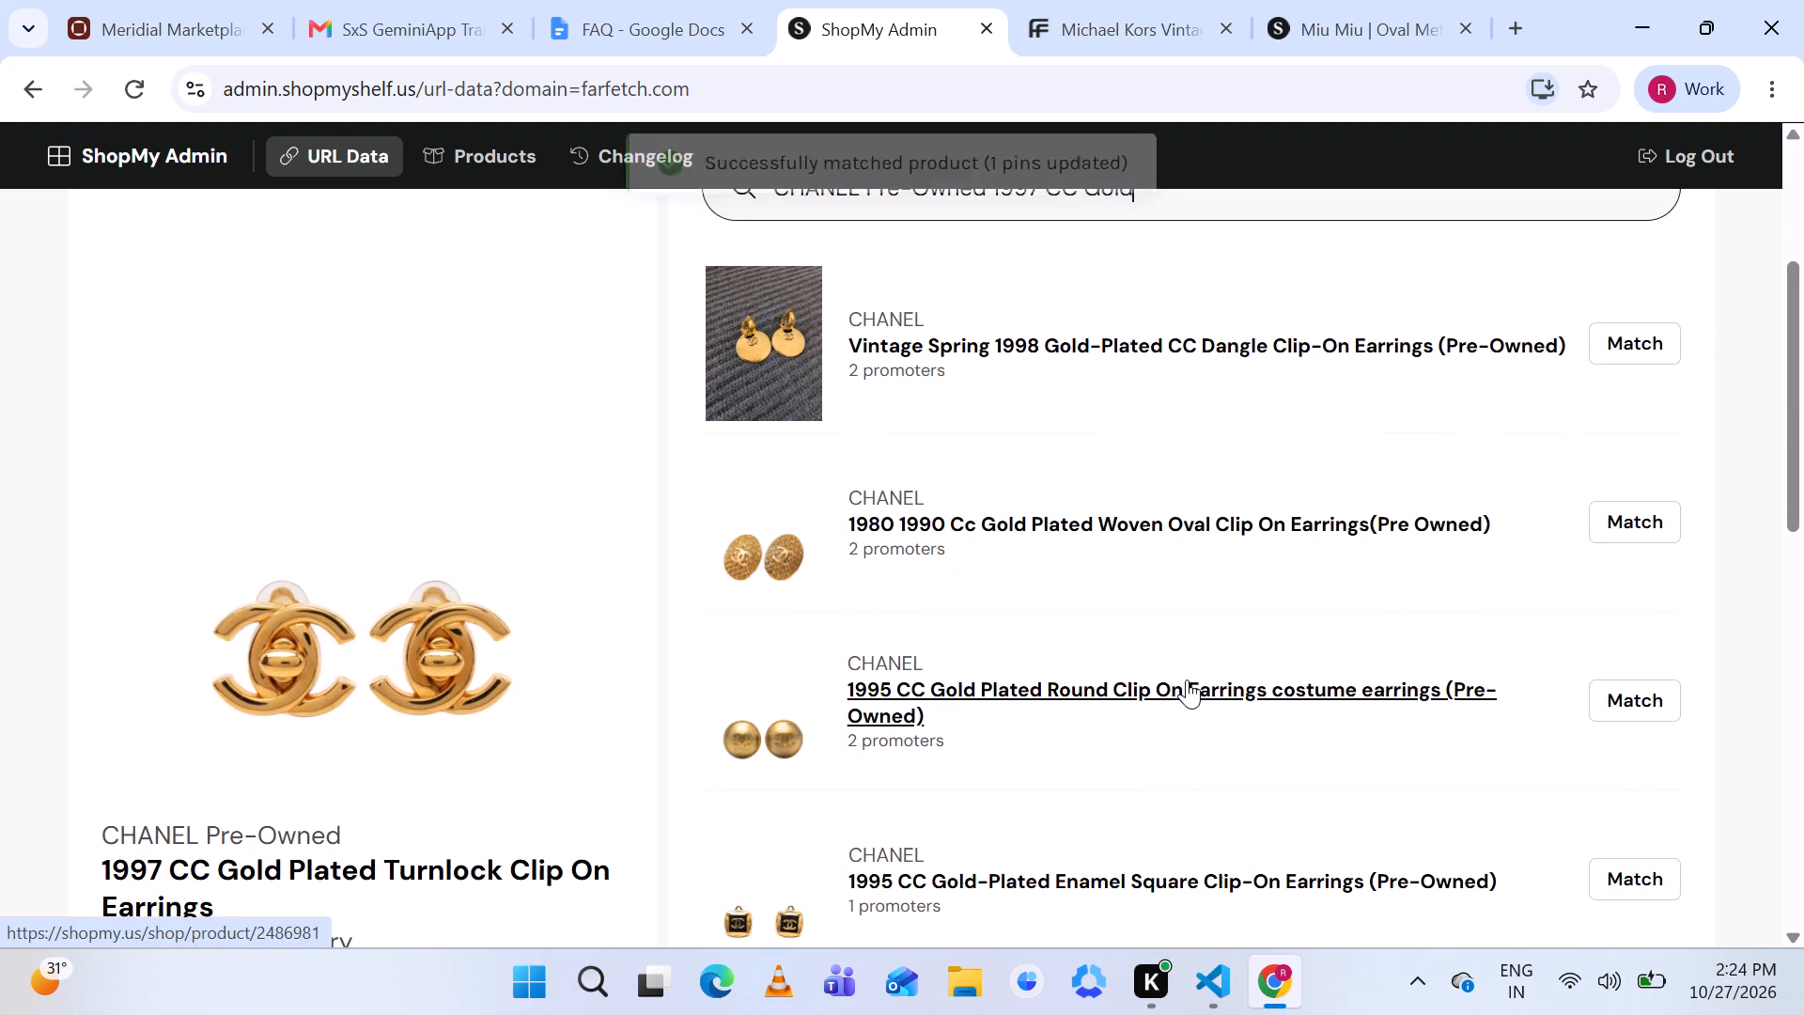
{"action": "scroll", "coordinate": [1187, 679], "scroll_direction": "down", "scroll_amount": 2}
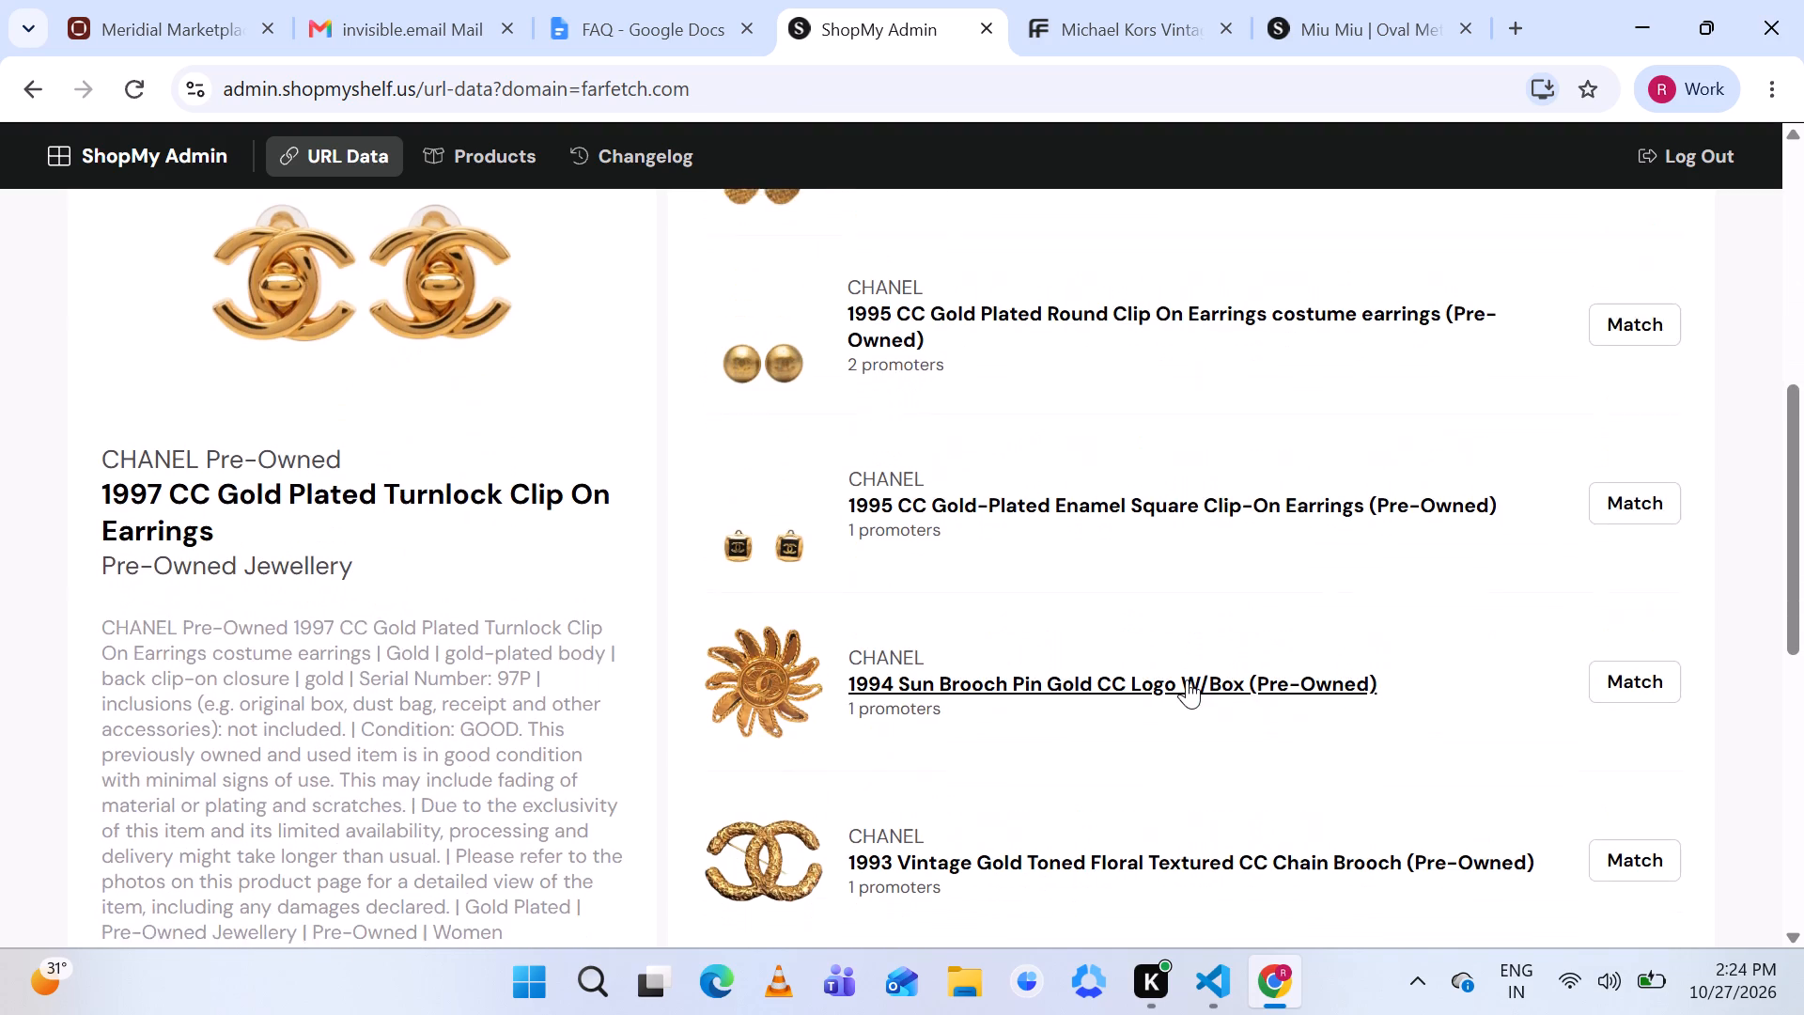
{"action": "scroll", "coordinate": [1187, 679], "scroll_direction": "down", "scroll_amount": 4}
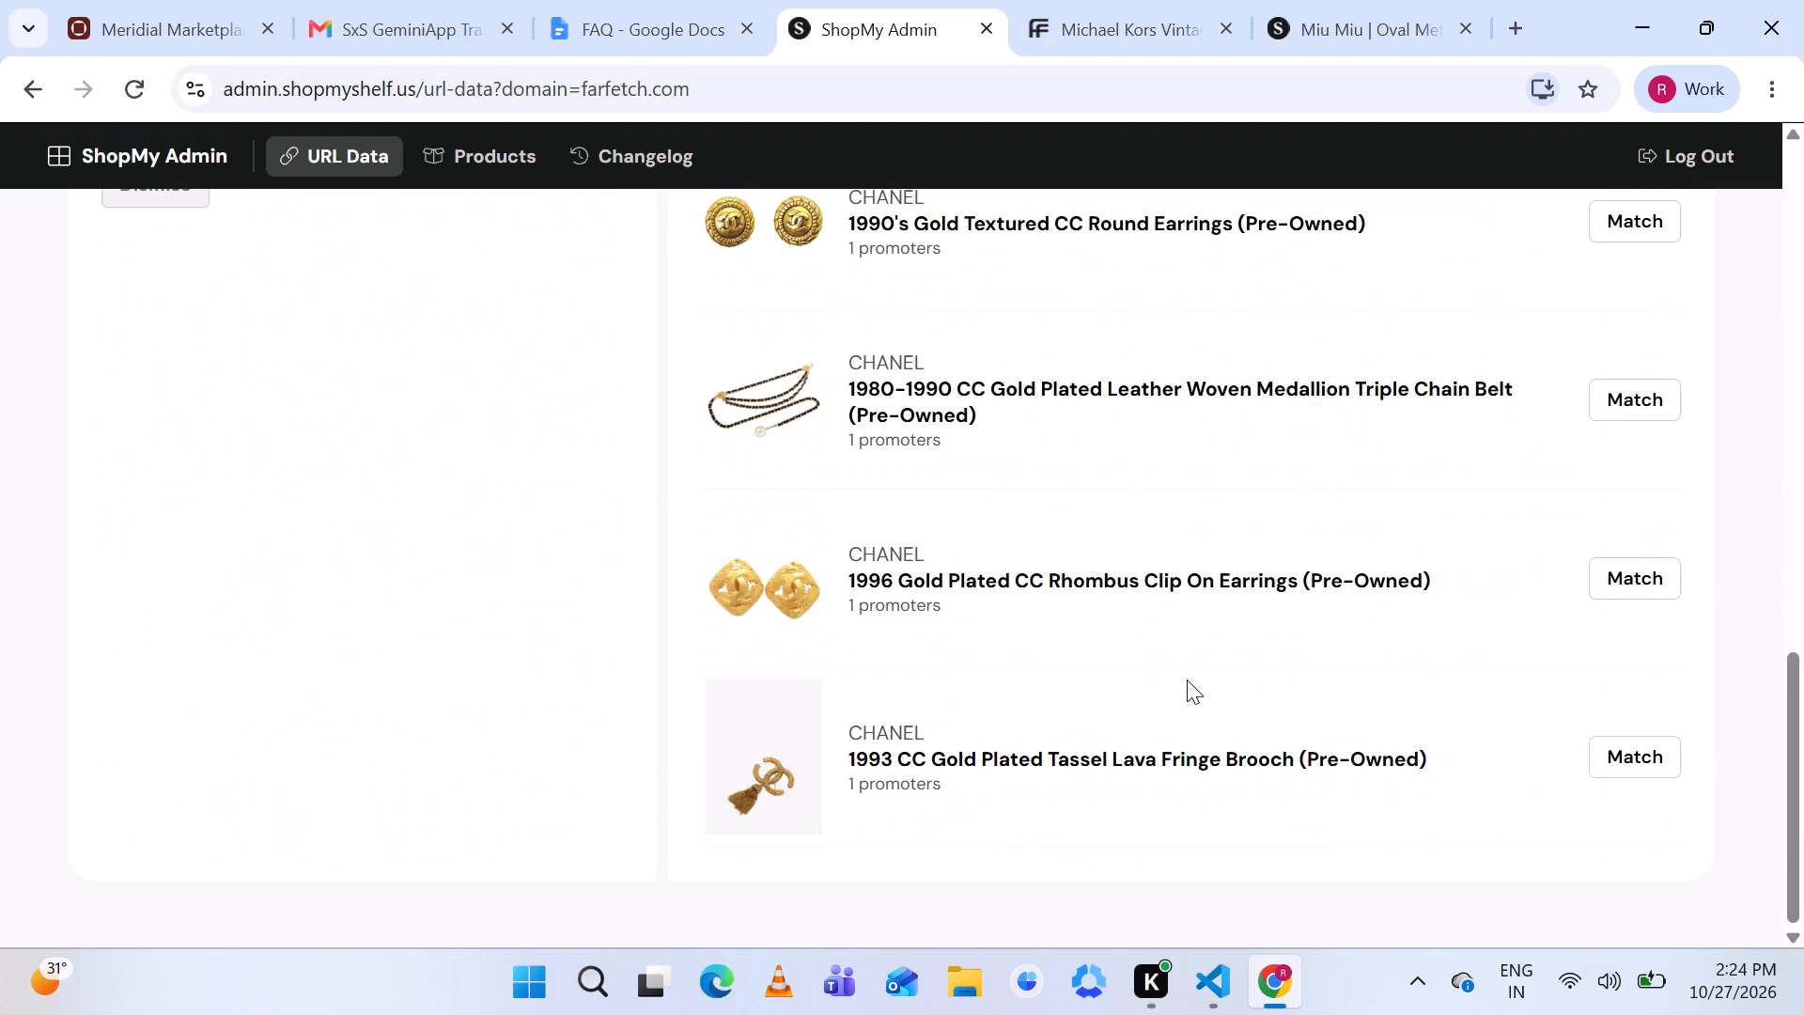
{"action": "scroll", "coordinate": [1187, 679], "scroll_direction": "down", "scroll_amount": 1}
{"action": "scroll", "coordinate": [1187, 679], "scroll_direction": "up", "scroll_amount": 4}
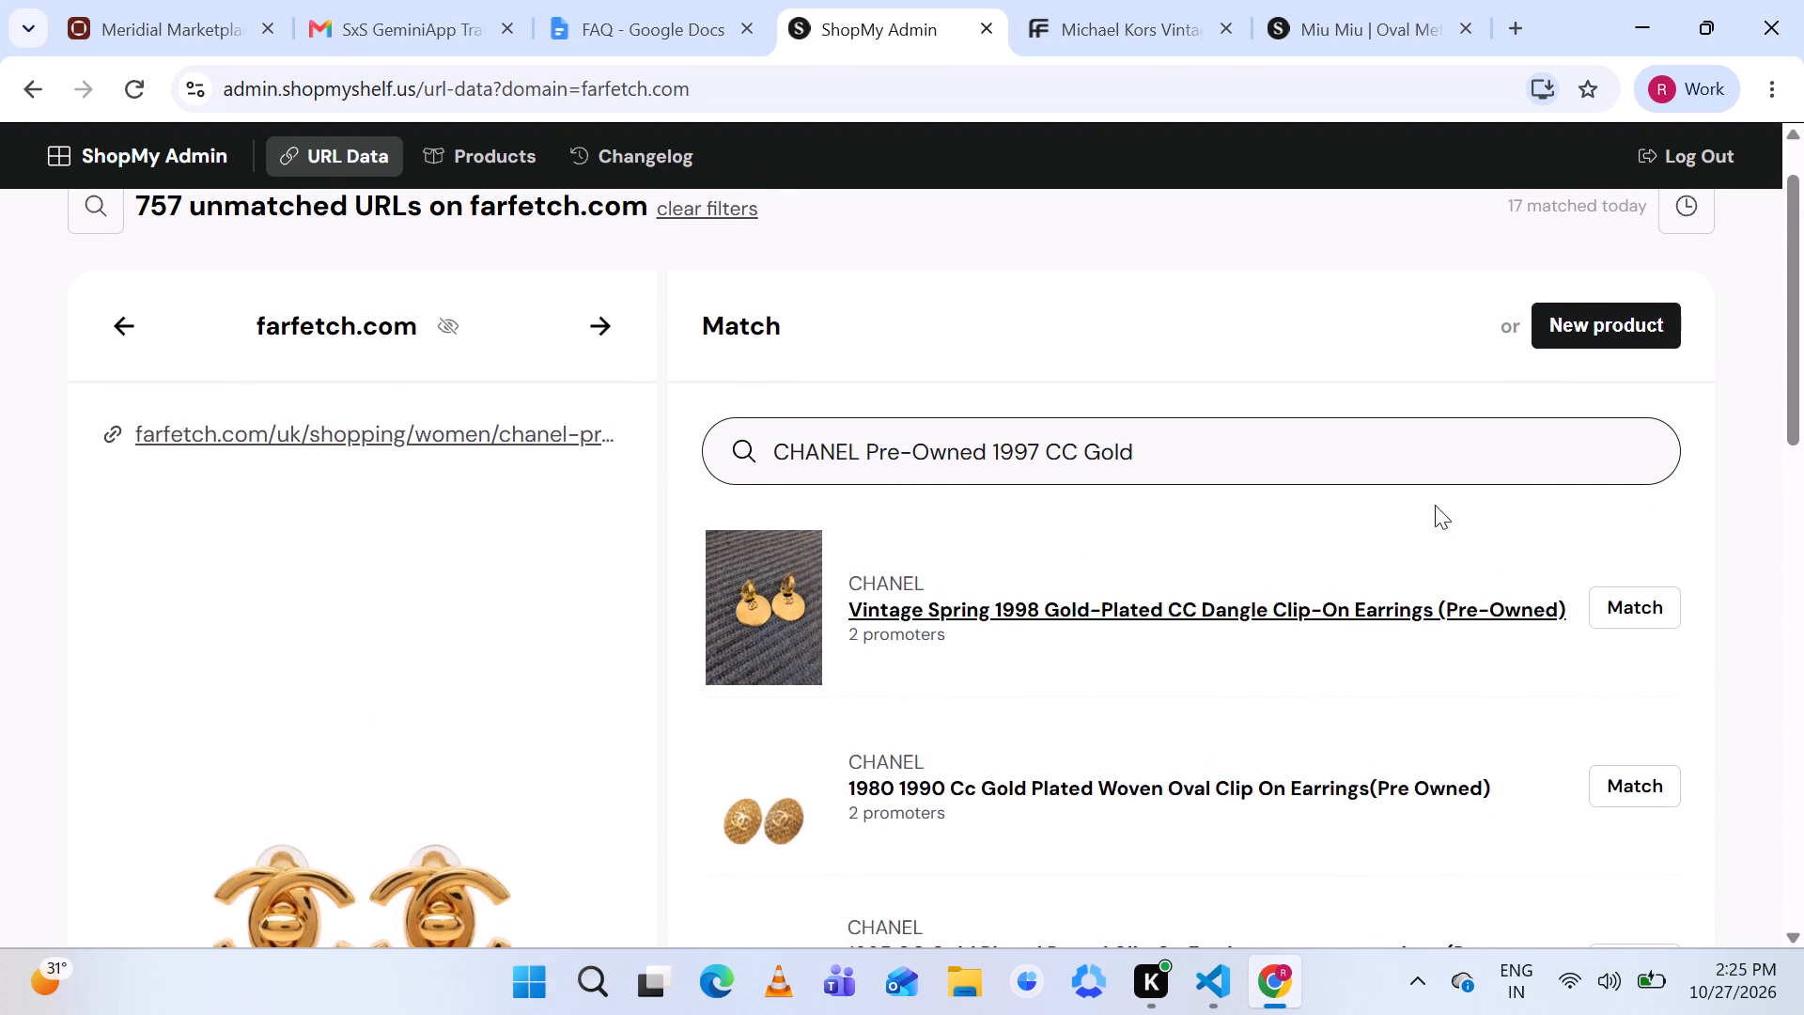
Start a new product for the 1997 CC turnlock earrings and remove its second image.
{"action": "left_click", "coordinate": [1596, 314]}
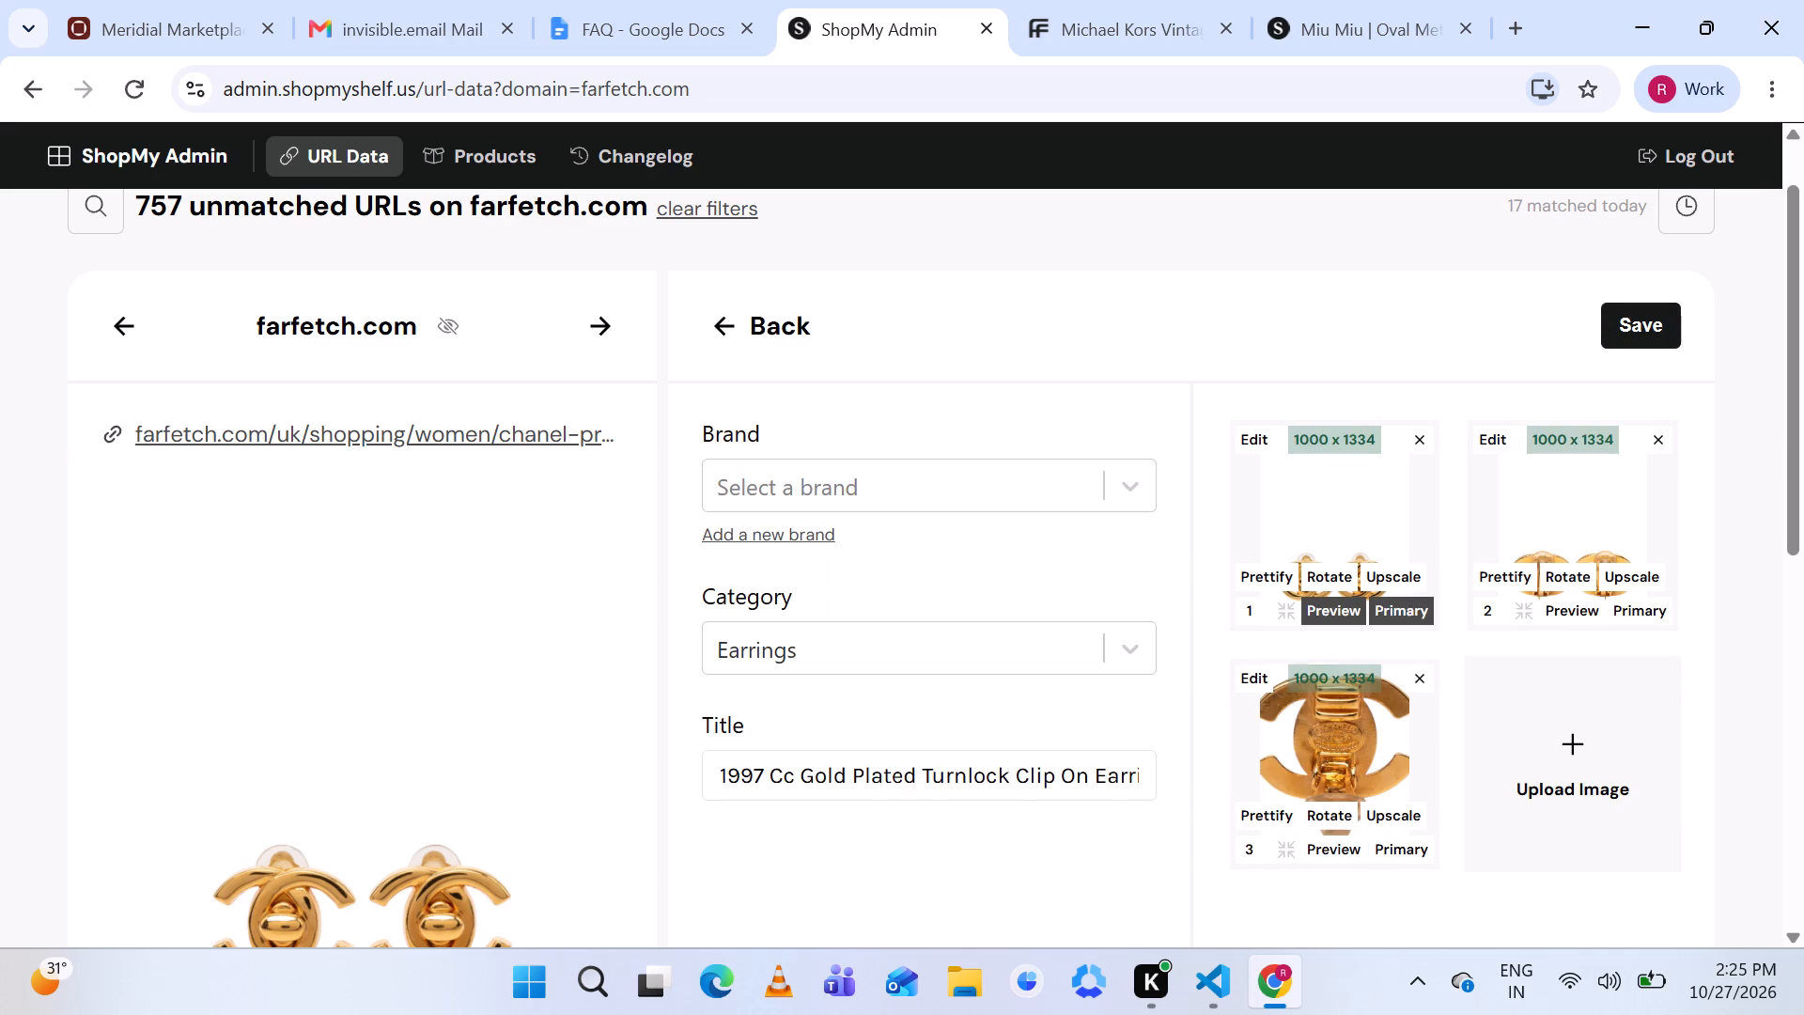
{"action": "scroll", "coordinate": [956, 775], "scroll_direction": "left", "scroll_amount": 3}
{"action": "scroll", "coordinate": [956, 775], "scroll_direction": "right", "scroll_amount": 2}
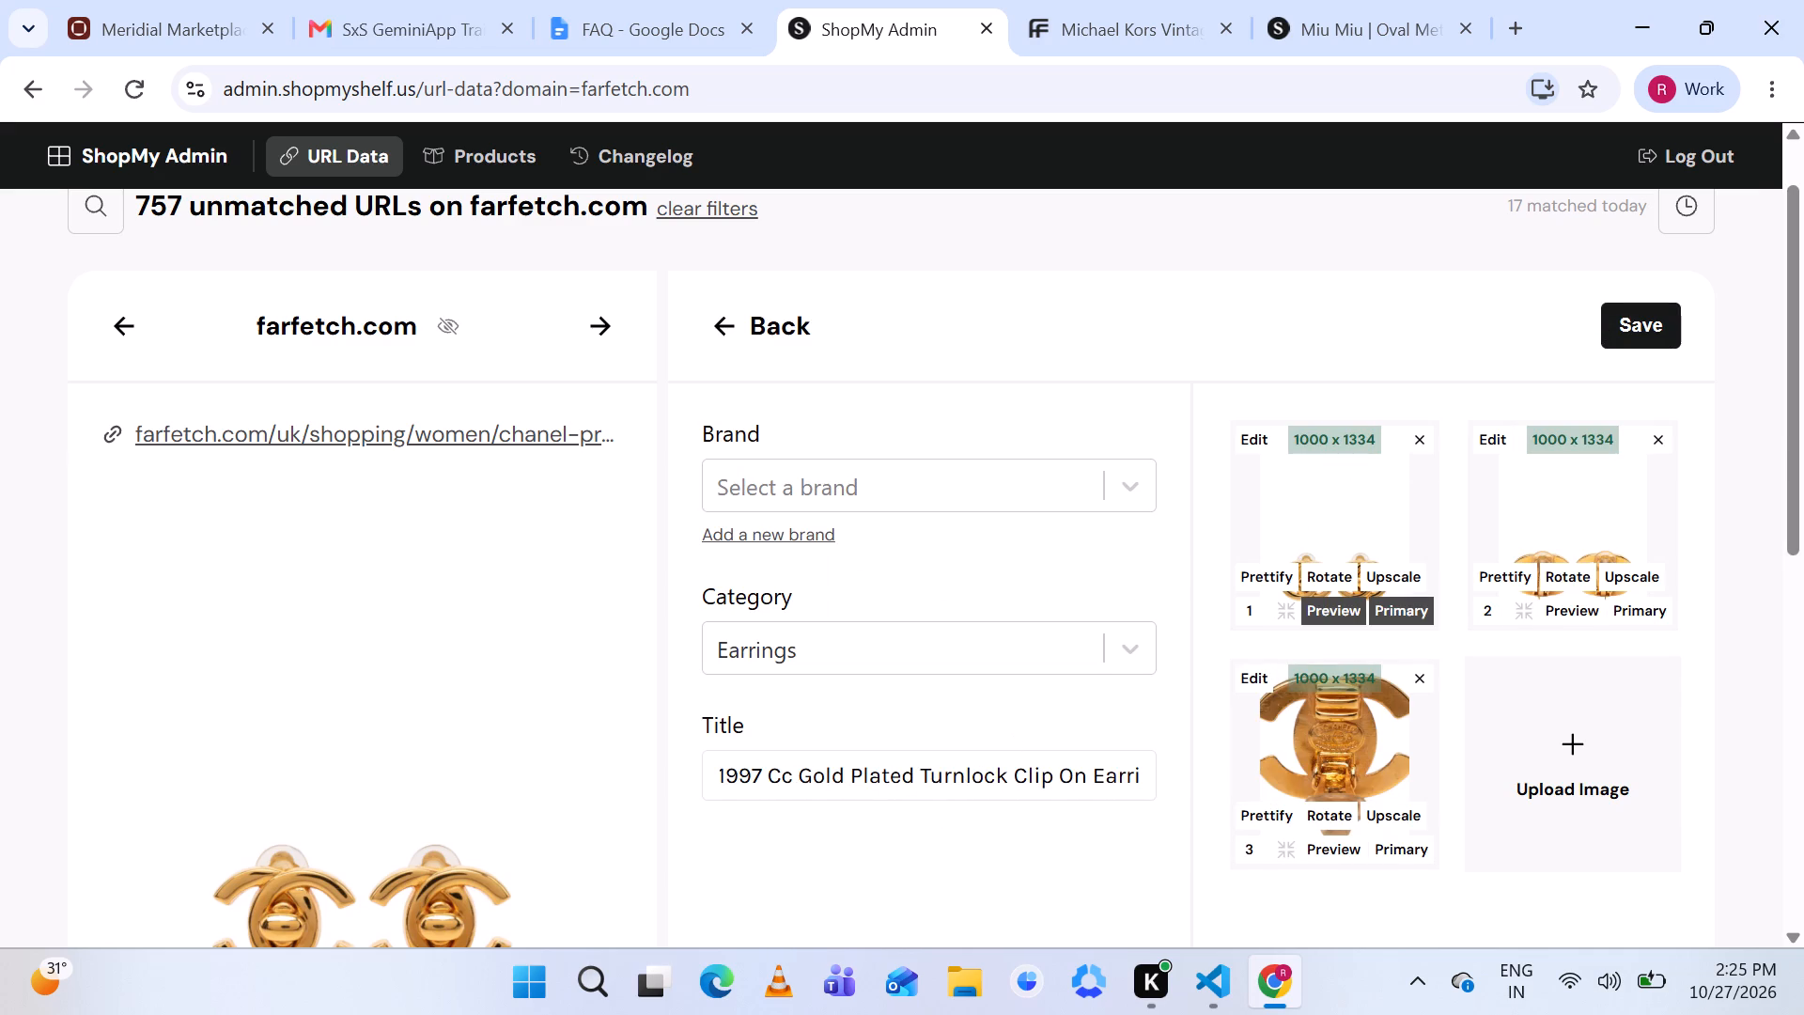
{"action": "scroll", "coordinate": [956, 775], "scroll_direction": "right", "scroll_amount": 2}
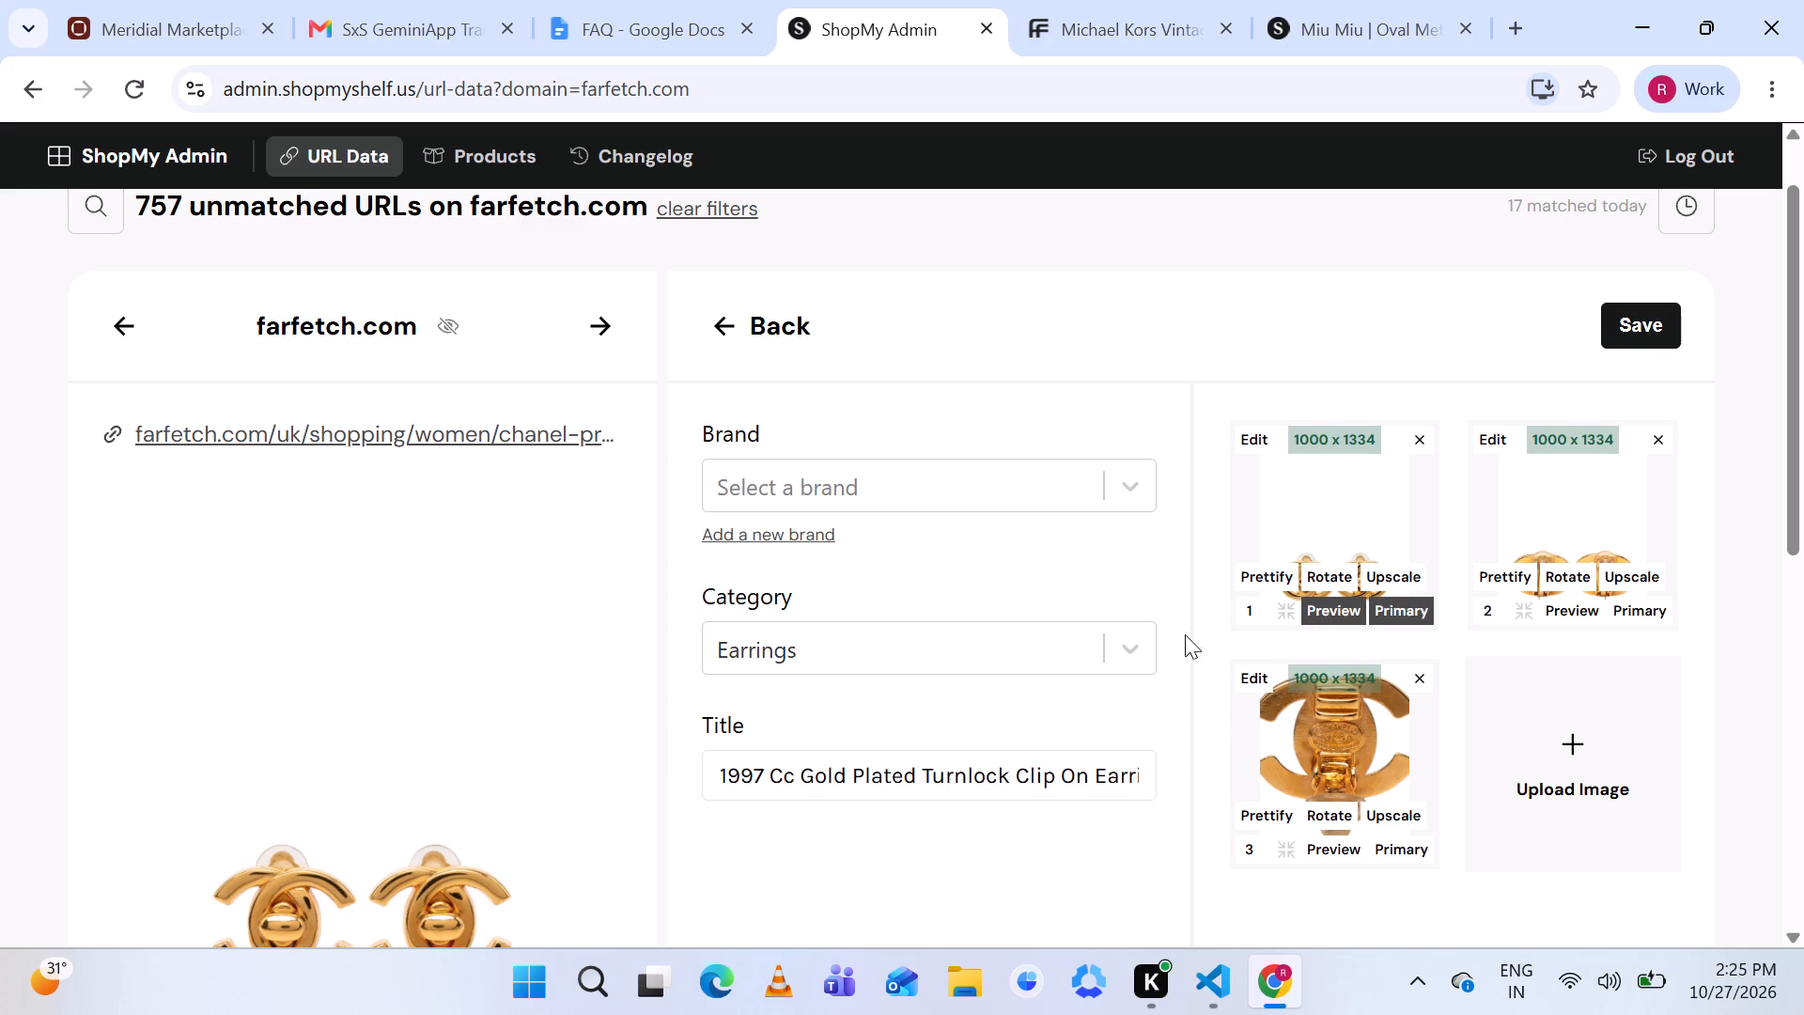
{"action": "scroll", "coordinate": [929, 473], "scroll_direction": "down", "scroll_amount": 1}
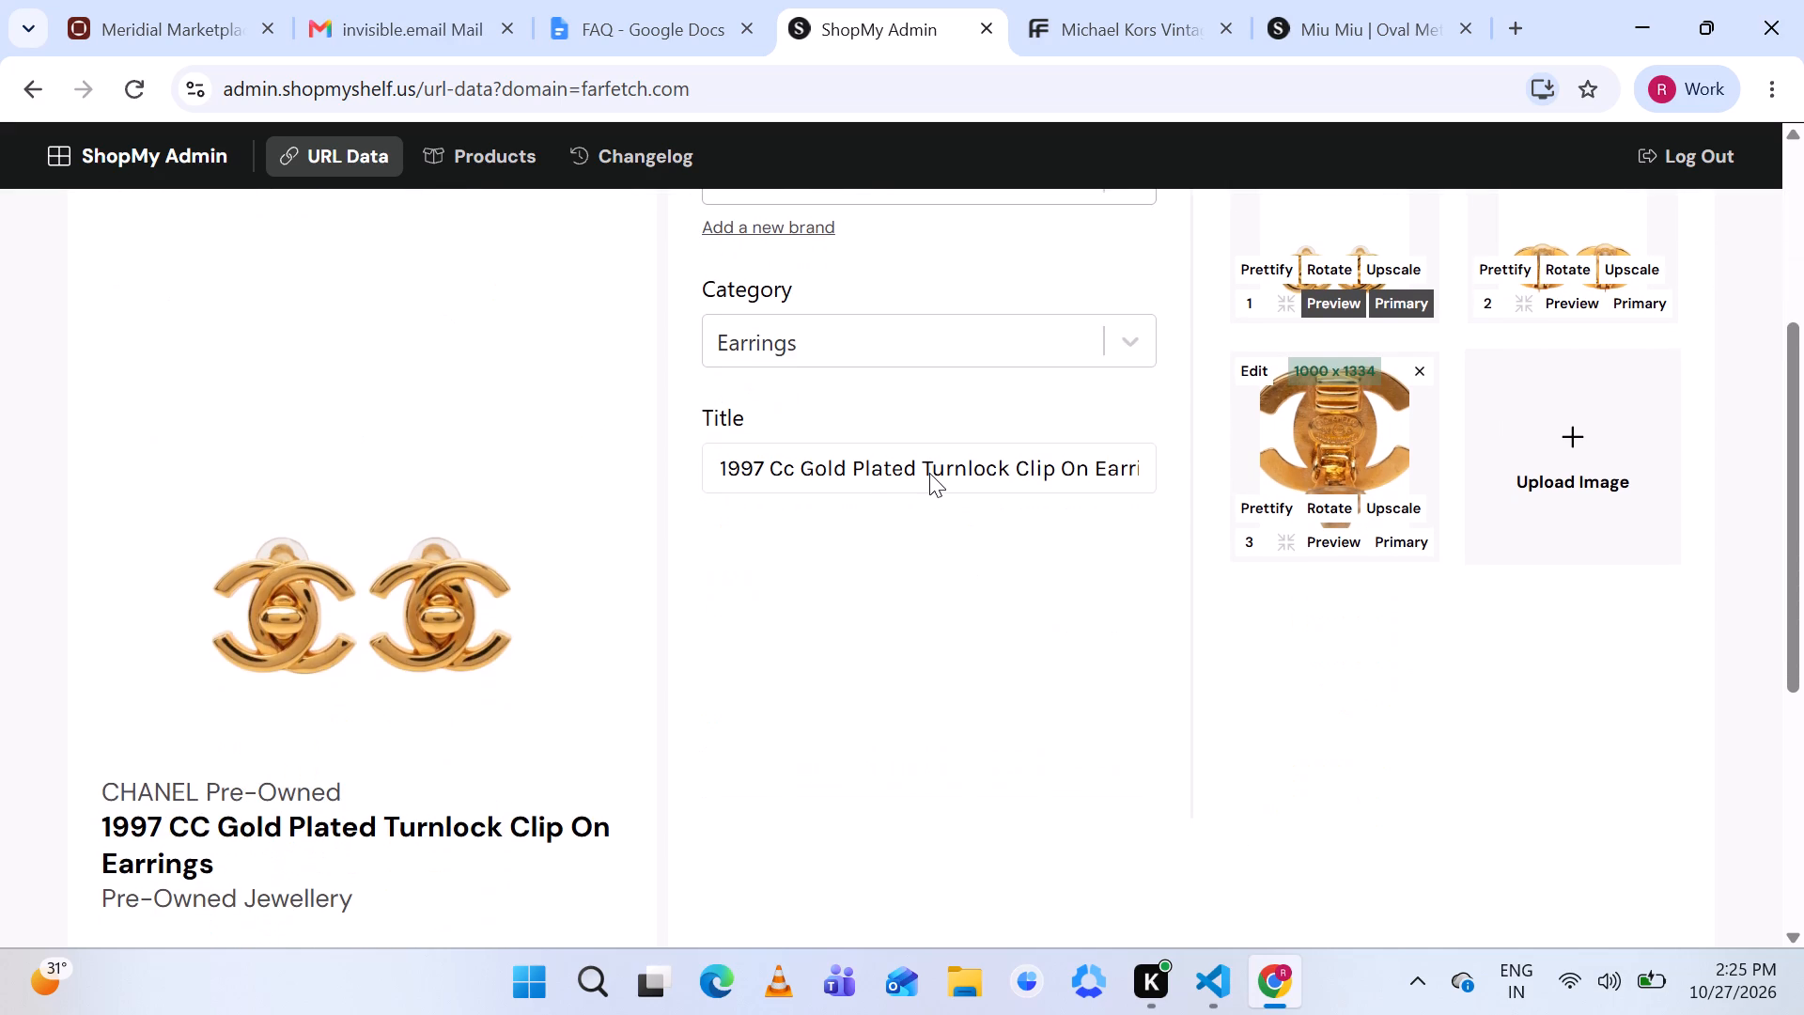
{"action": "scroll", "coordinate": [929, 473], "scroll_direction": "down", "scroll_amount": 1}
{"action": "scroll", "coordinate": [929, 473], "scroll_direction": "up", "scroll_amount": 1}
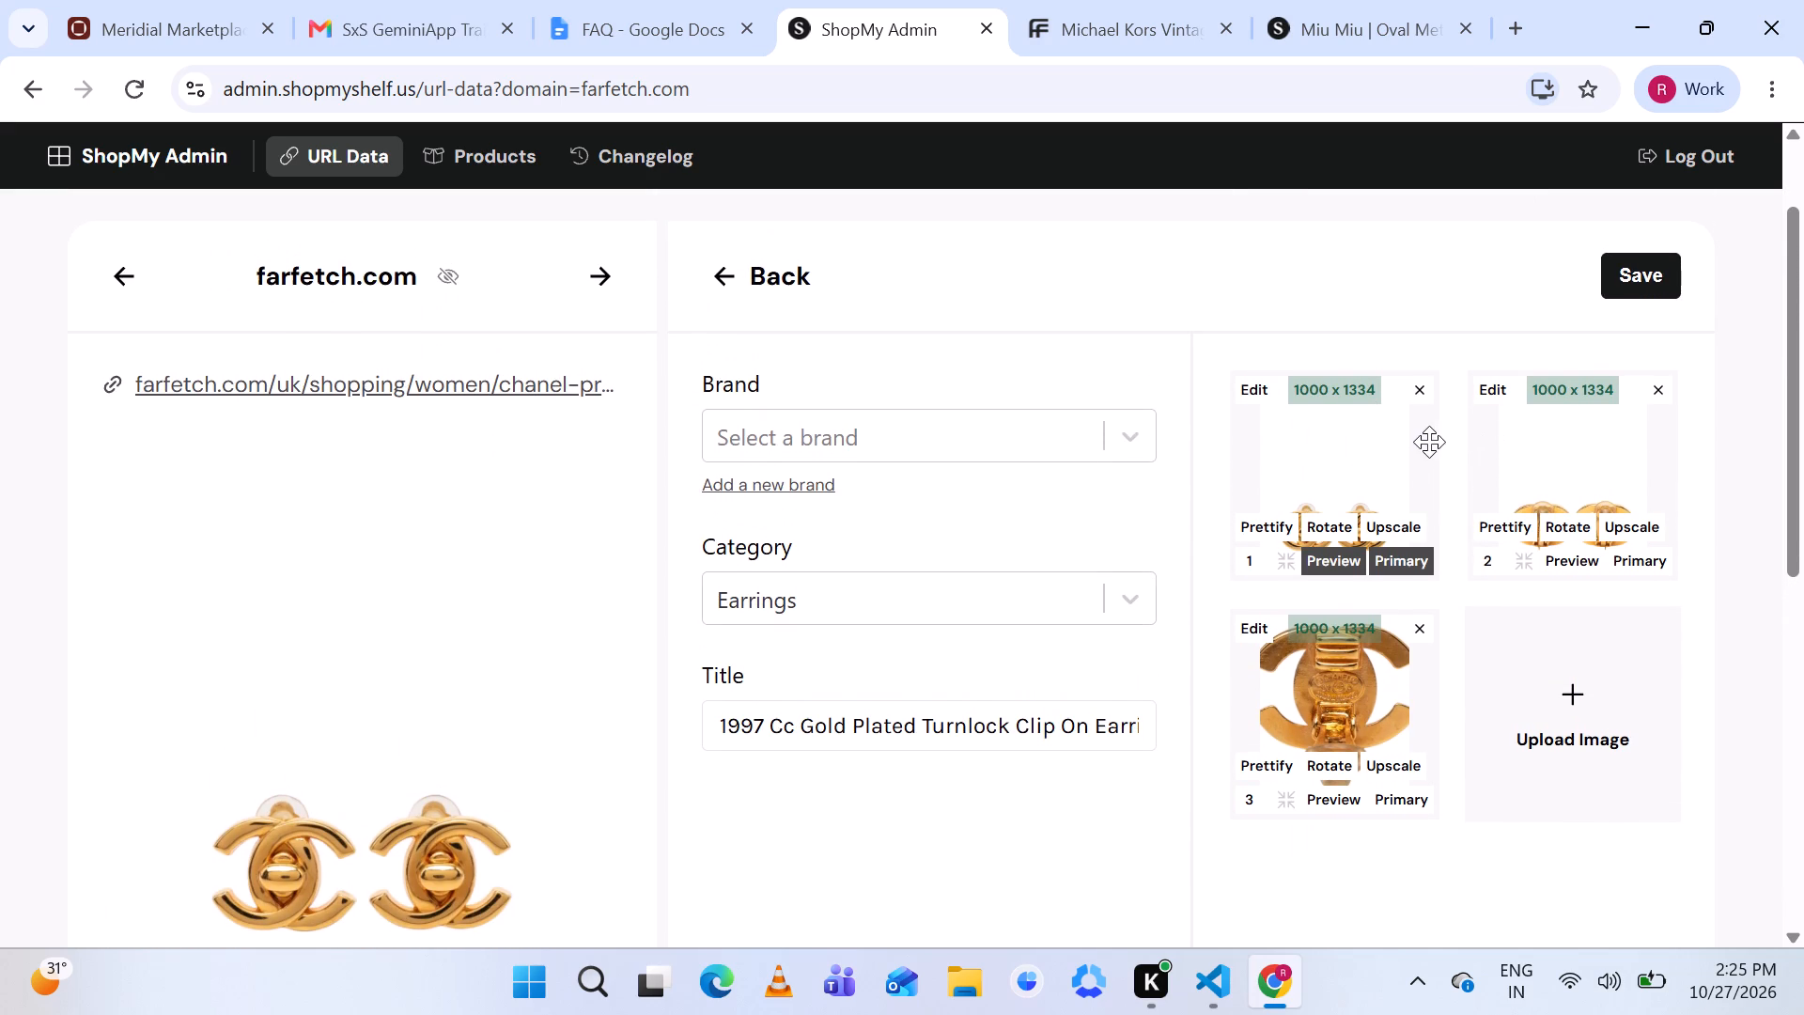
{"action": "left_click", "coordinate": [1650, 389]}
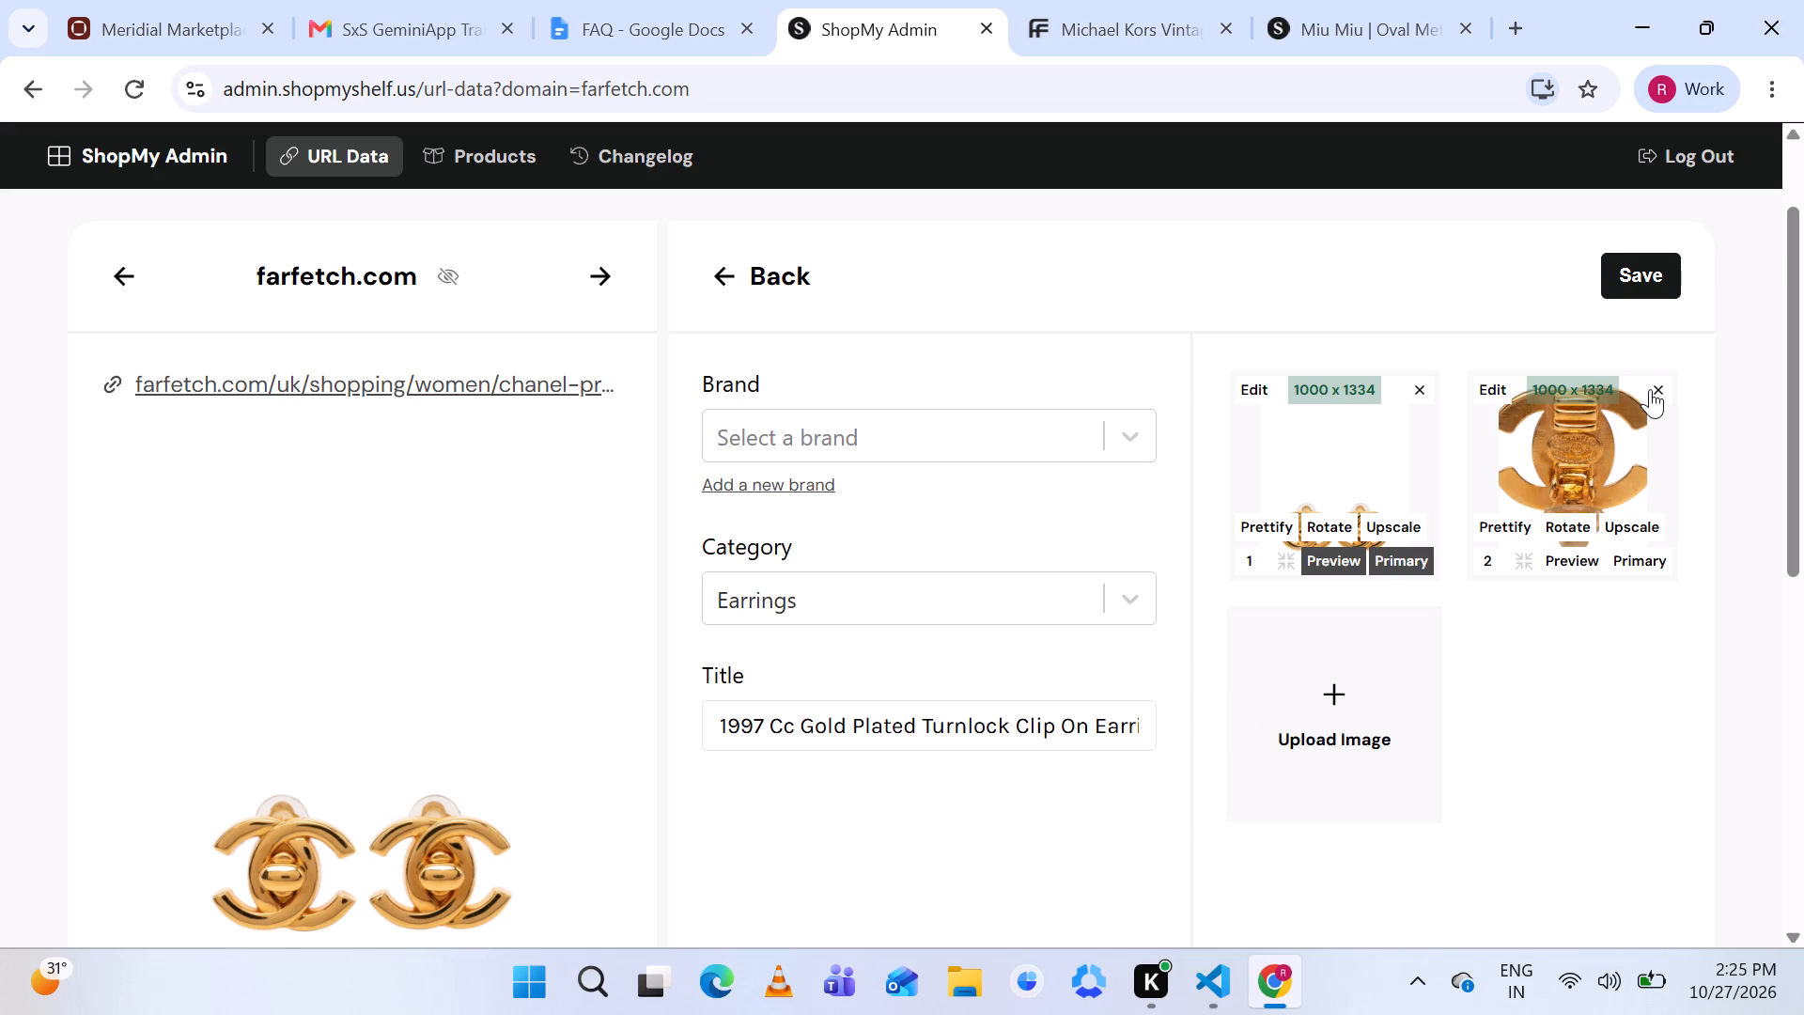
Set the new product's brand to CHANEL (chanel.com), also checking whether a pre-owned Chanel brand exists.
{"action": "left_click", "coordinate": [910, 425]}
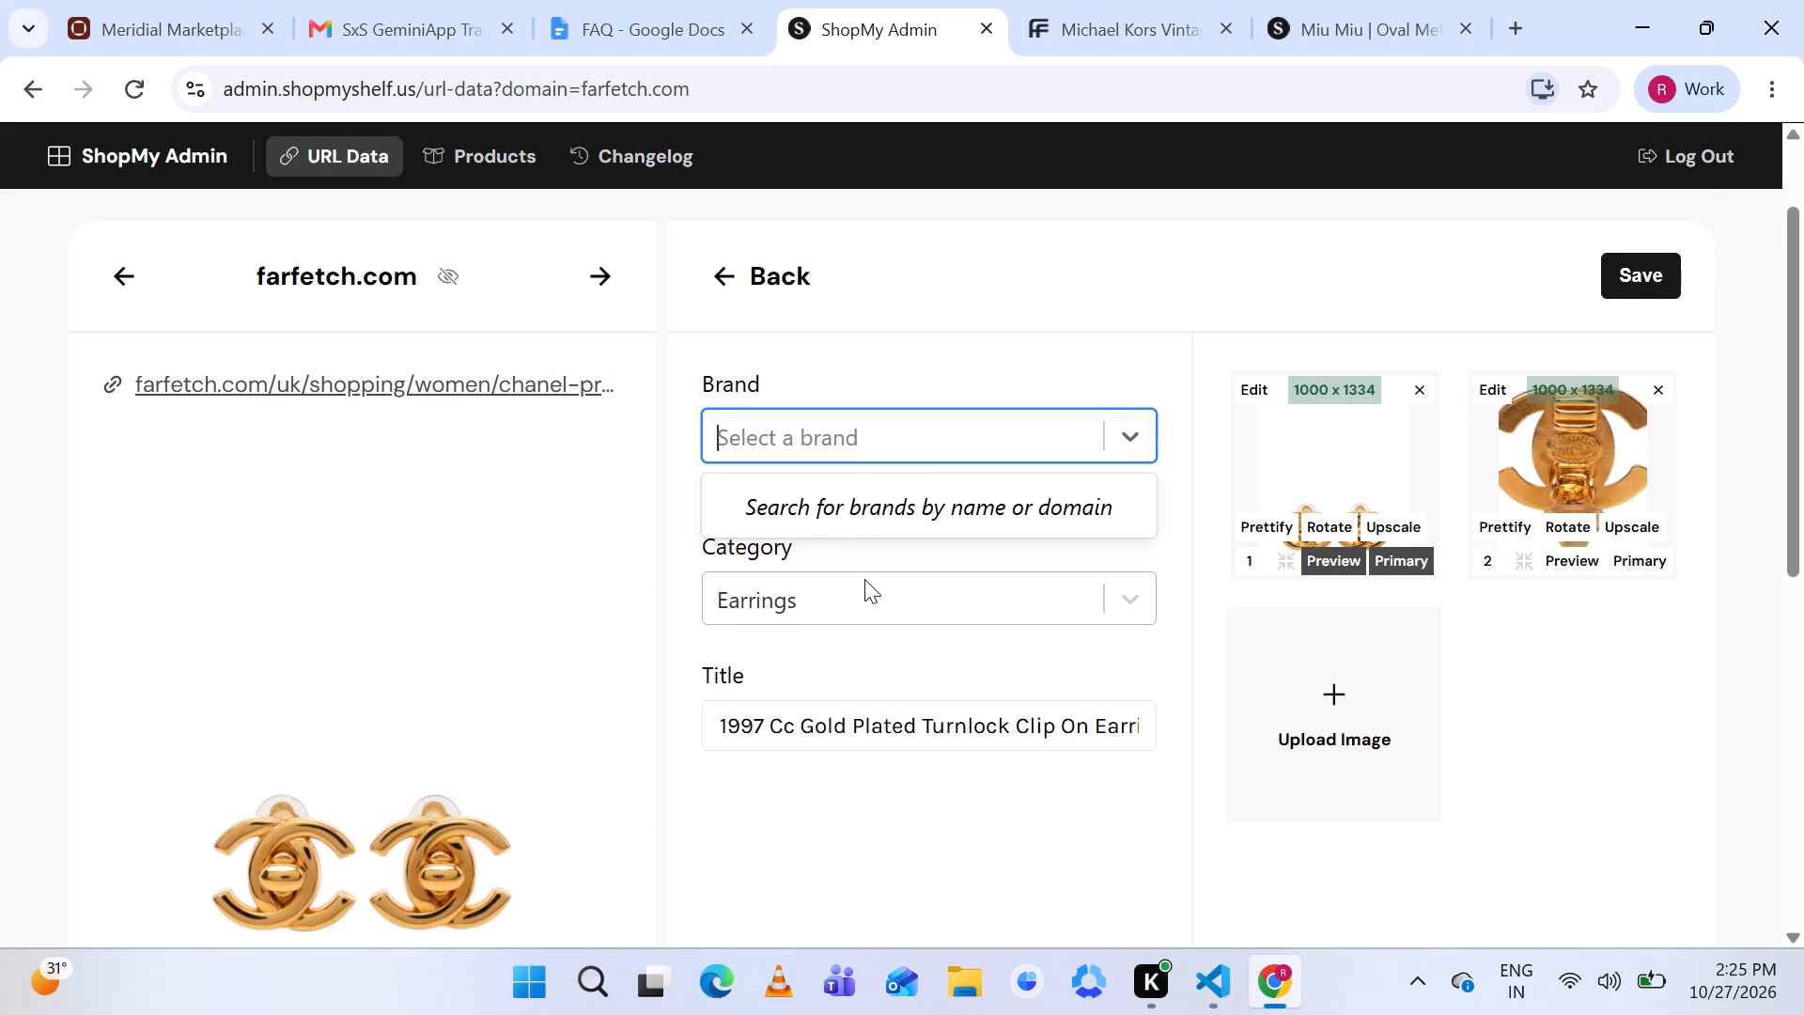
{"action": "scroll", "coordinate": [864, 579], "scroll_direction": "down", "scroll_amount": 1}
{"action": "type", "text": "ch"}
{"action": "type", "text": "anel"}
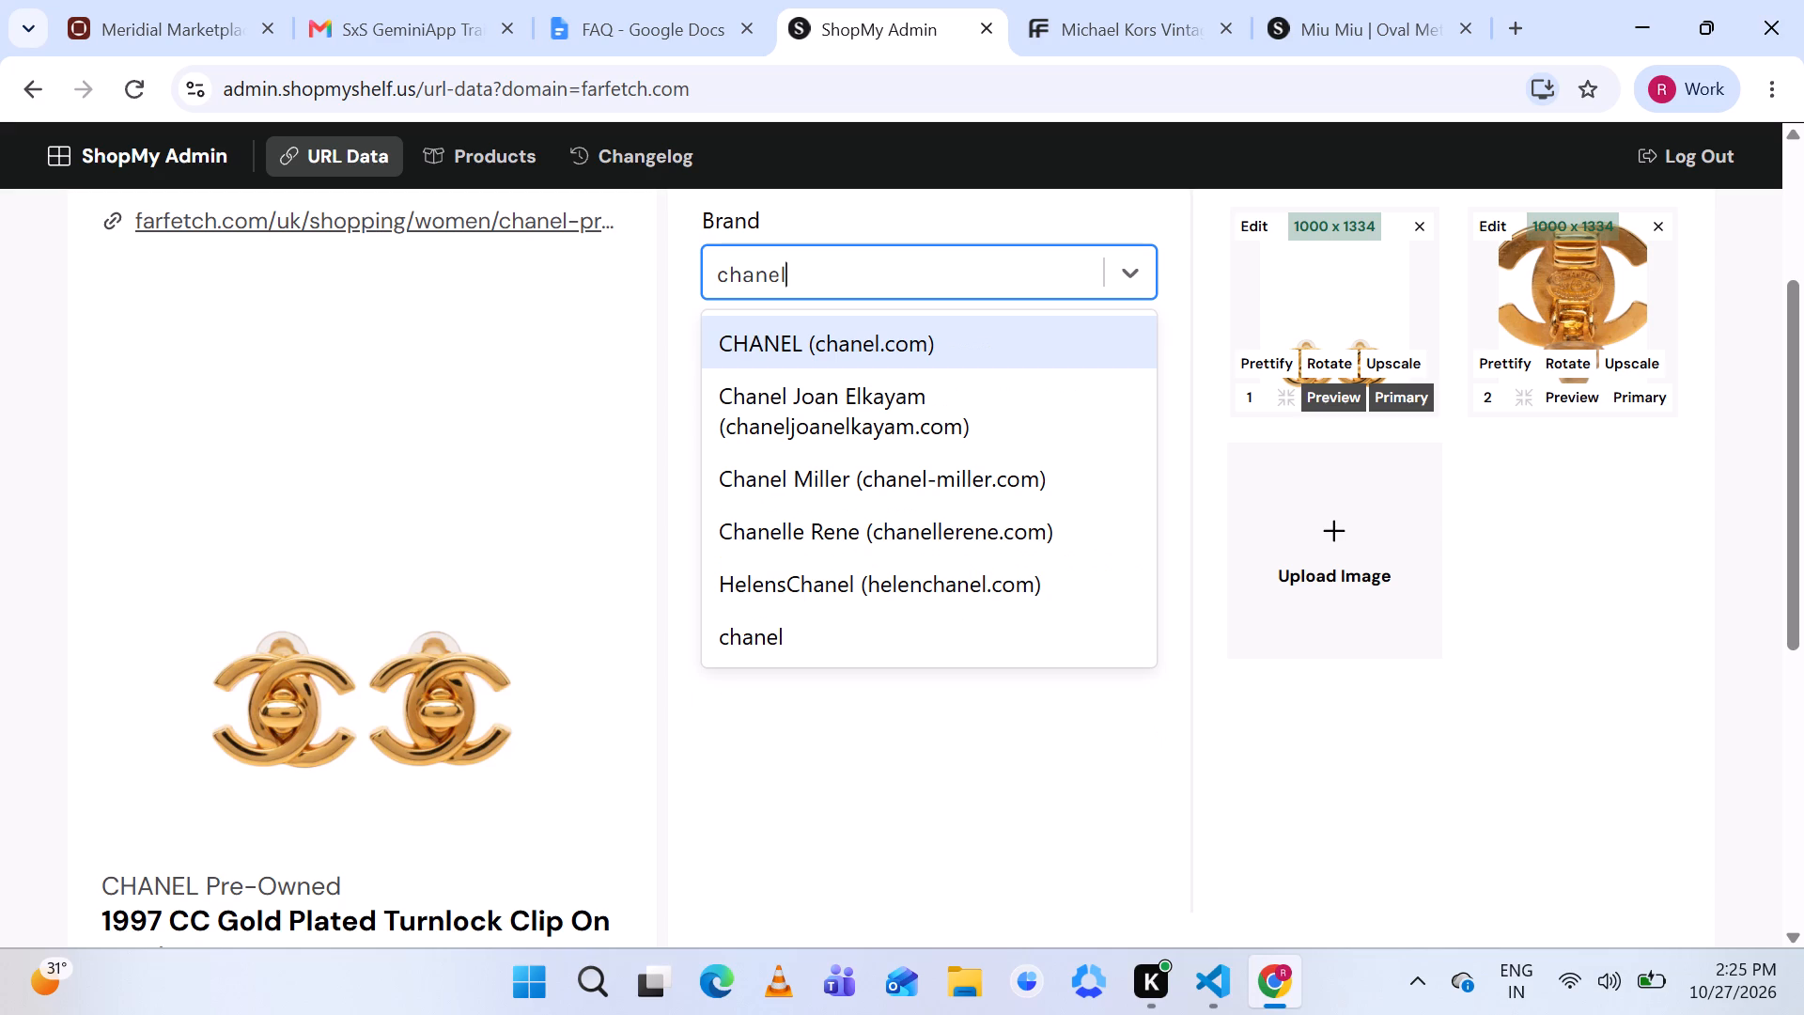
{"action": "scroll", "coordinate": [916, 513], "scroll_direction": "down", "scroll_amount": 1}
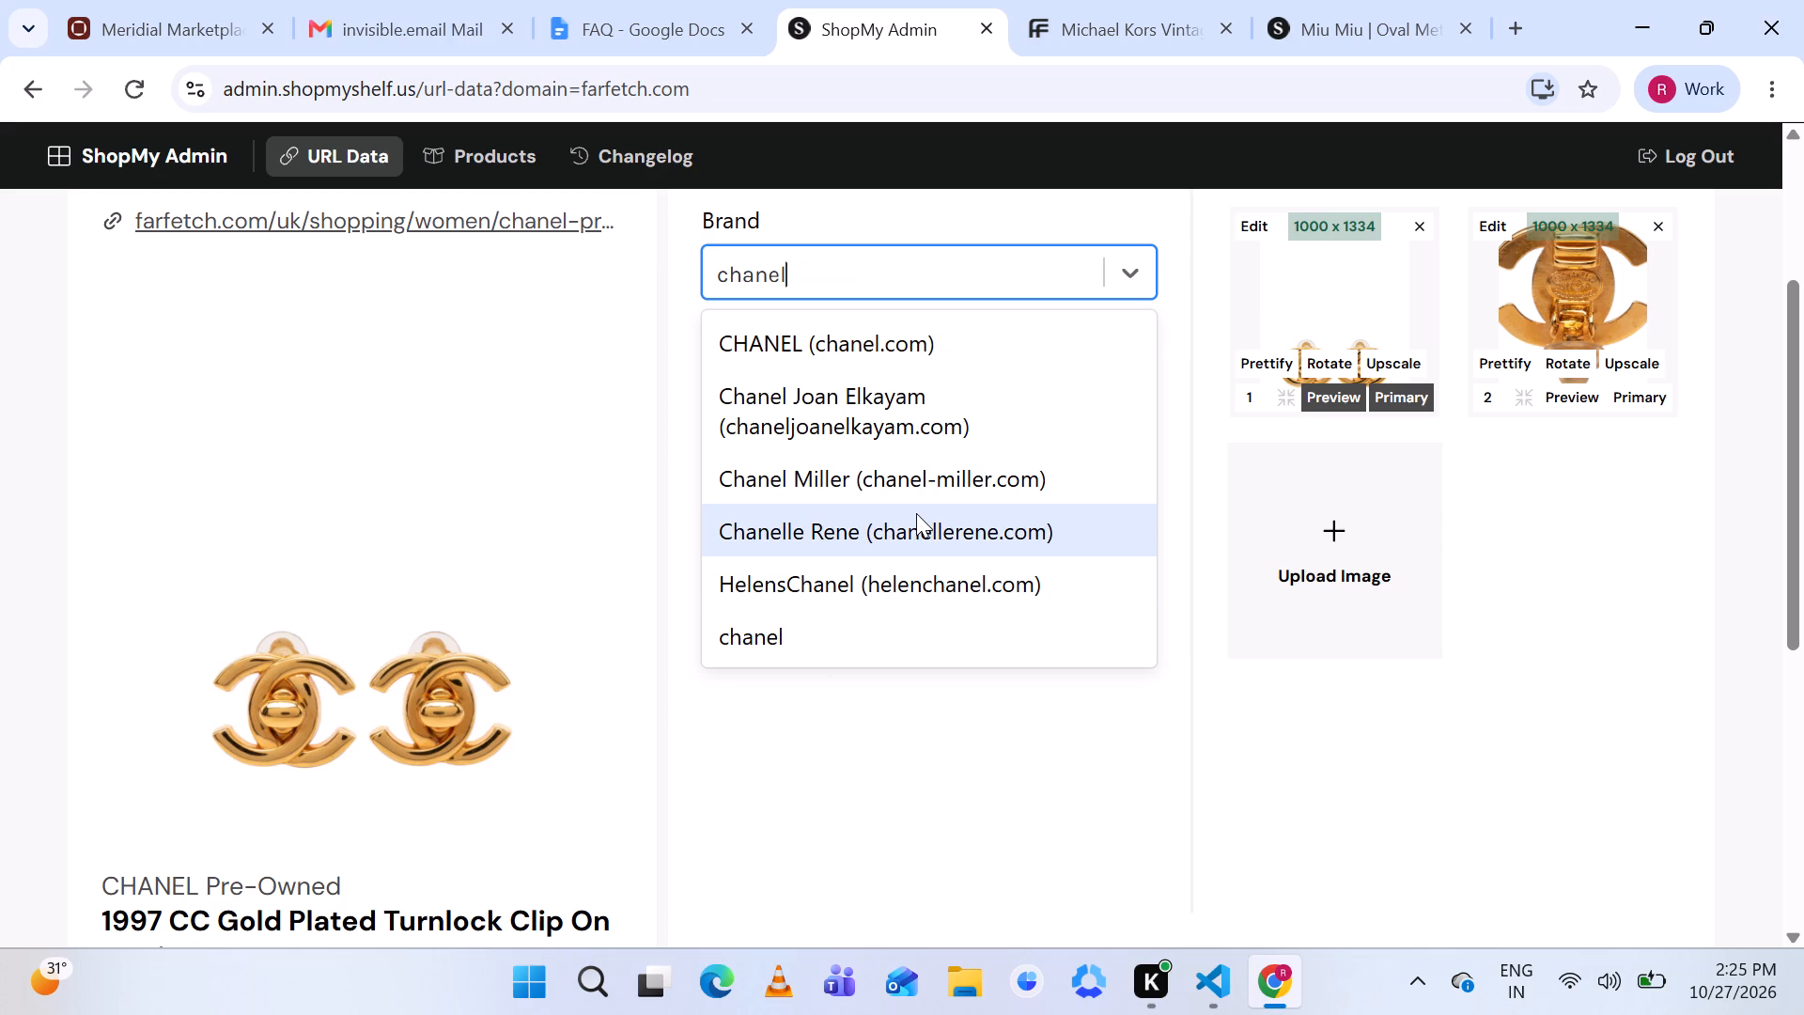
{"action": "scroll", "coordinate": [916, 513], "scroll_direction": "down", "scroll_amount": 1}
{"action": "key", "text": "space"}
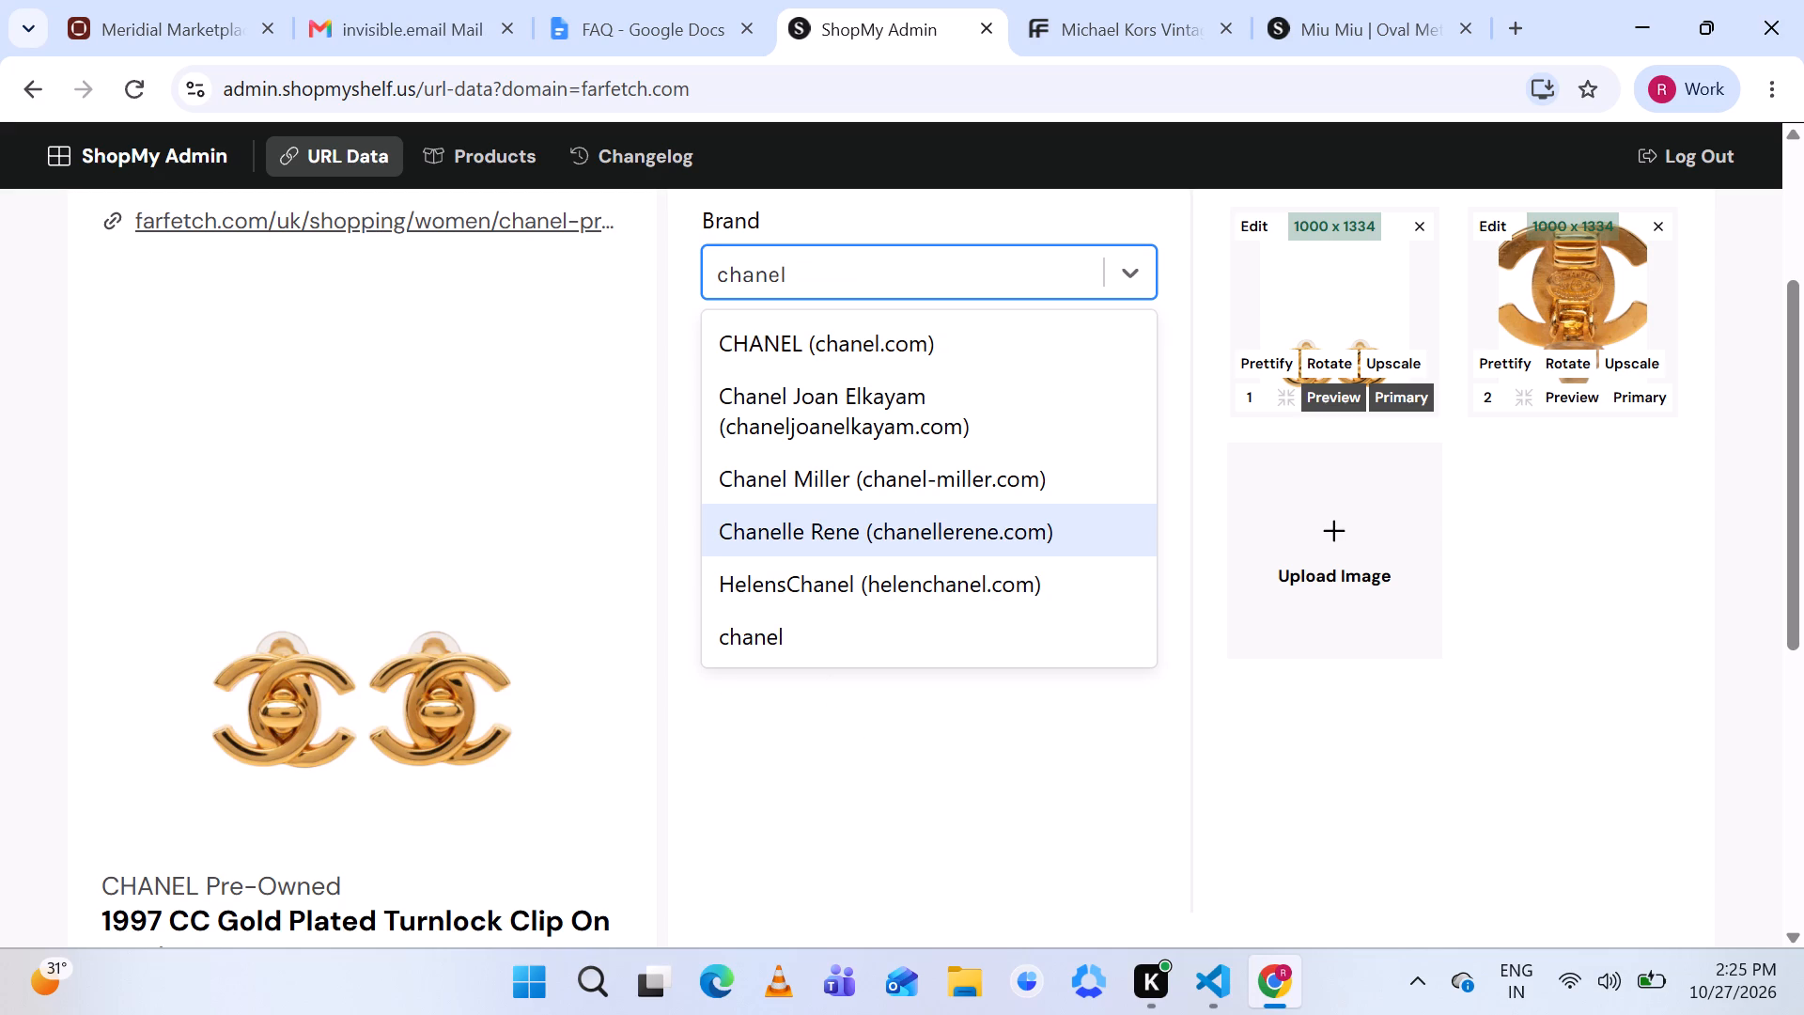
{"action": "key", "text": "p"}
{"action": "type", "text": "re"}
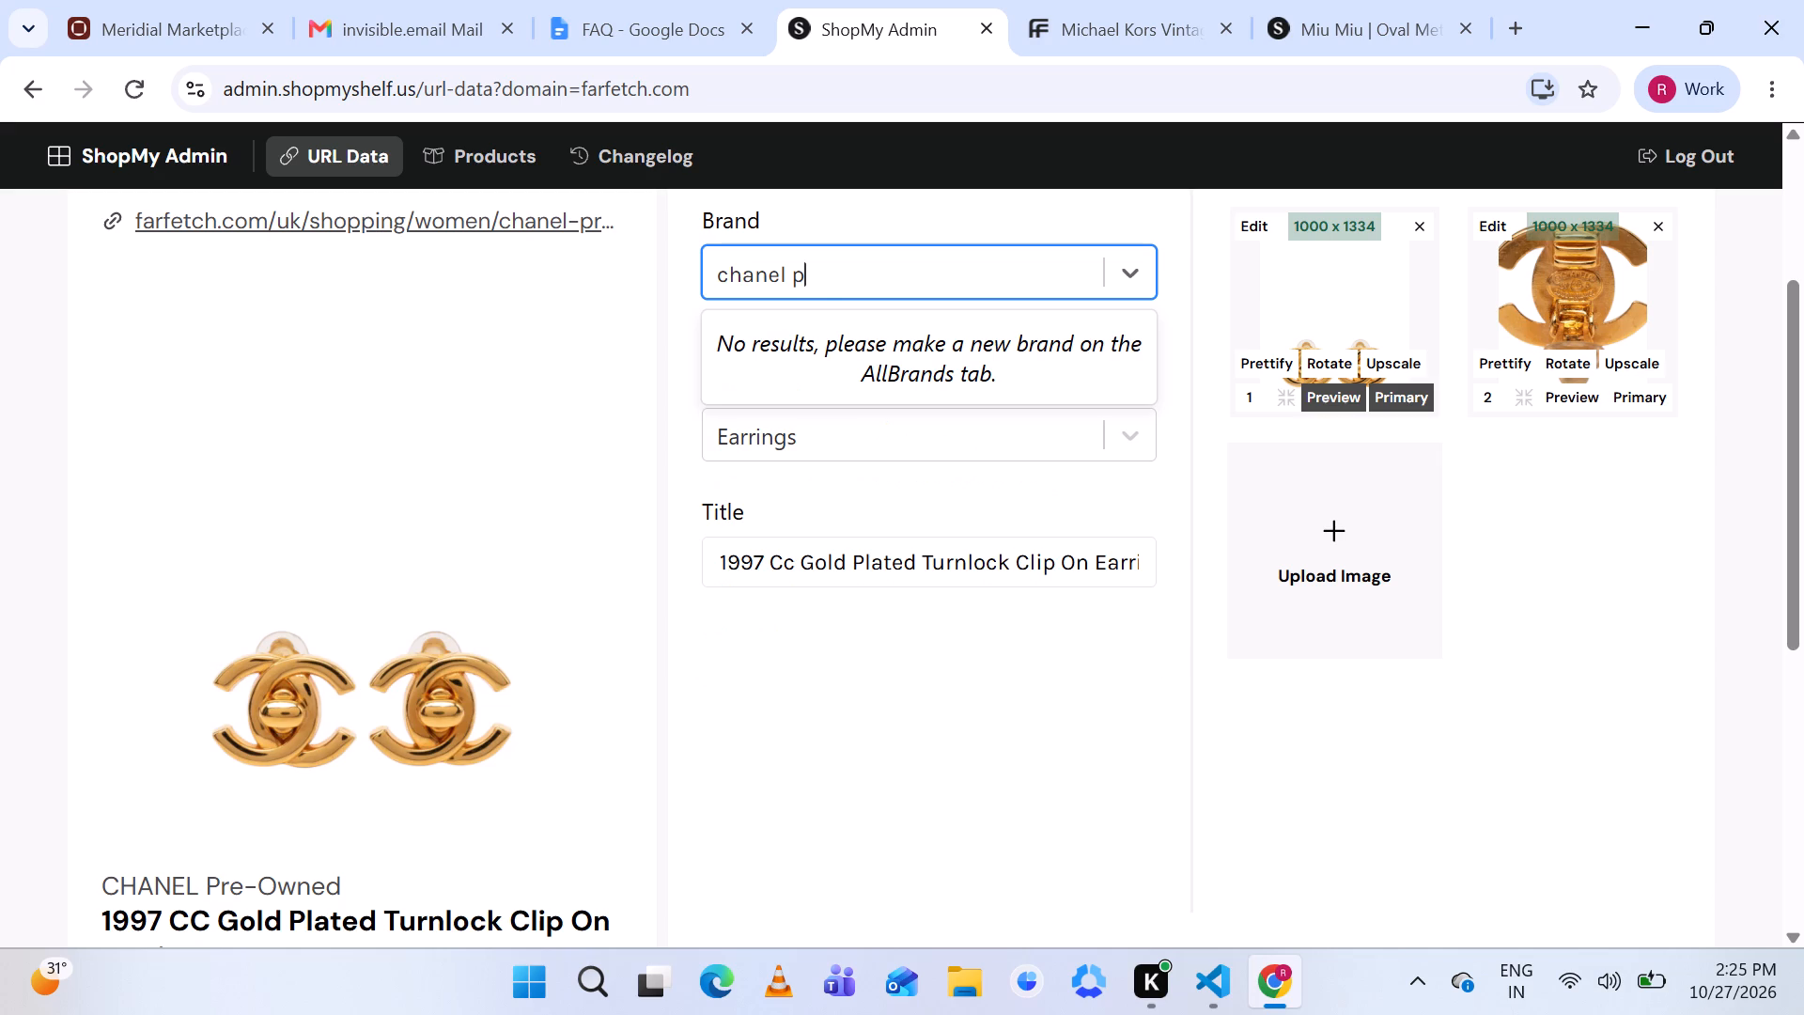
{"action": "key", "text": "BackSpace"}
{"action": "key", "text": "BackSpace"}
{"action": "key", "text": "BackSpace"}
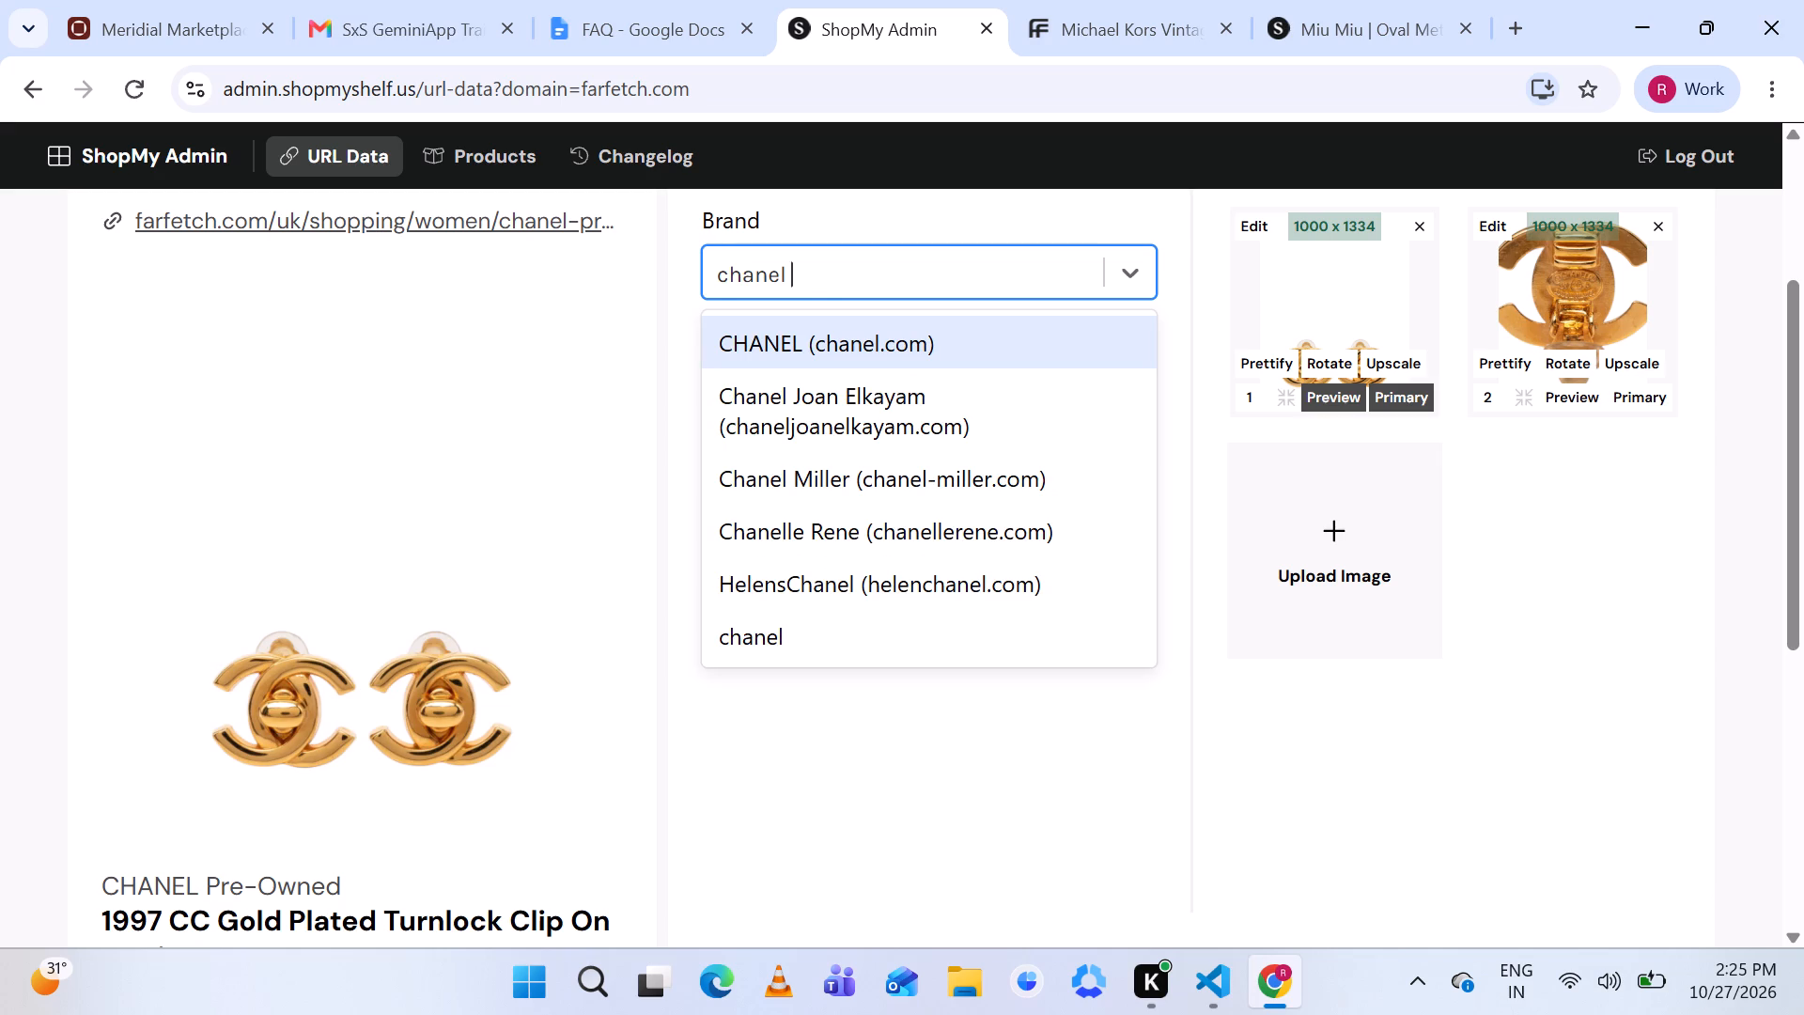
{"action": "left_click", "coordinate": [952, 326]}
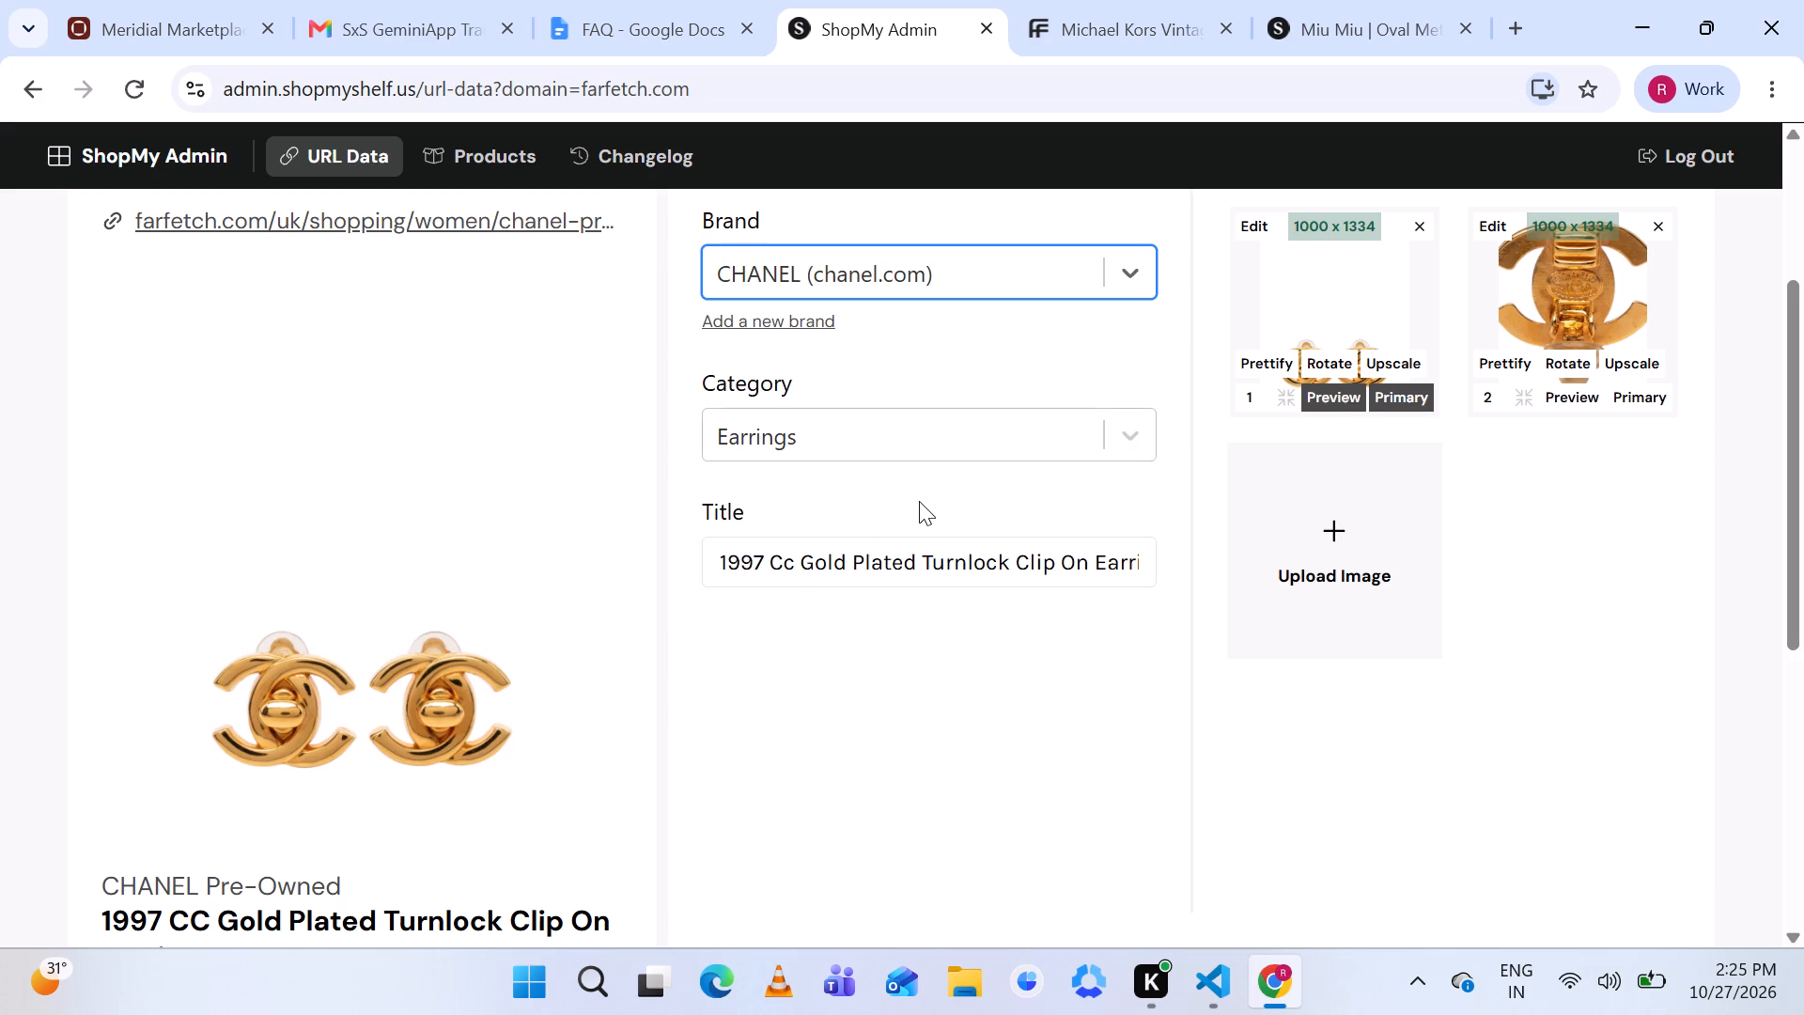
Open the Chanel earrings' source URL on Farfetch and examine the page it leads to.
{"action": "scroll", "coordinate": [919, 501], "scroll_direction": "down", "scroll_amount": 2}
{"action": "scroll", "coordinate": [919, 501], "scroll_direction": "up", "scroll_amount": 2}
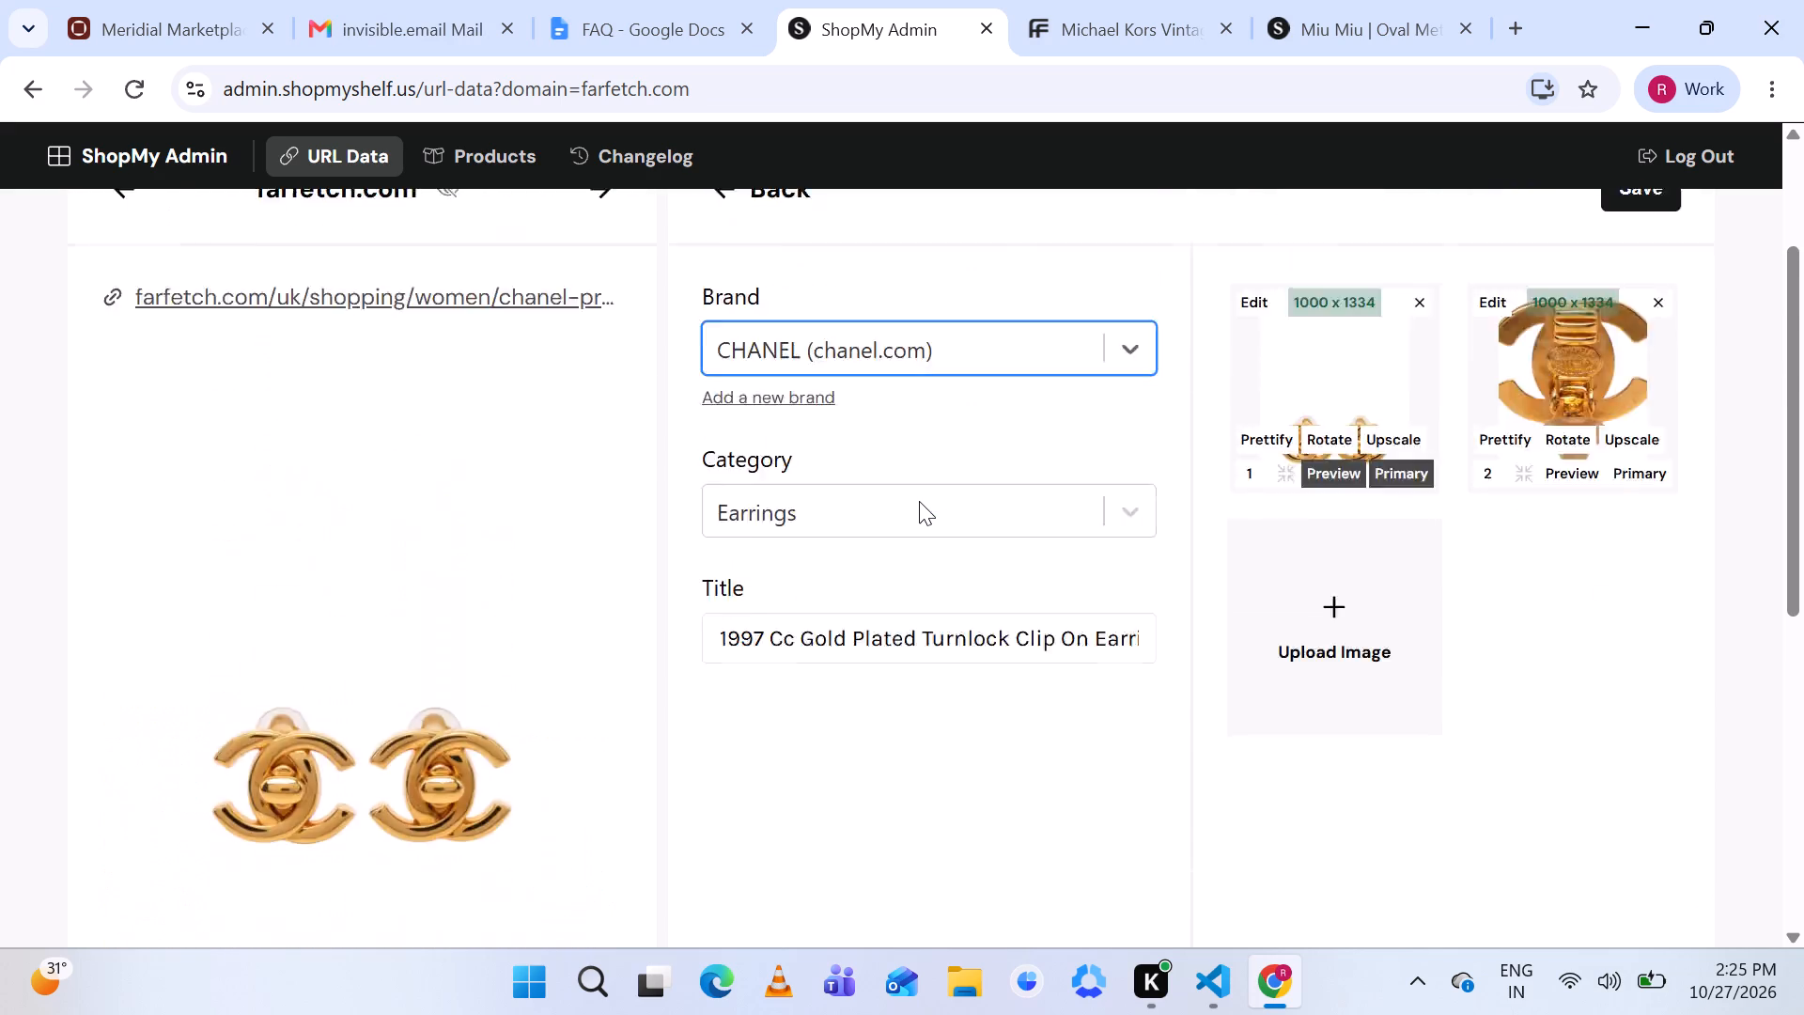
{"action": "scroll", "coordinate": [919, 501], "scroll_direction": "up", "scroll_amount": 1}
{"action": "left_click", "coordinate": [1118, 17]}
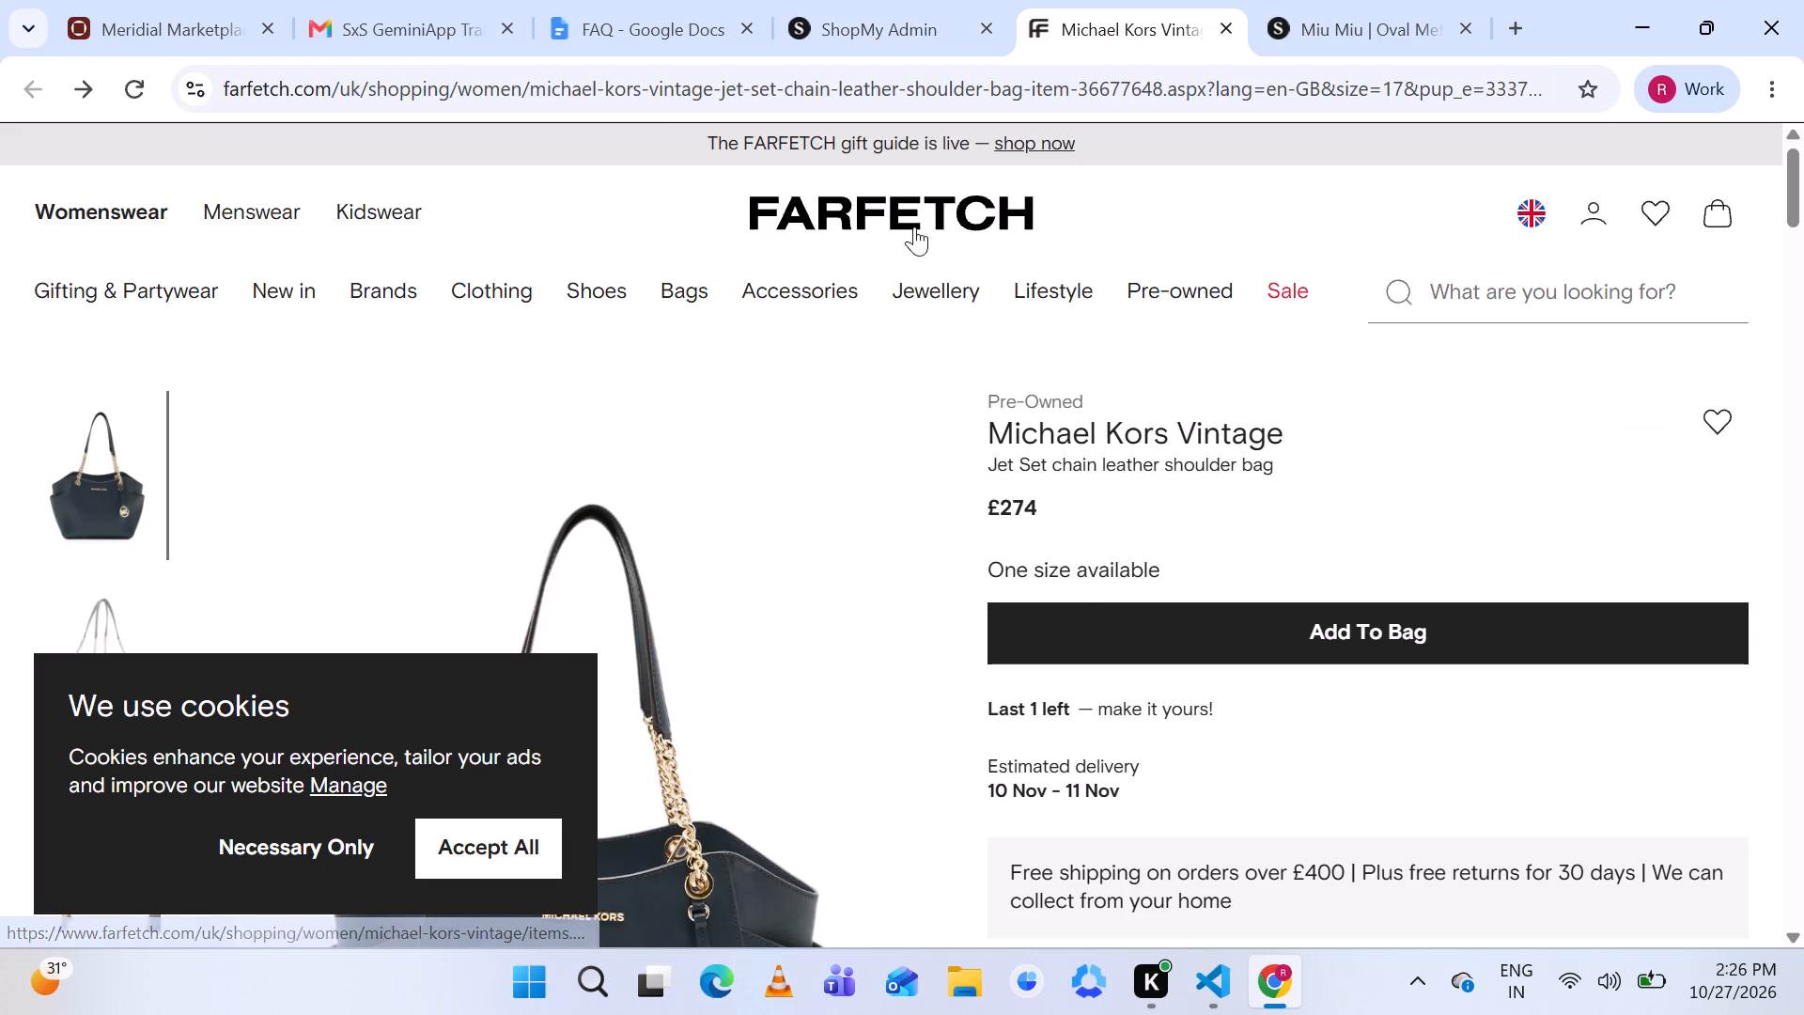
{"action": "left_click", "coordinate": [883, 21]}
{"action": "left_click", "coordinate": [430, 521]}
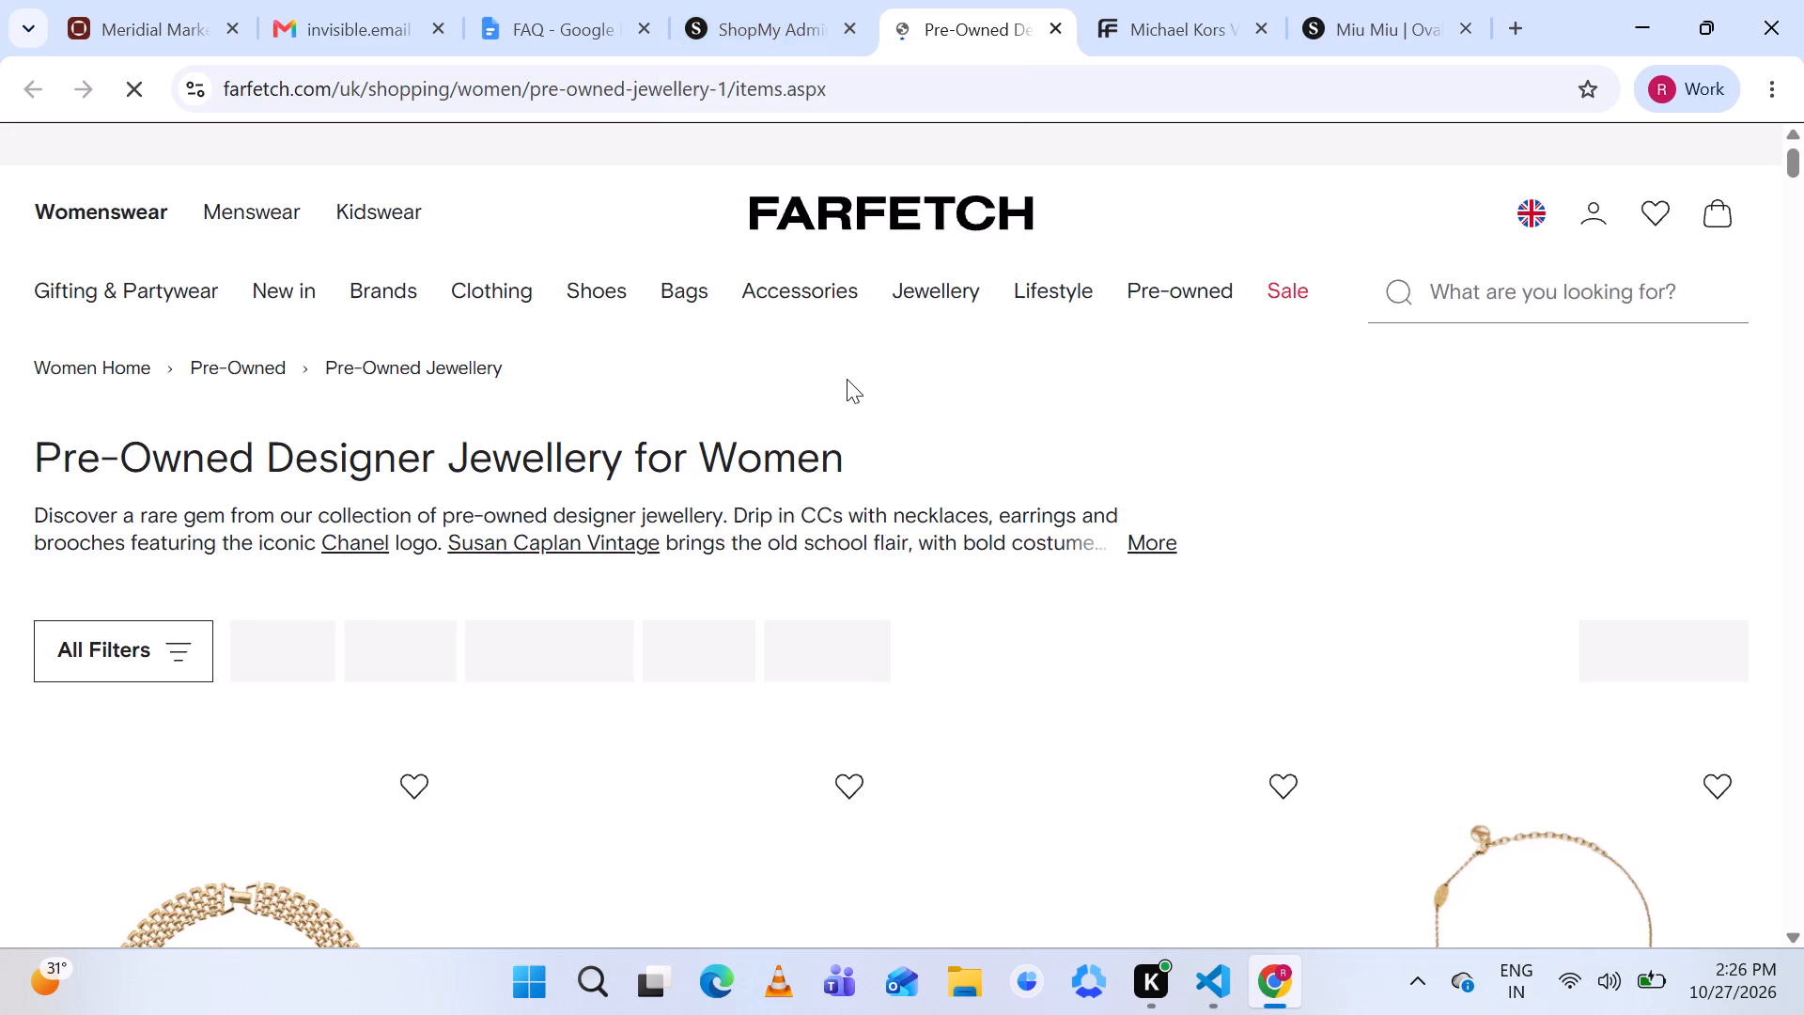
{"action": "scroll", "coordinate": [847, 379], "scroll_direction": "down", "scroll_amount": 1}
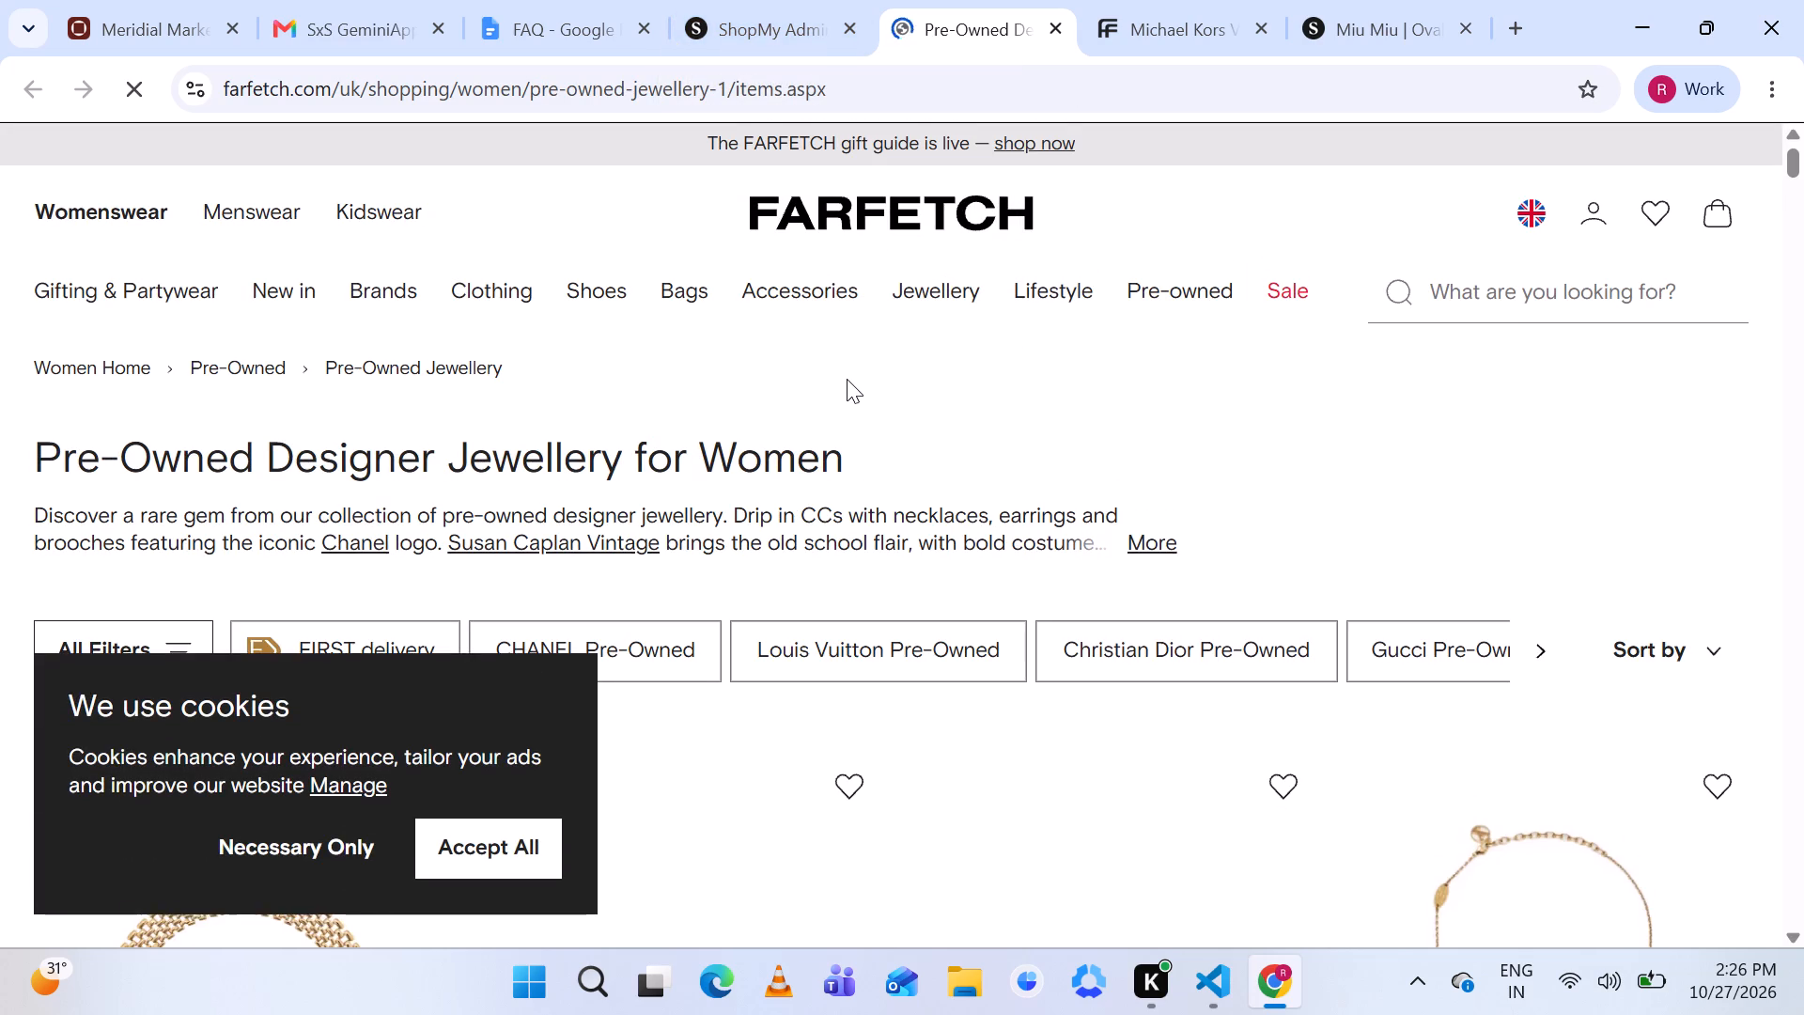
{"action": "scroll", "coordinate": [847, 379], "scroll_direction": "down", "scroll_amount": 2}
{"action": "scroll", "coordinate": [847, 379], "scroll_direction": "up", "scroll_amount": 1}
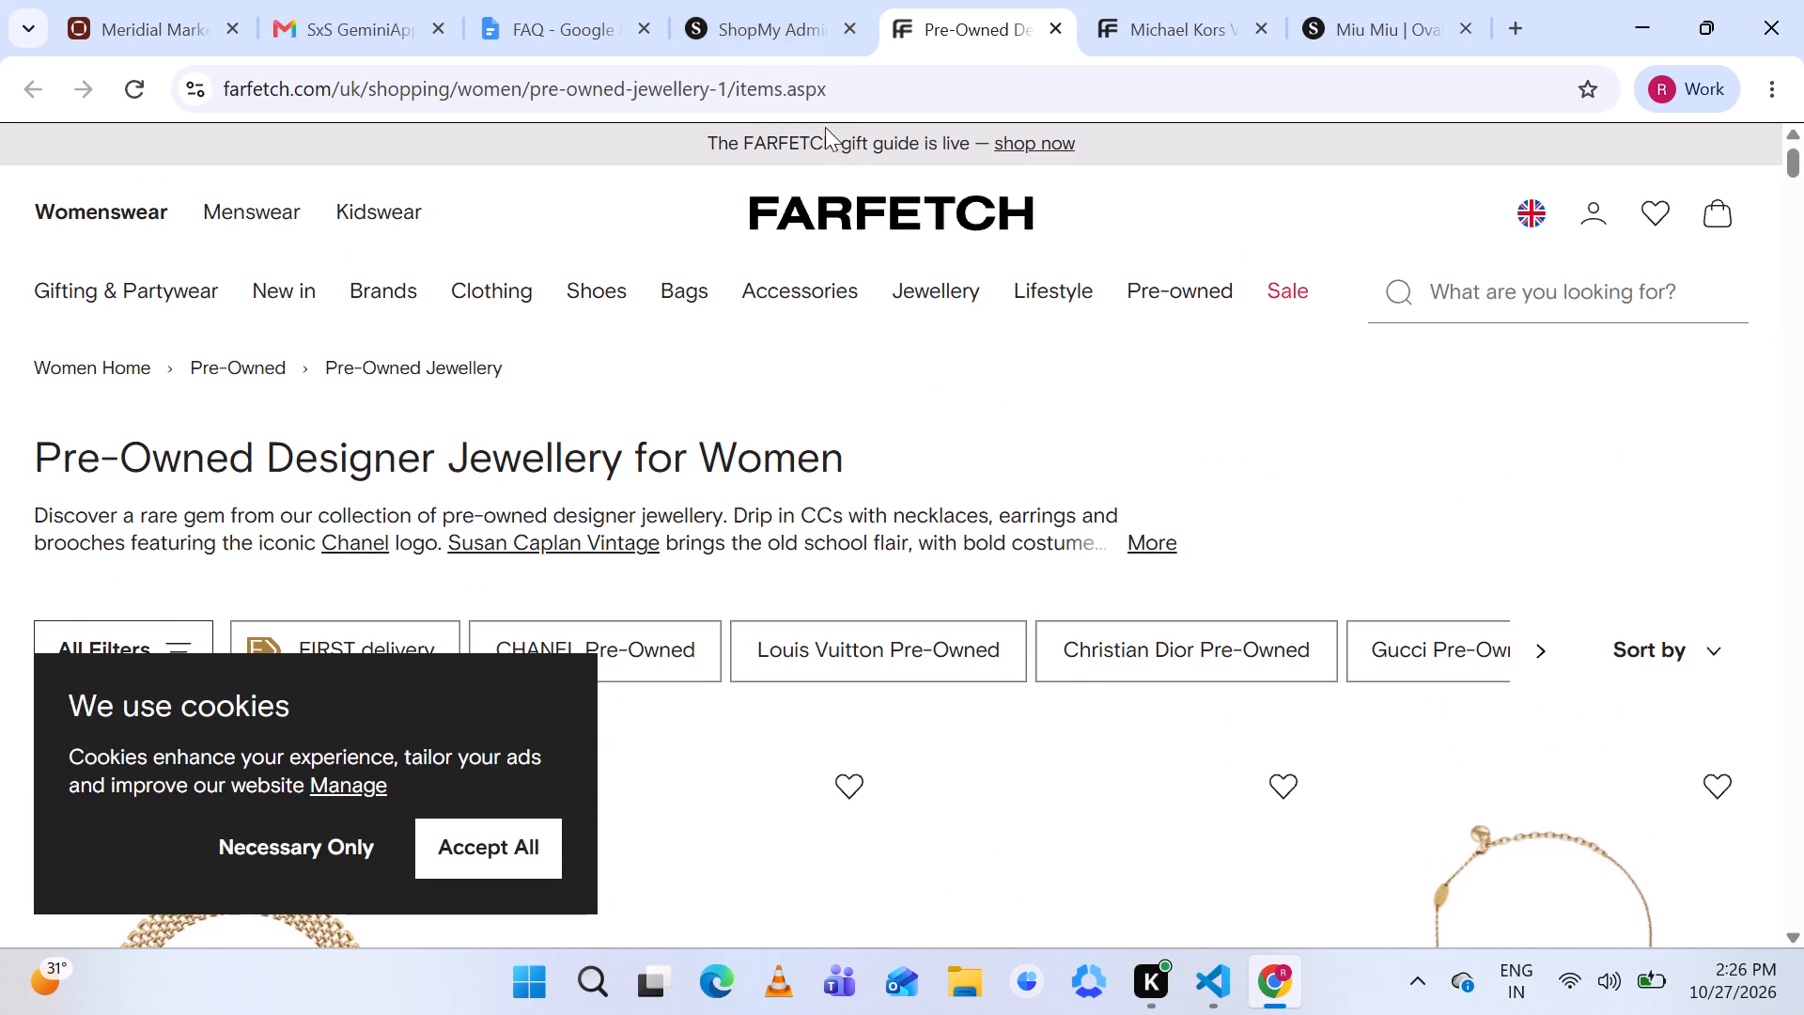
Return to ShopMy Admin, review the earrings' brand, category, full title and images, and save the new product.
{"action": "left_click", "coordinate": [756, 4]}
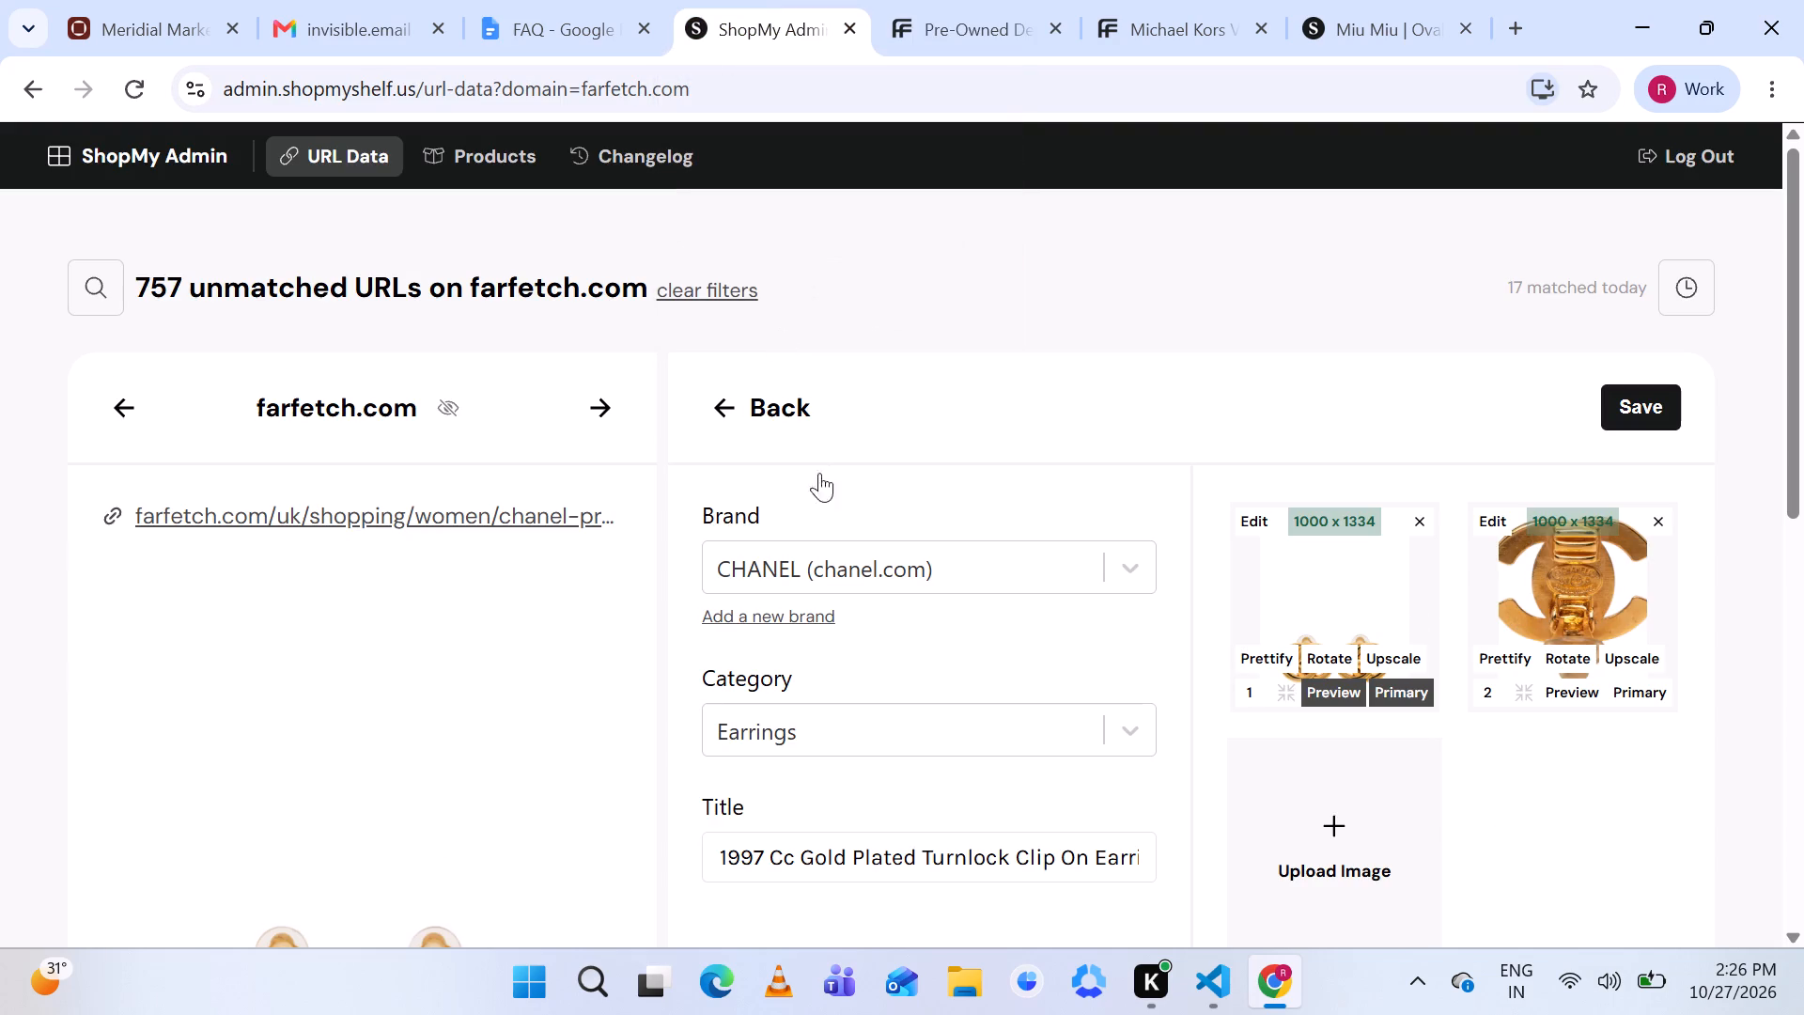
{"action": "scroll", "coordinate": [1095, 573], "scroll_direction": "down", "scroll_amount": 2}
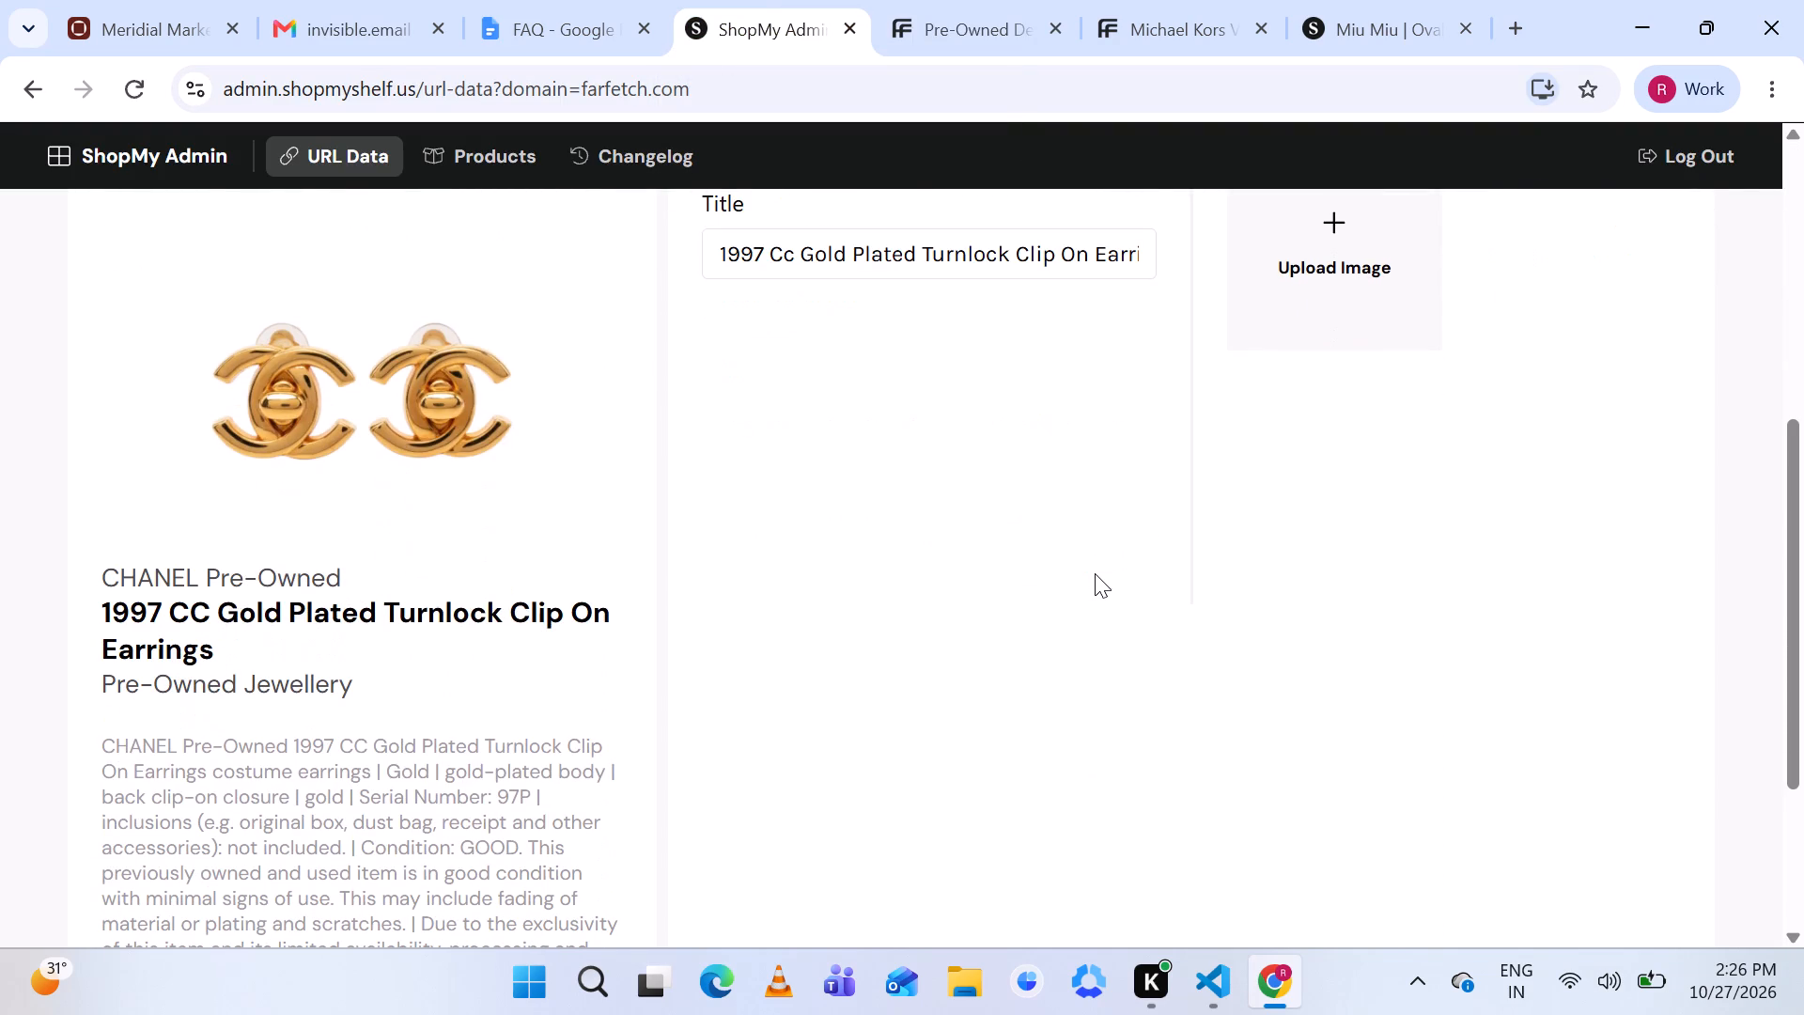
{"action": "scroll", "coordinate": [1043, 507], "scroll_direction": "up", "scroll_amount": 2}
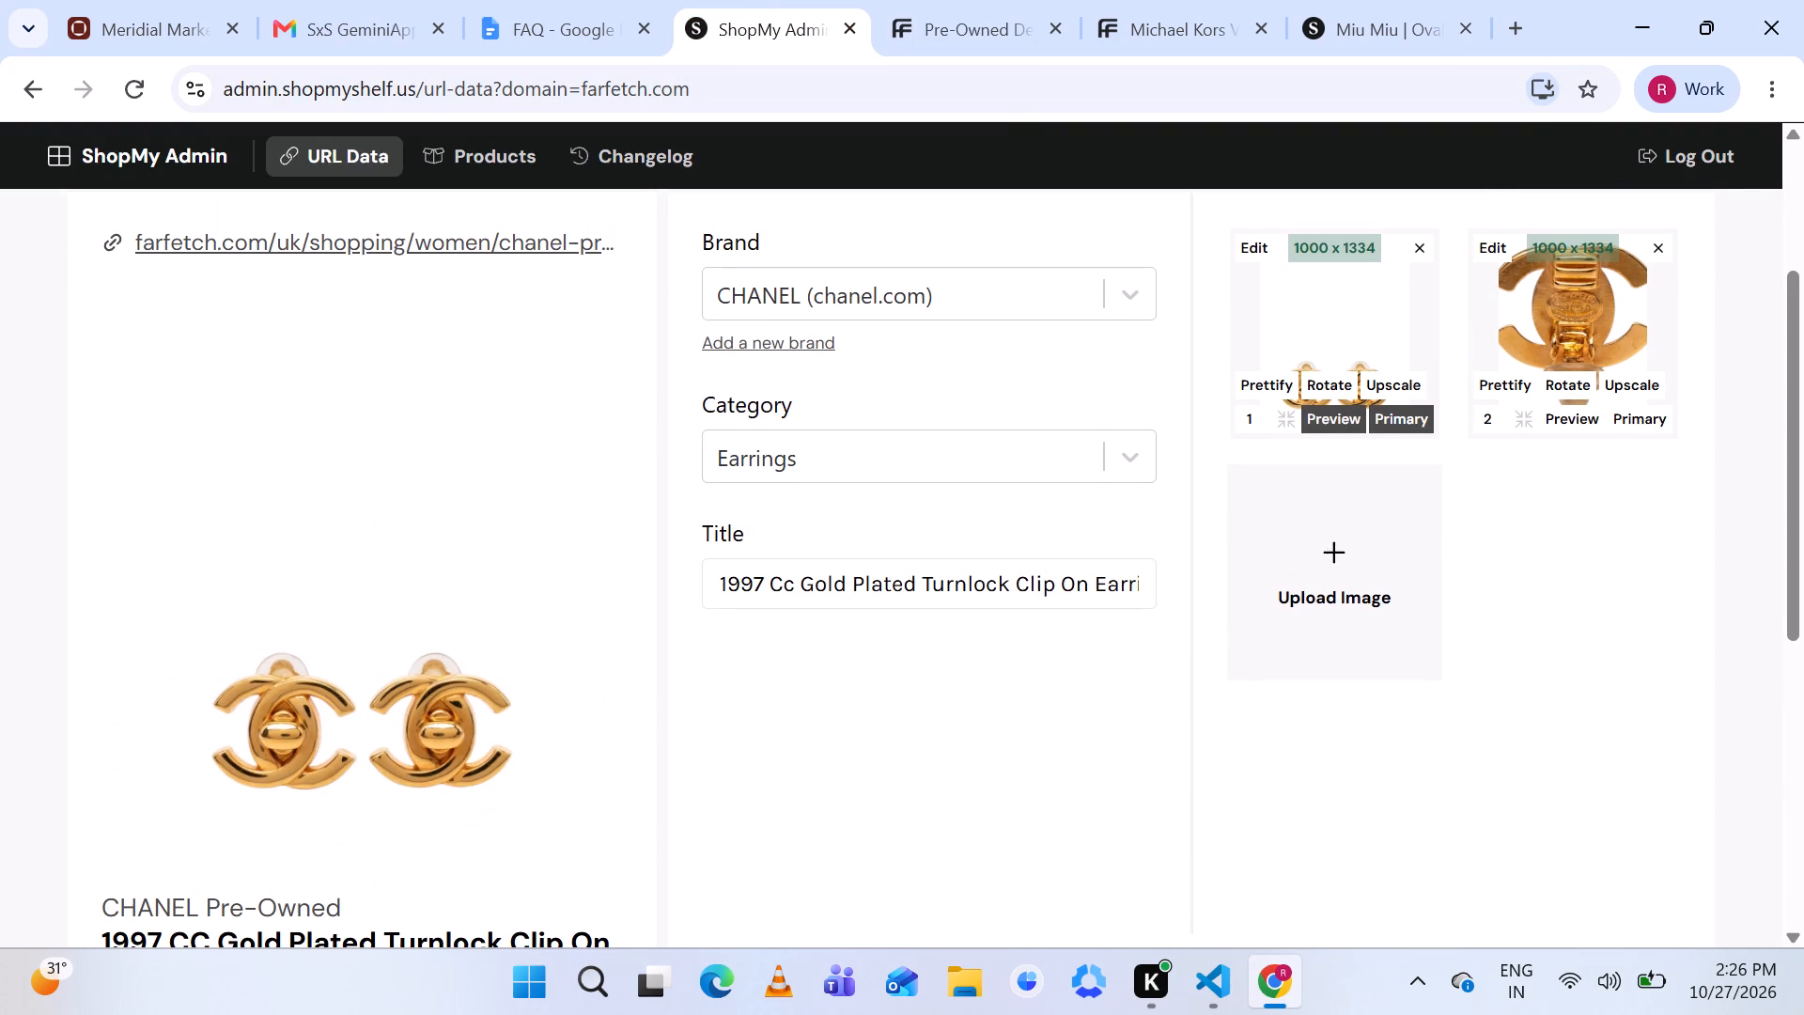
{"action": "scroll", "coordinate": [1004, 565], "scroll_direction": "left", "scroll_amount": 2}
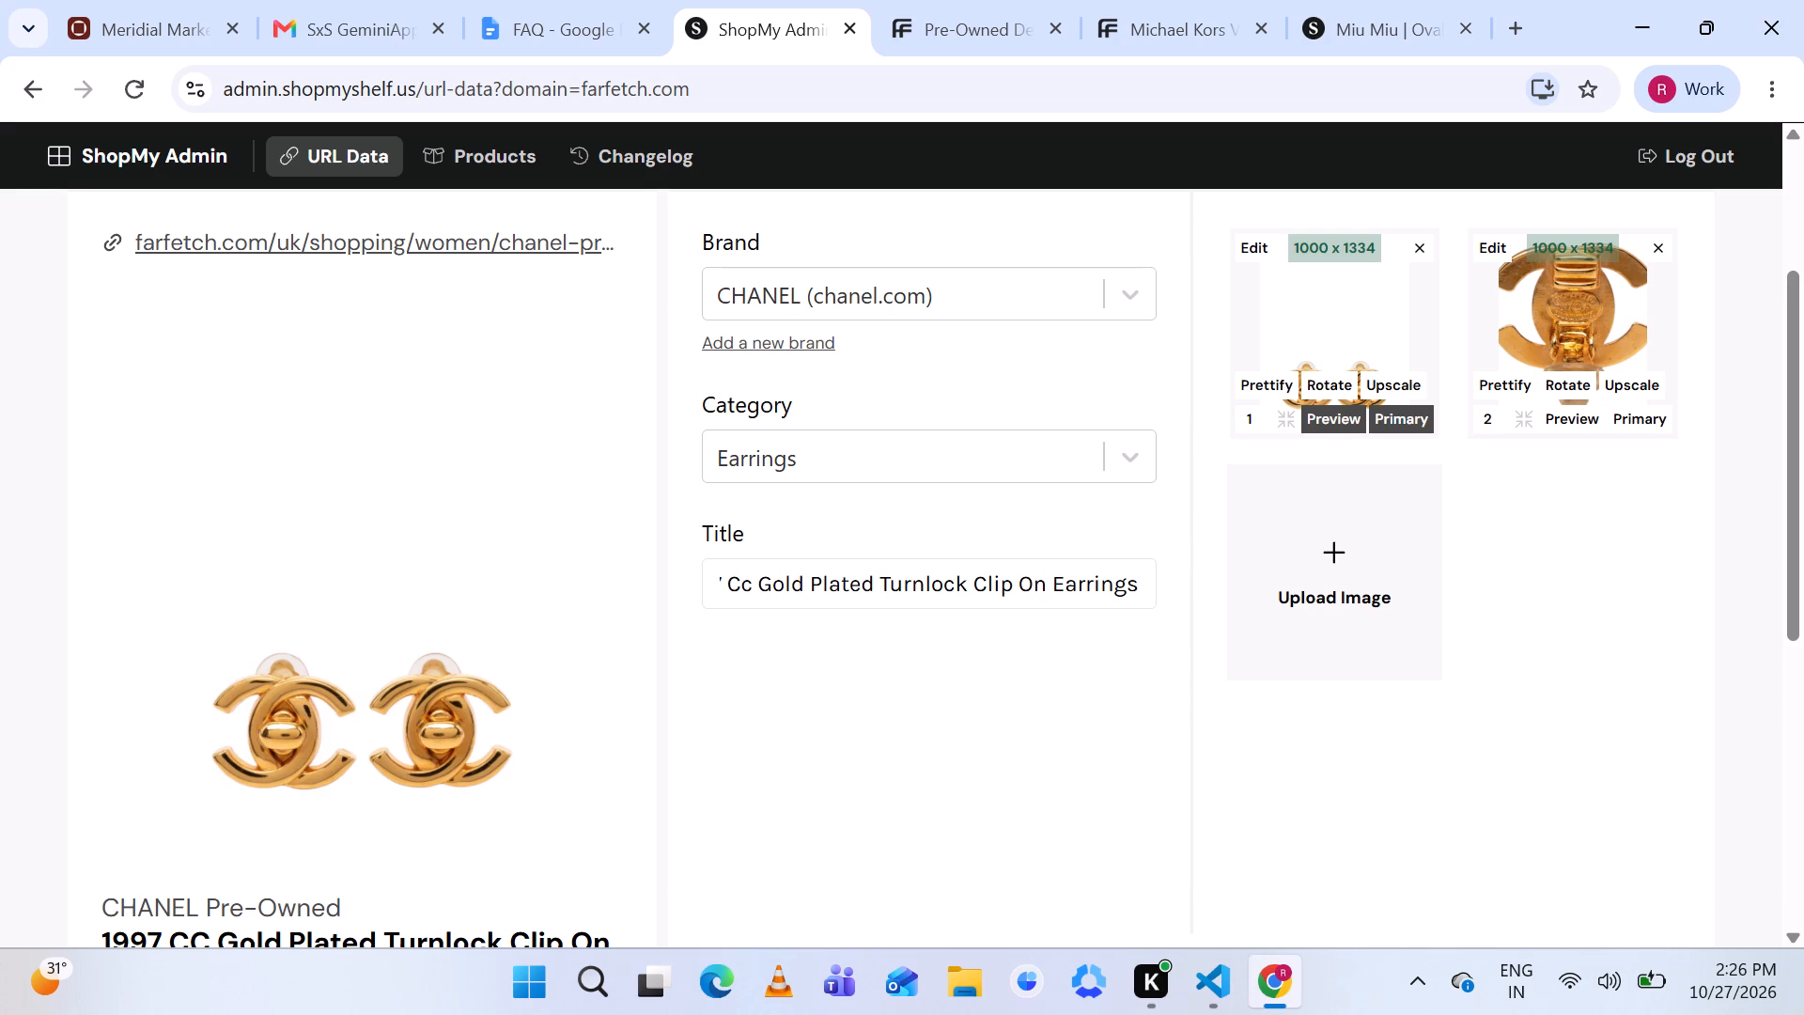
{"action": "scroll", "coordinate": [946, 577], "scroll_direction": "left", "scroll_amount": 2}
{"action": "scroll", "coordinate": [946, 577], "scroll_direction": "right", "scroll_amount": 3}
{"action": "scroll", "coordinate": [1431, 471], "scroll_direction": "up", "scroll_amount": 1}
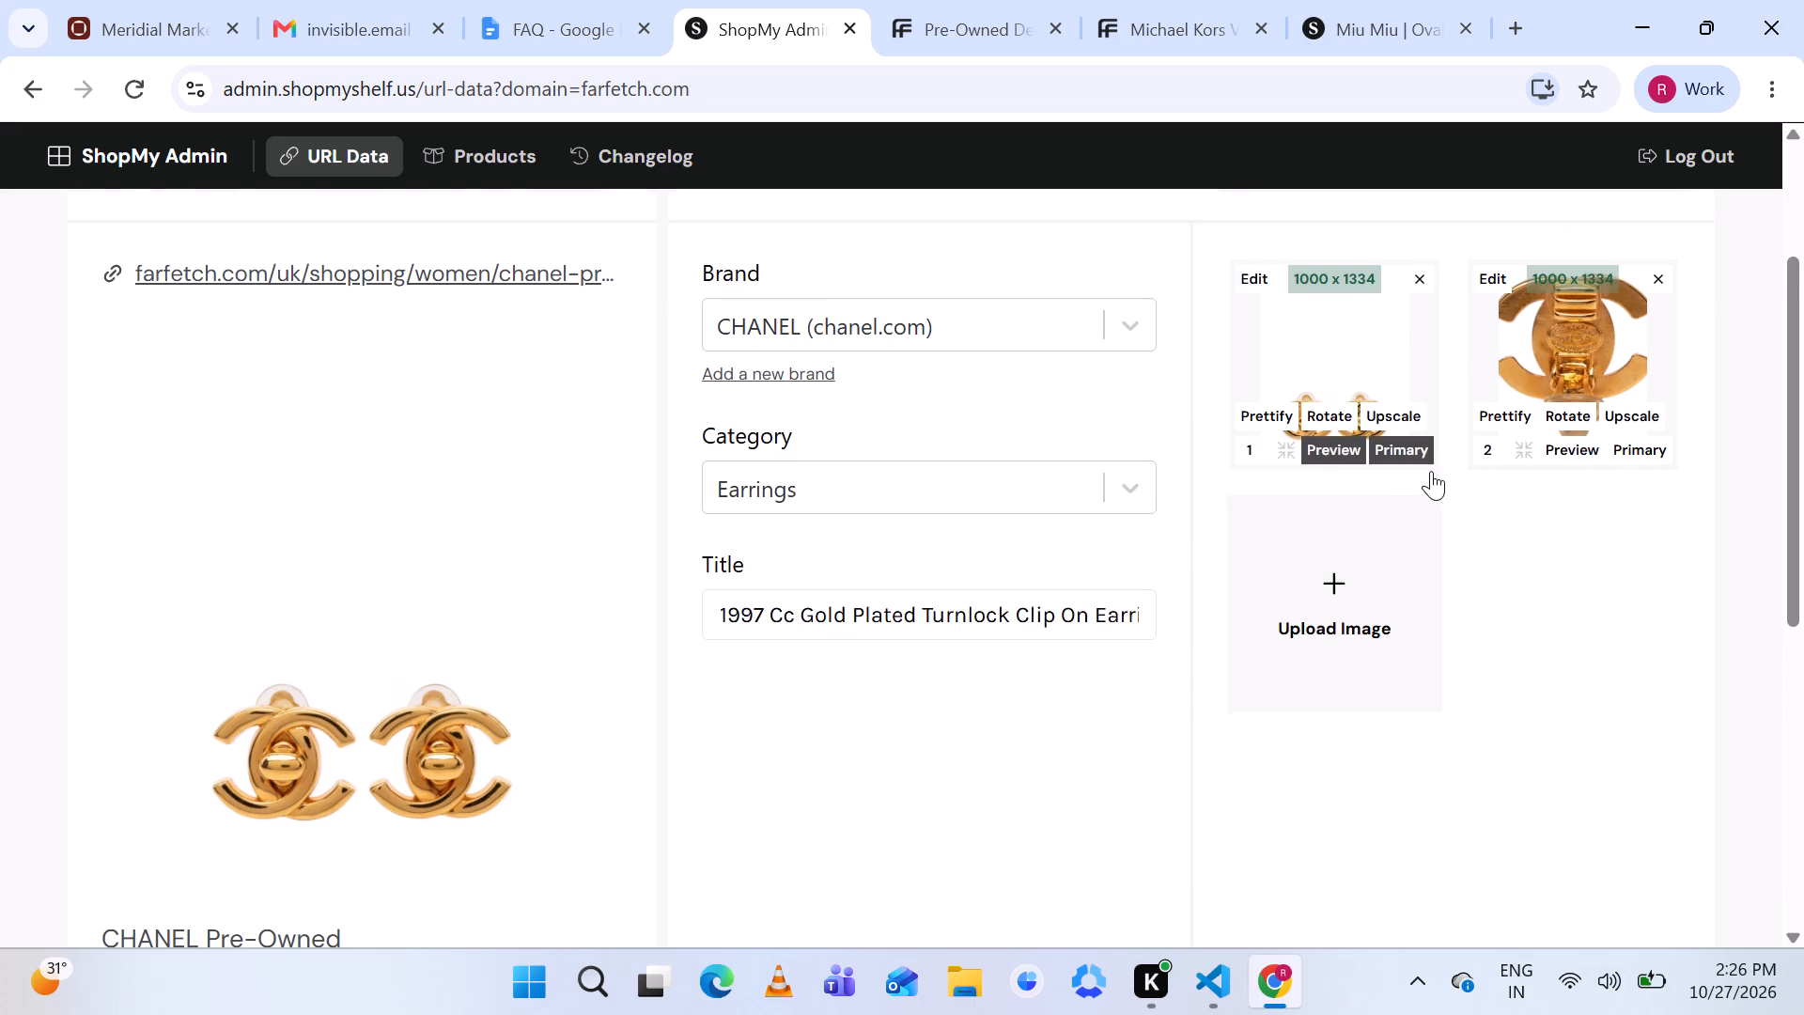
{"action": "scroll", "coordinate": [1431, 471], "scroll_direction": "up", "scroll_amount": 1}
{"action": "left_click", "coordinate": [1645, 367]}
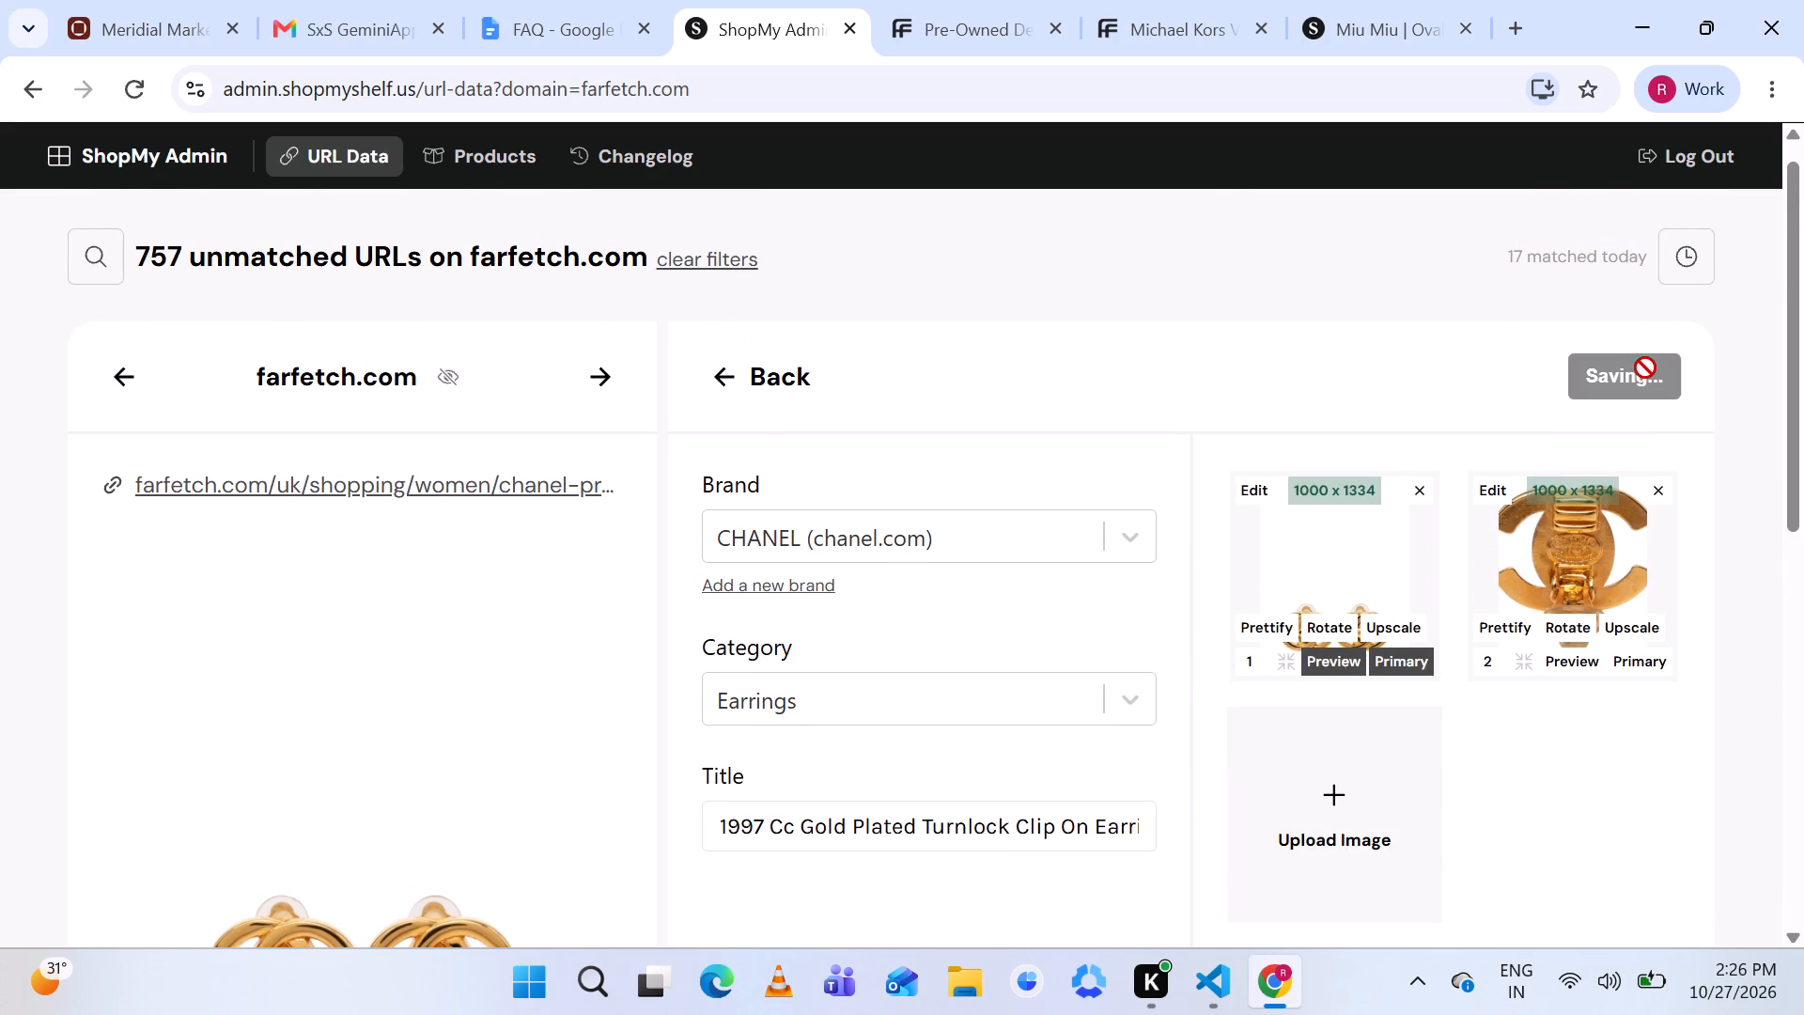
{"action": "scroll", "coordinate": [1273, 339], "scroll_direction": "down", "scroll_amount": 2}
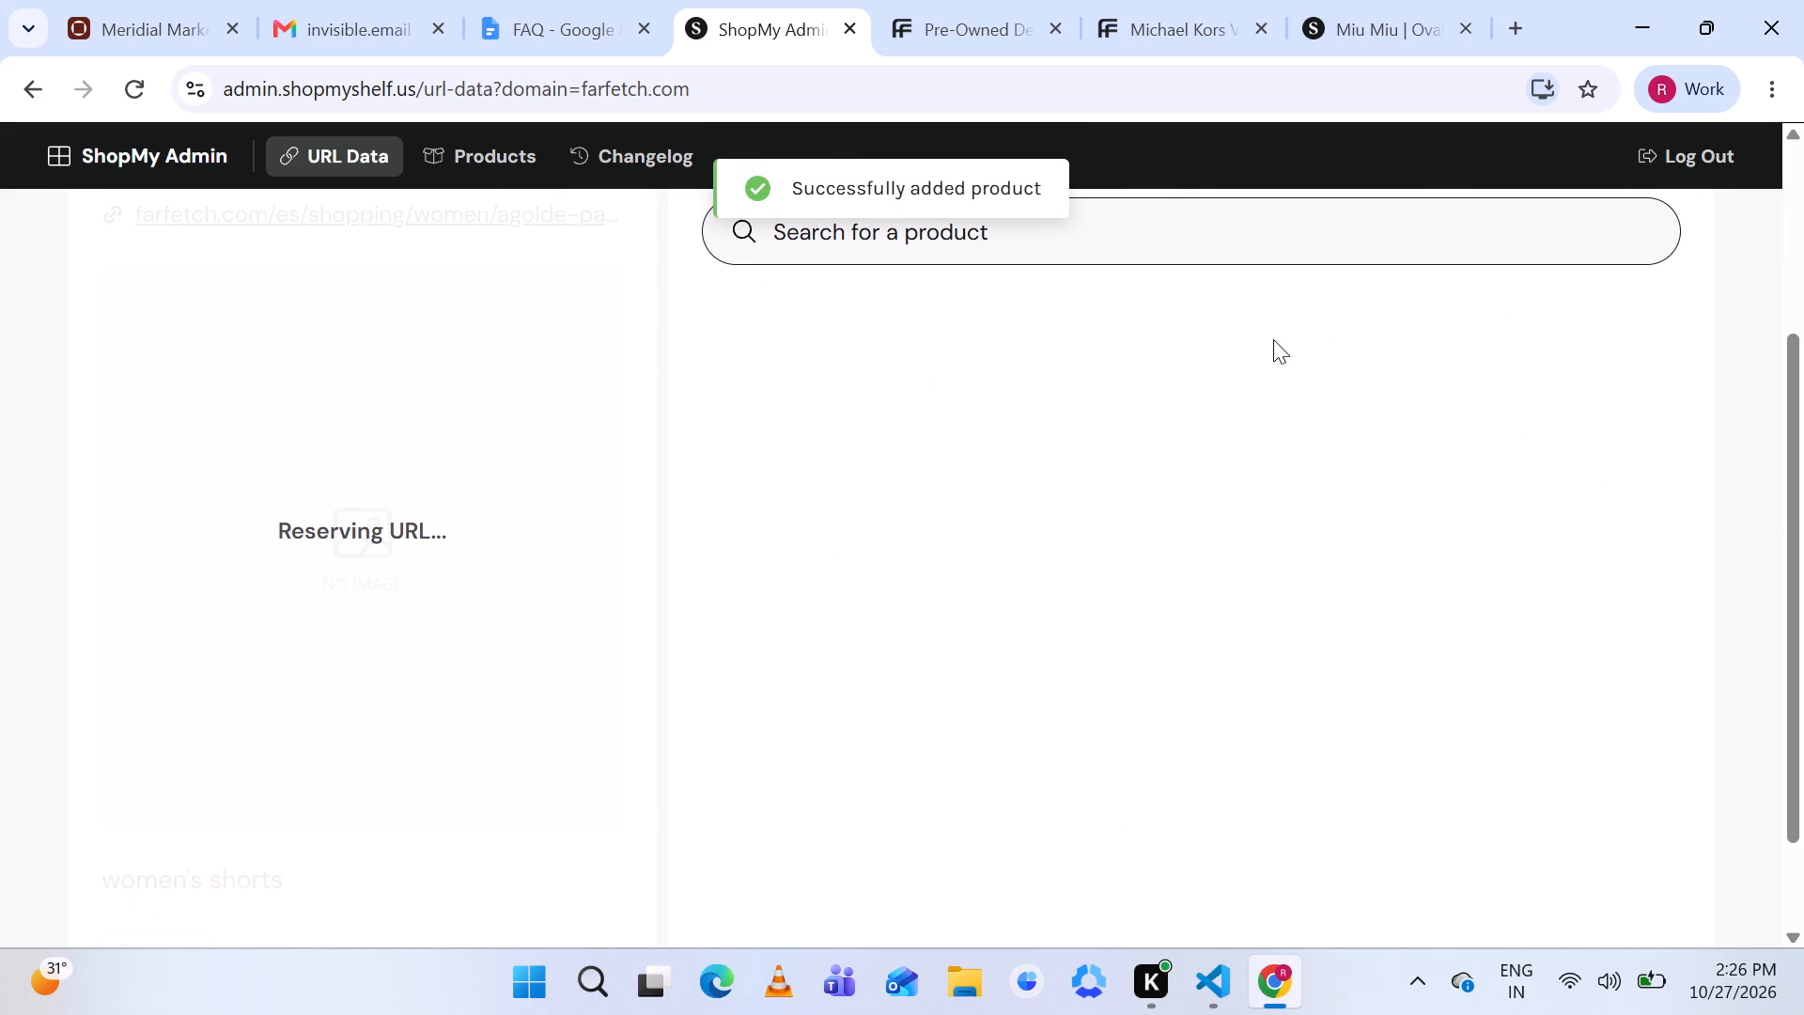
{"action": "scroll", "coordinate": [1050, 447], "scroll_direction": "up", "scroll_amount": 2}
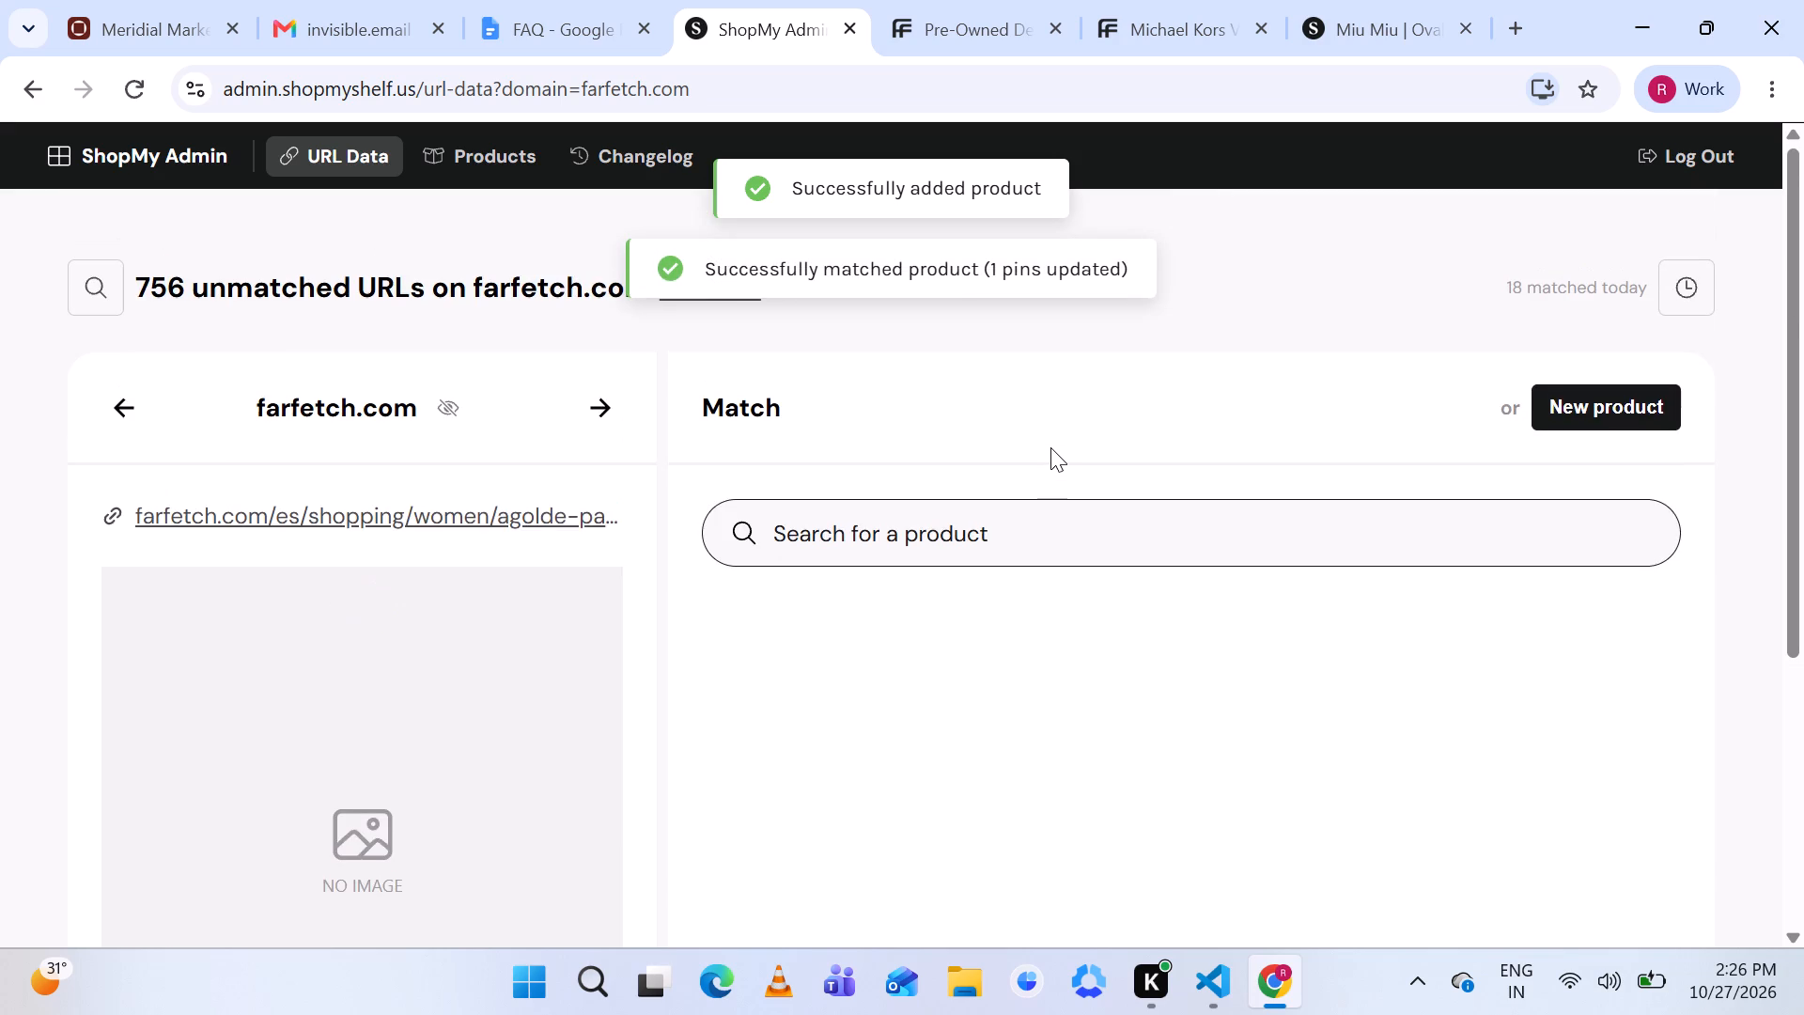
Close the browser window.
{"action": "left_click", "coordinate": [1782, 10]}
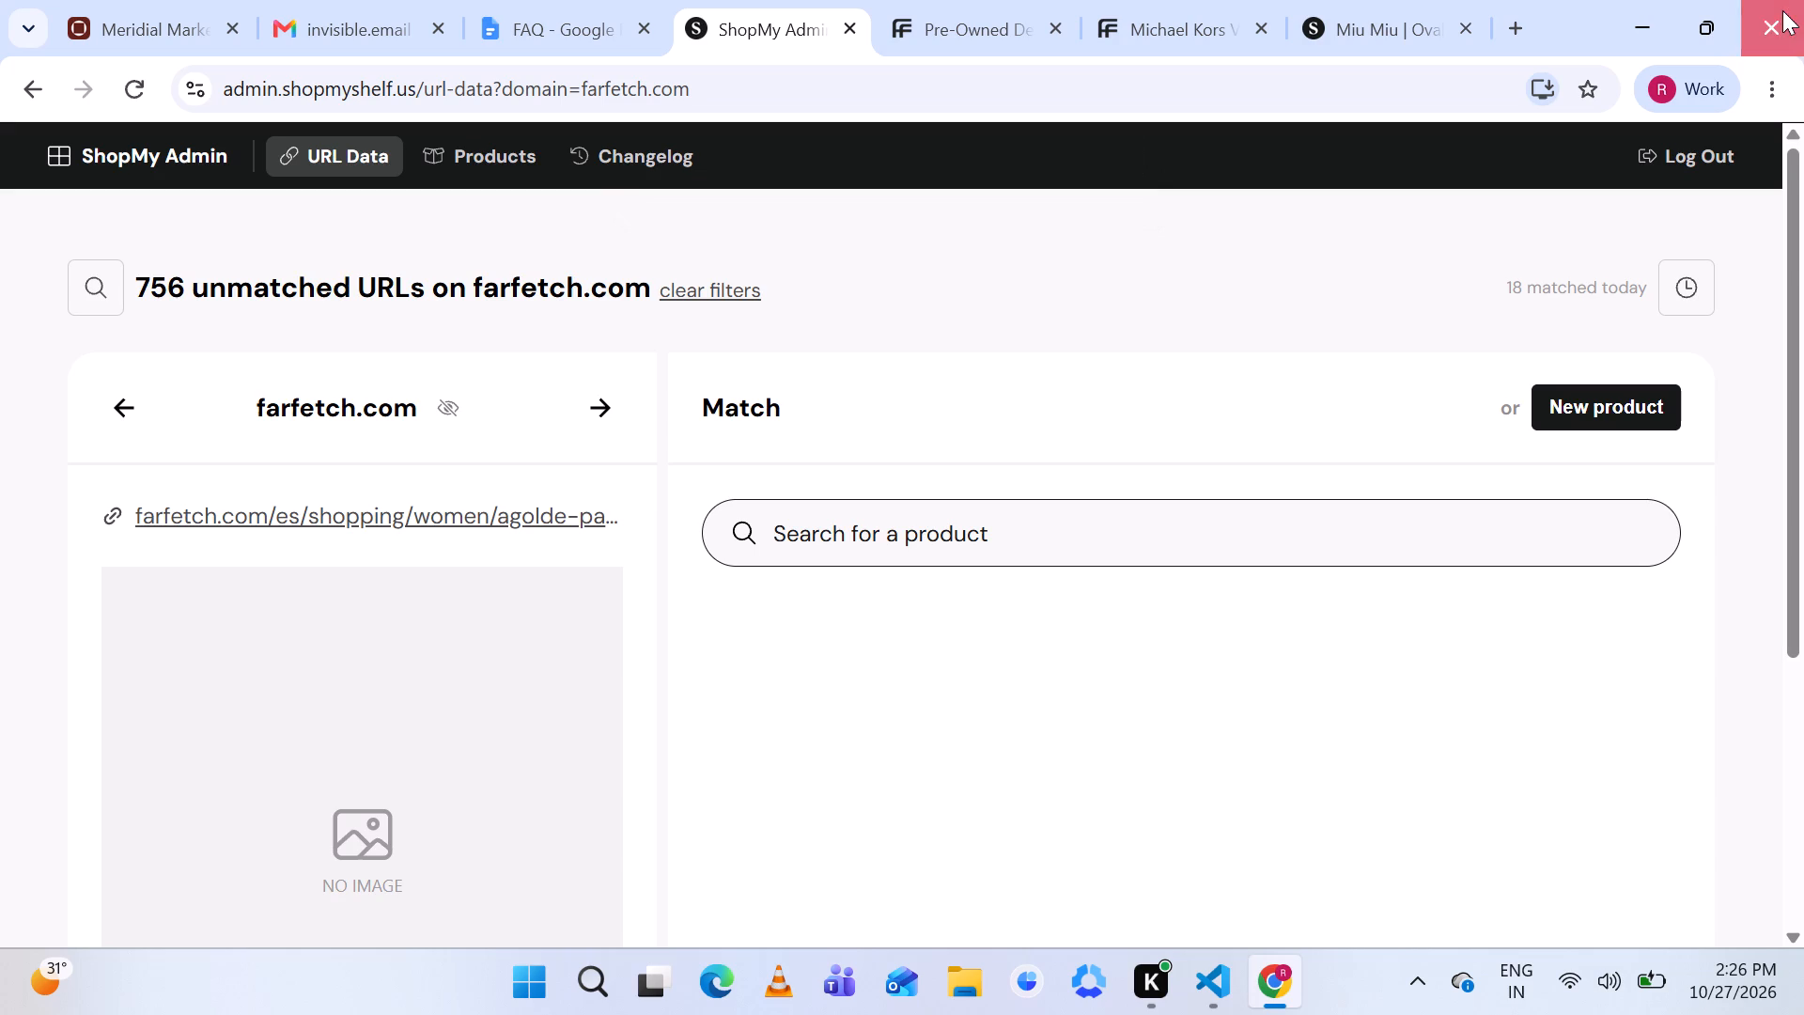